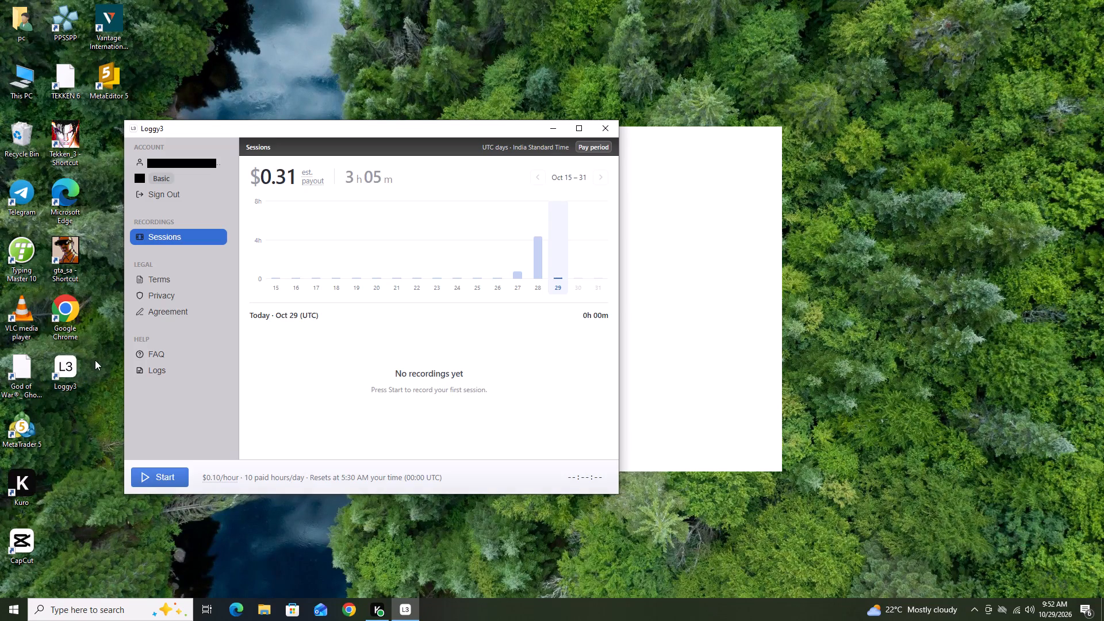
Start a new recording session in Loggy3.
{"action": "left_click", "coordinate": [165, 481]}
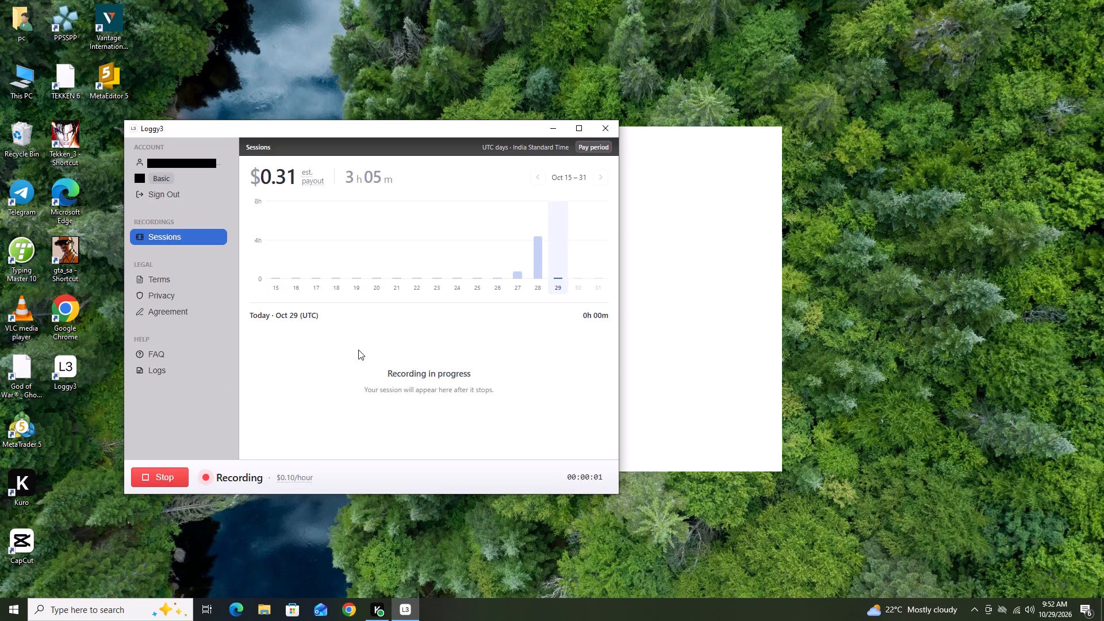
{"action": "scroll", "coordinate": [485, 379], "scroll_direction": "down", "scroll_amount": 4}
Switch to Chrome, open TradingView in a maximized window and launch the XAUUSD gold chart from the symbol search.
{"action": "double_click", "coordinate": [352, 612]}
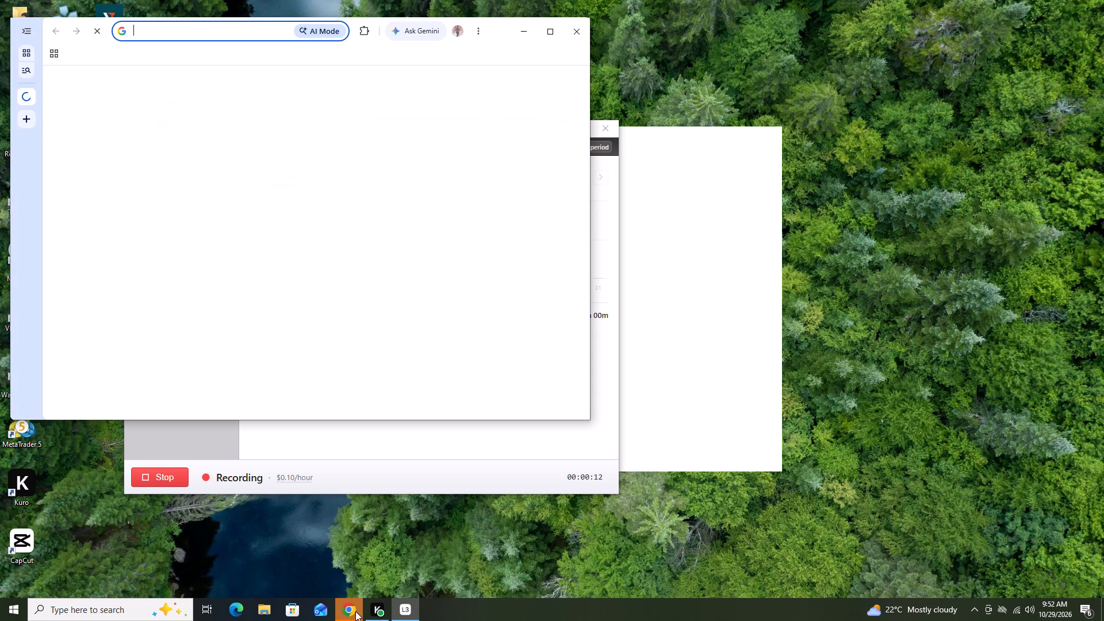
{"action": "double_click", "coordinate": [246, 348]}
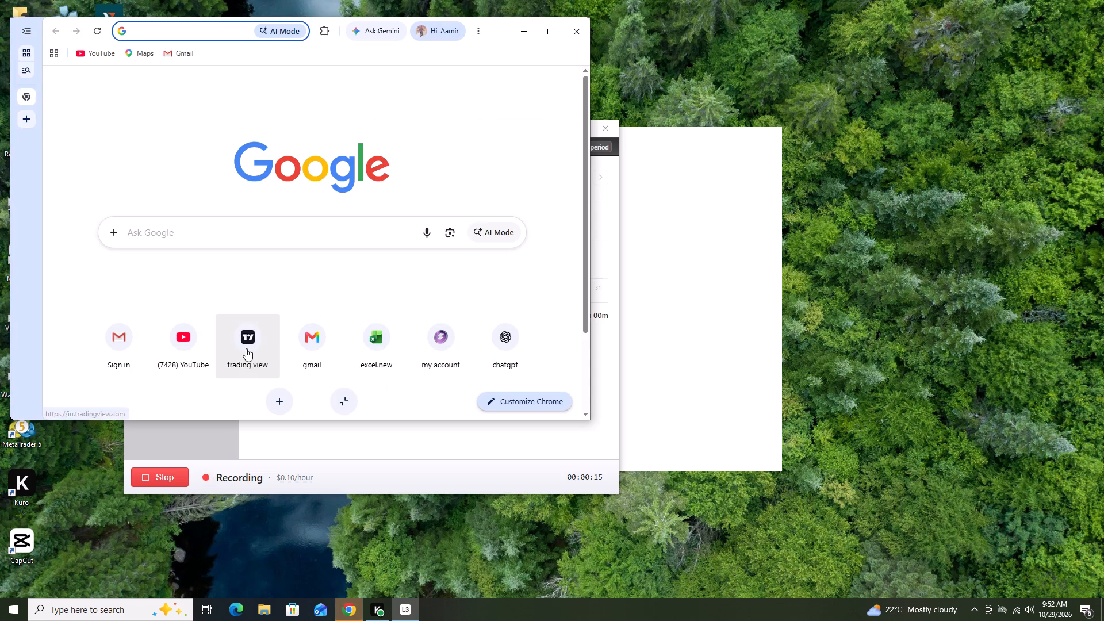
{"action": "left_click", "coordinate": [549, 39]}
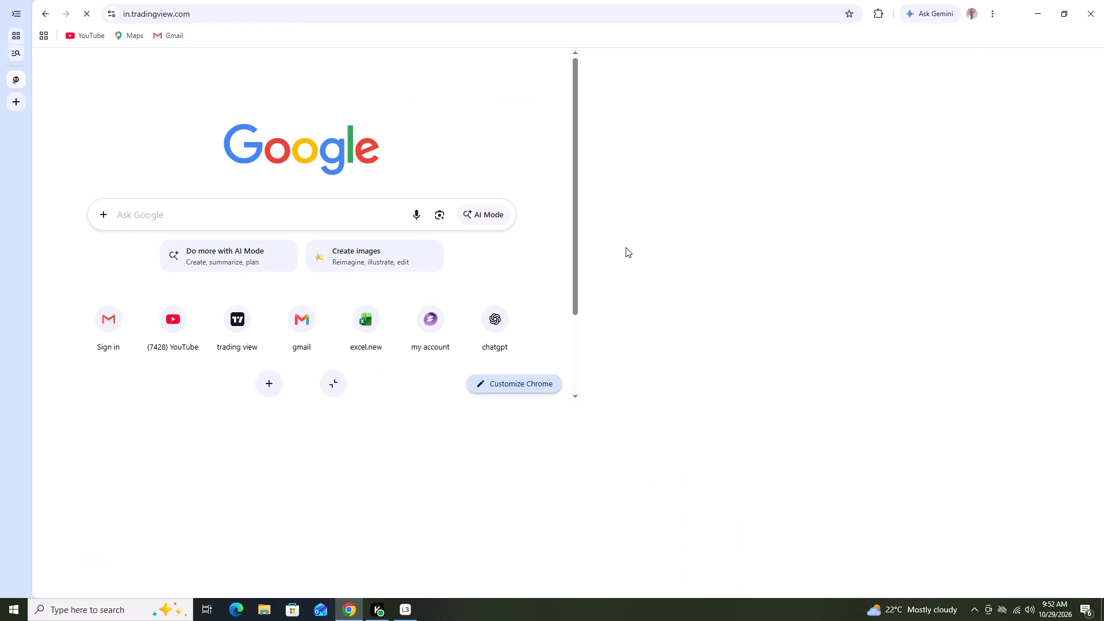
{"action": "double_click", "coordinate": [397, 67]}
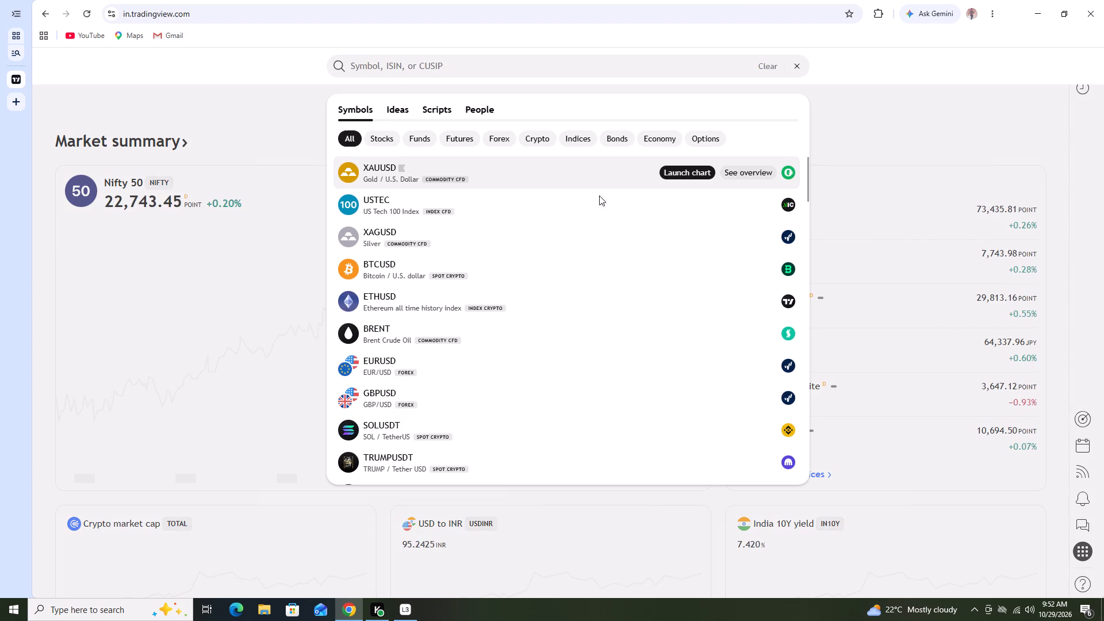
{"action": "left_click", "coordinate": [677, 175]}
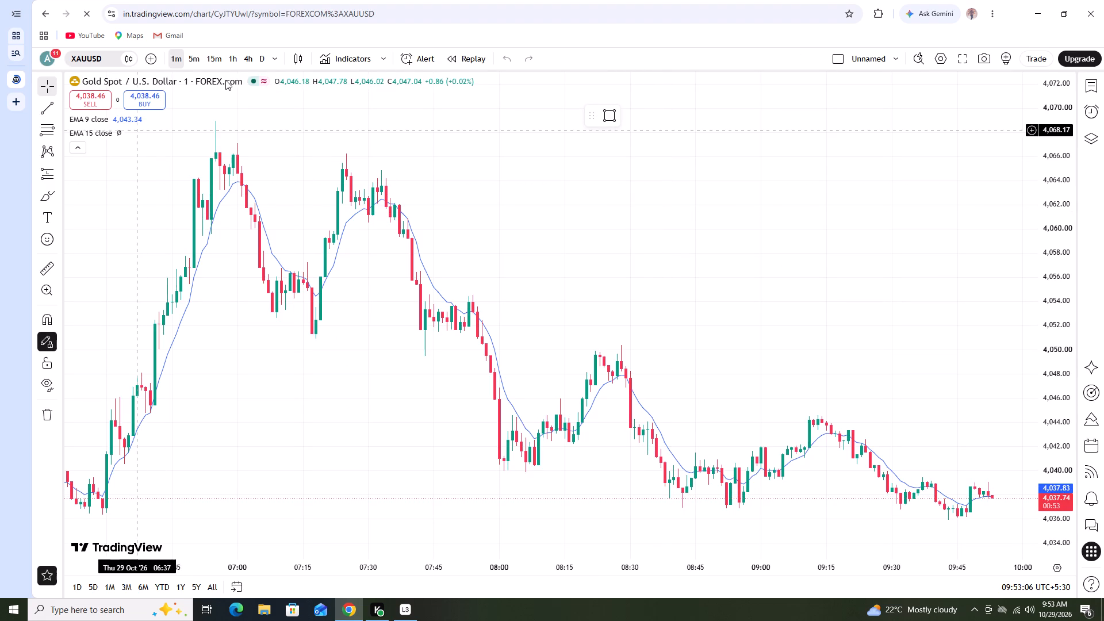
Set the XAUUSD chart to the 1-hour timeframe and reset the chart view.
{"action": "left_click", "coordinate": [230, 59]}
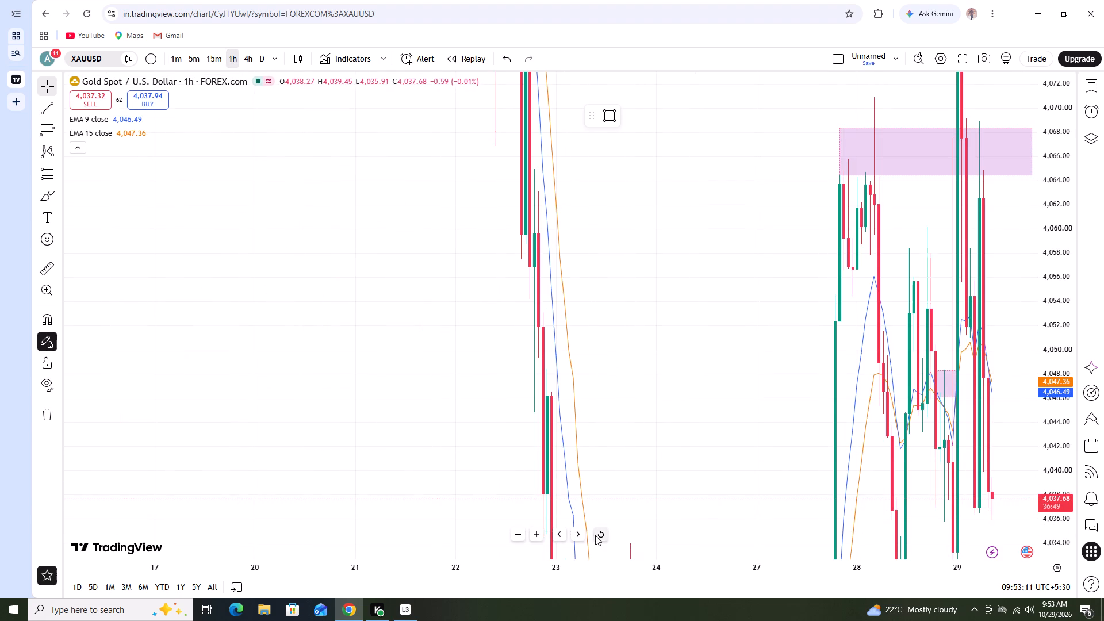
{"action": "left_click", "coordinate": [596, 535]}
Delete the three purple zone rectangles from the 1-hour chart: the upper, the small middle and the lower one.
{"action": "scroll", "coordinate": [816, 458], "scroll_direction": "up", "scroll_amount": 5}
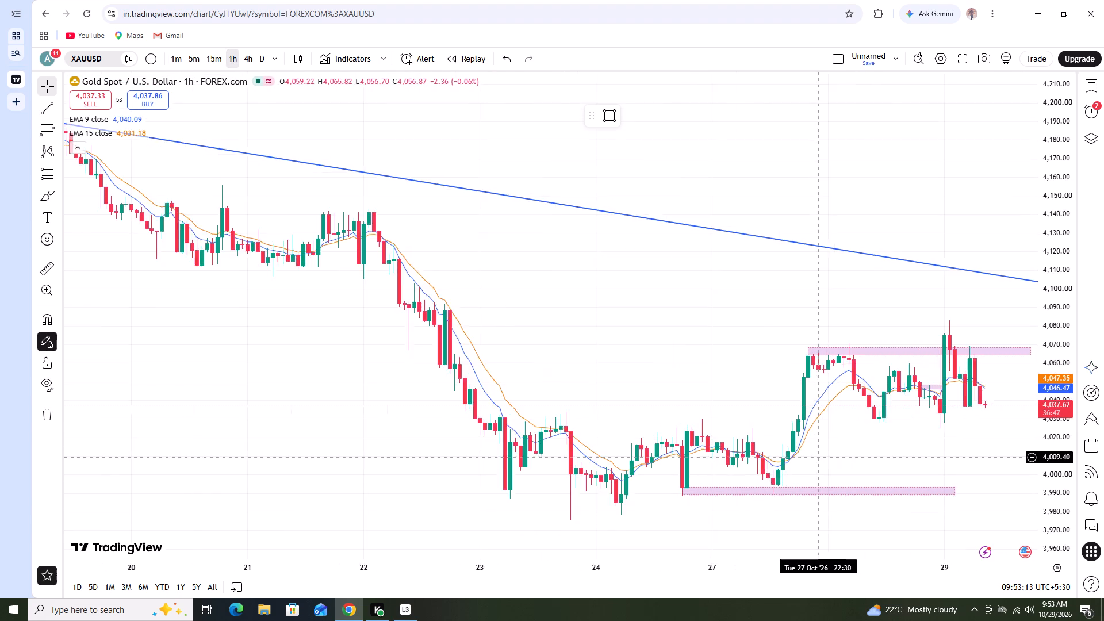
{"action": "scroll", "coordinate": [816, 457], "scroll_direction": "up", "scroll_amount": 2}
{"action": "scroll", "coordinate": [1059, 338], "scroll_direction": "up", "scroll_amount": 2}
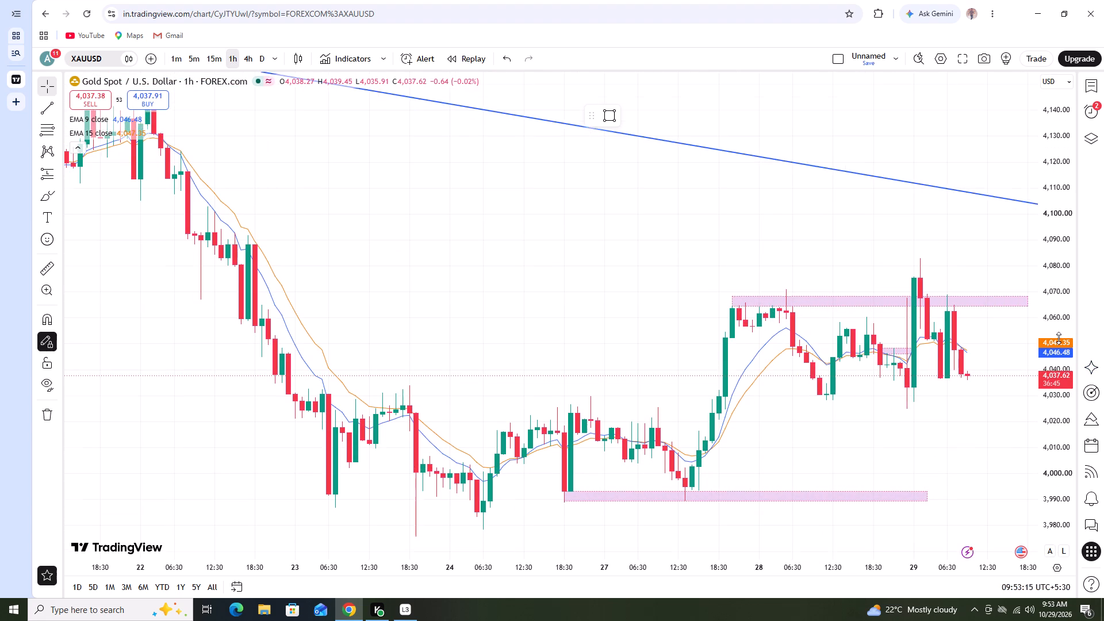
{"action": "scroll", "coordinate": [1059, 338], "scroll_direction": "up", "scroll_amount": 6}
{"action": "left_click_drag", "start_coordinate": [929, 420], "coordinate": [884, 423]}
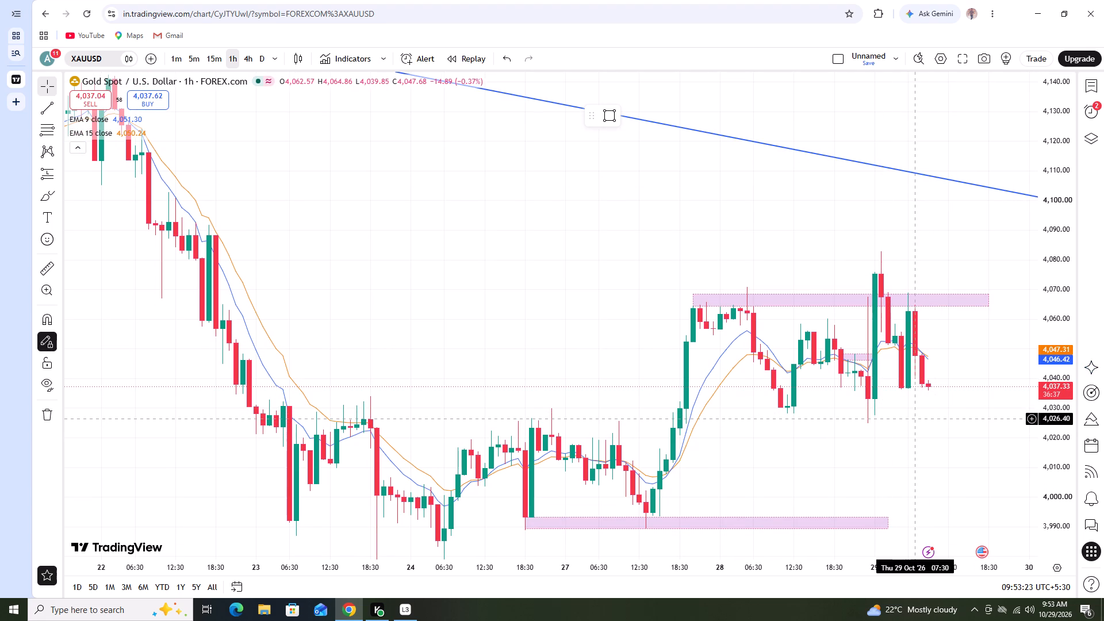
{"action": "left_click", "coordinate": [965, 306]}
{"action": "left_click", "coordinate": [808, 91]}
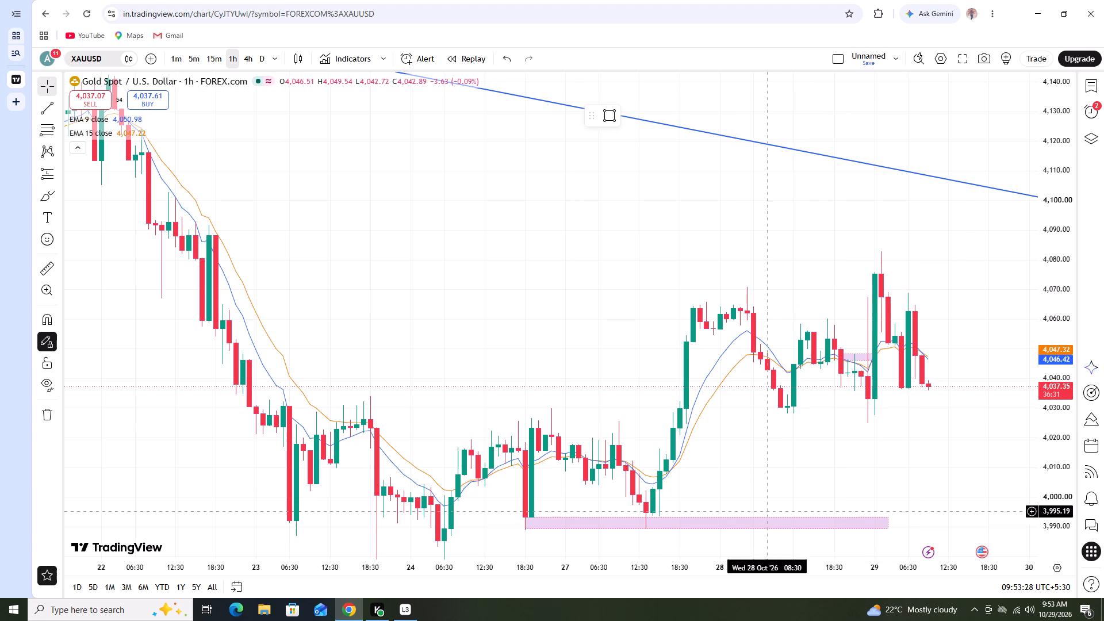
{"action": "left_click", "coordinate": [856, 358]}
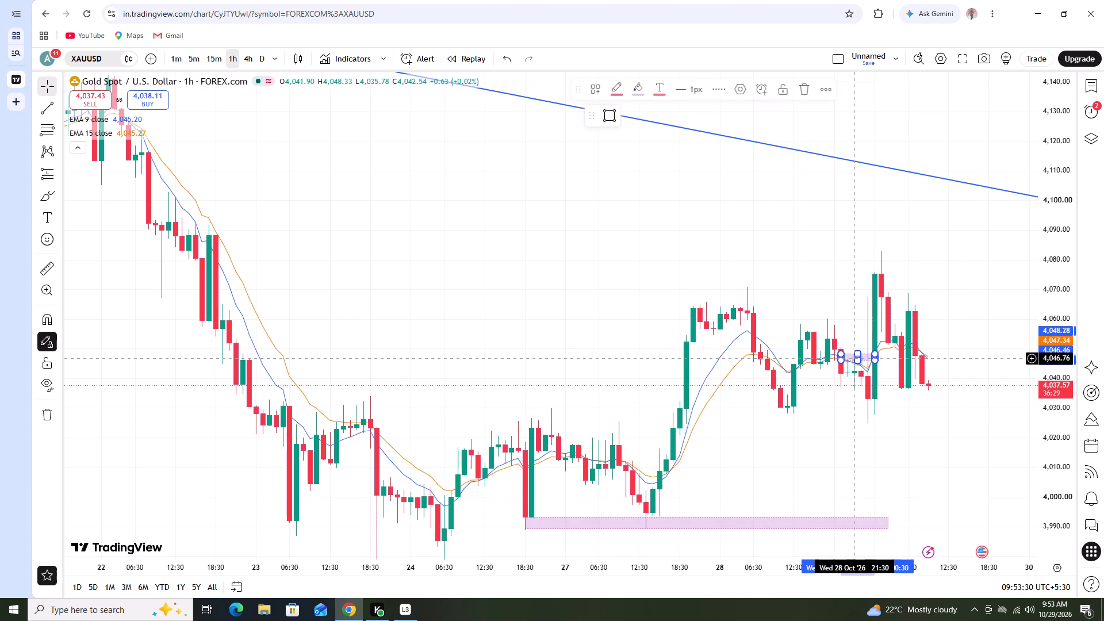
{"action": "left_click", "coordinate": [805, 92]}
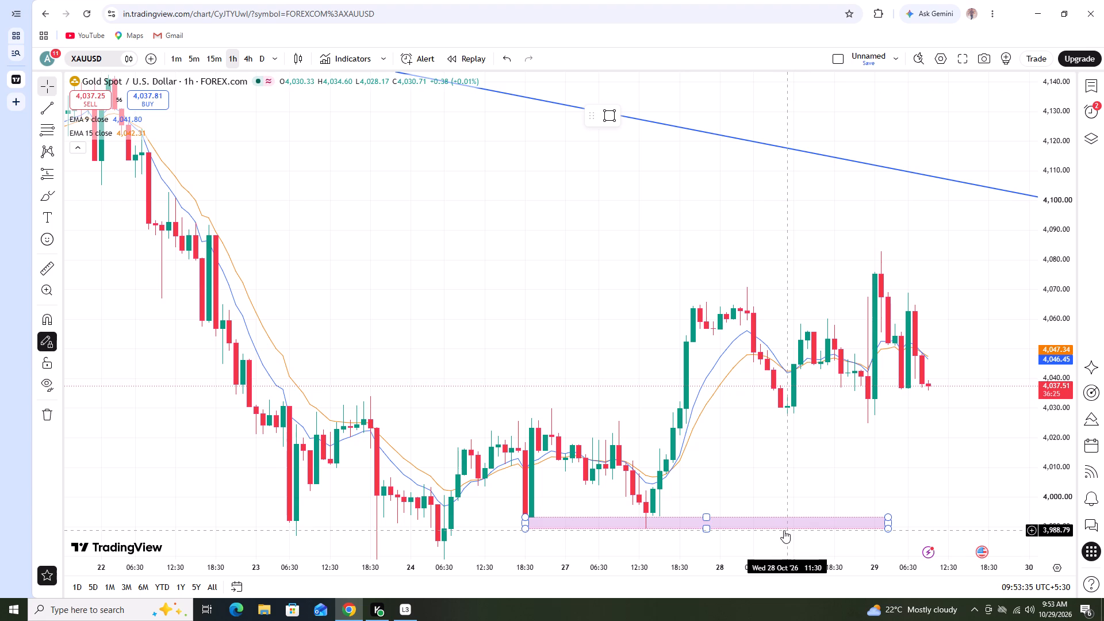
{"action": "left_click", "coordinate": [784, 530]}
{"action": "left_click", "coordinate": [802, 94]}
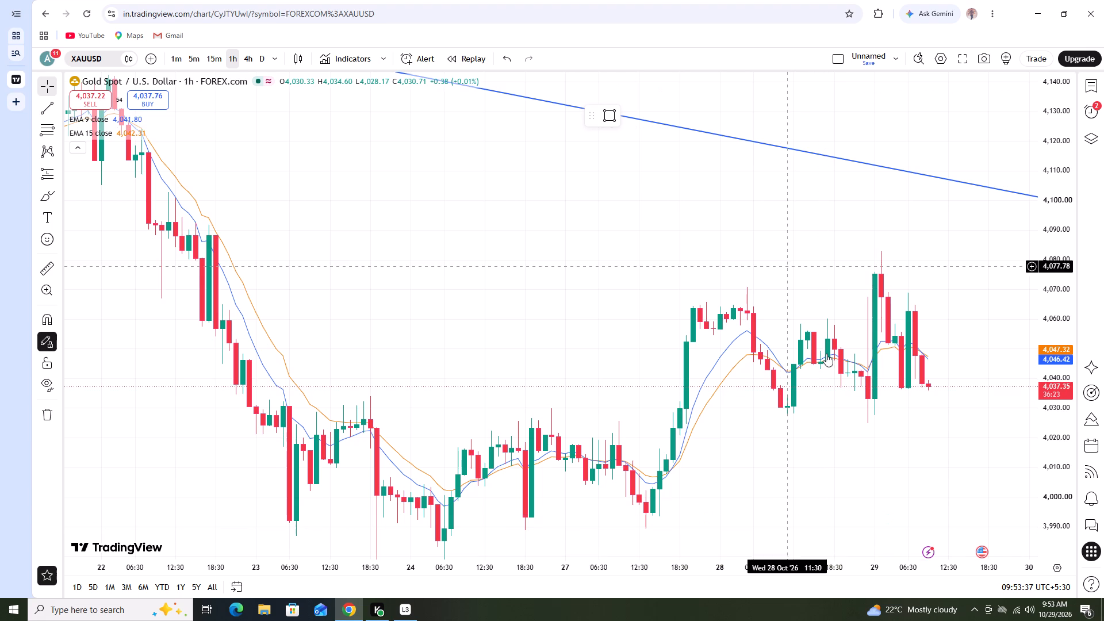
Examine gold's price action against the descending trend line on the daily and 4-hour timeframes.
{"action": "scroll", "coordinate": [864, 405], "scroll_direction": "up", "scroll_amount": 1}
{"action": "scroll", "coordinate": [867, 414], "scroll_direction": "down", "scroll_amount": 3}
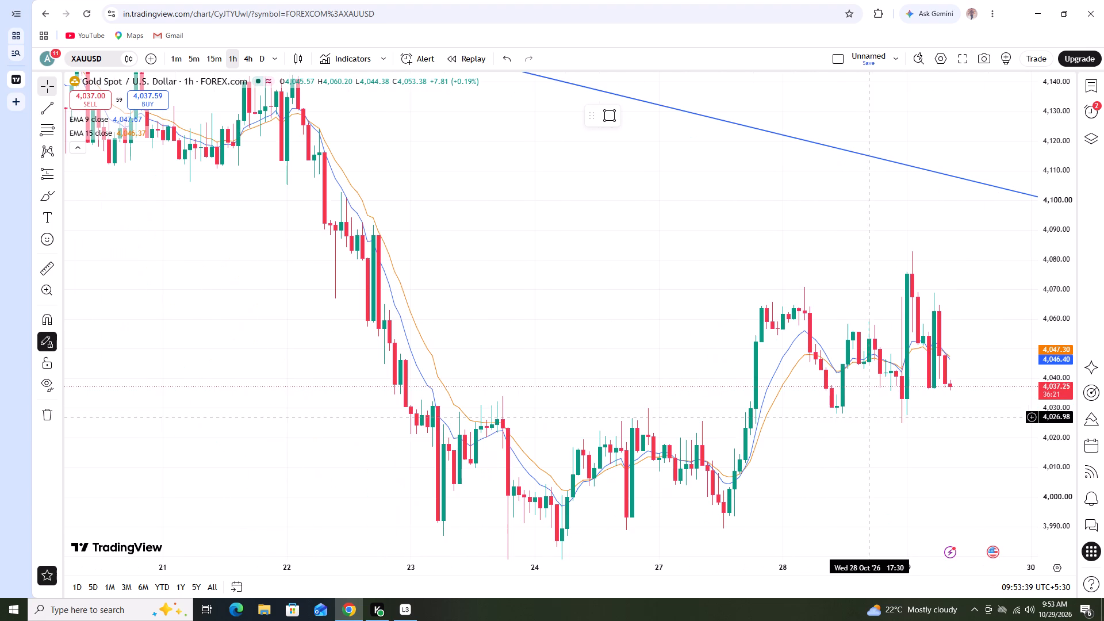
{"action": "left_click", "coordinate": [260, 57]}
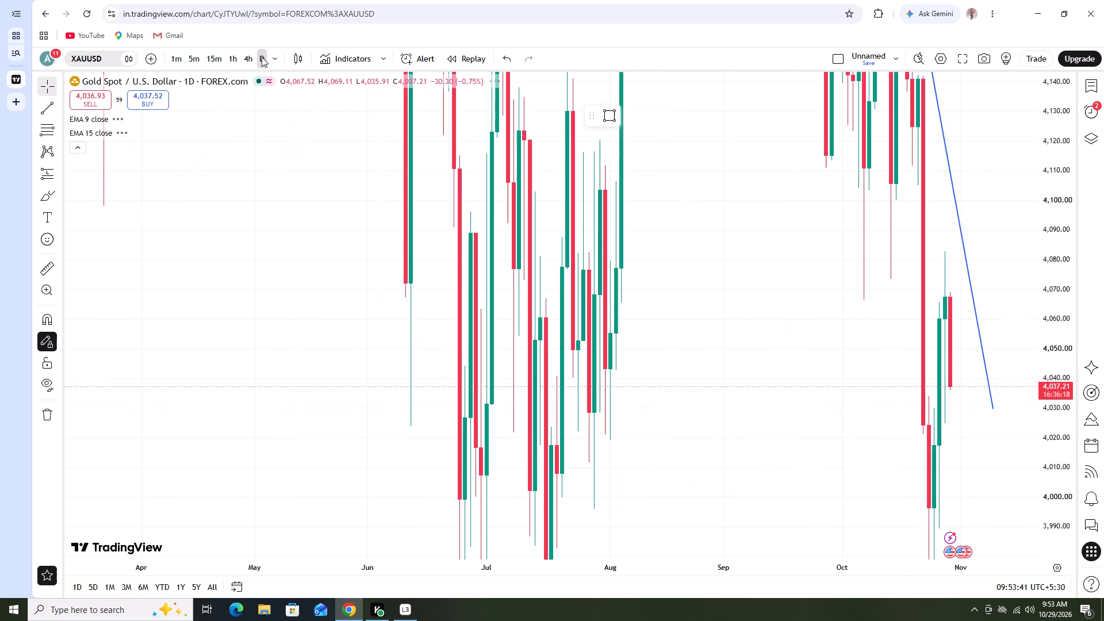
{"action": "scroll", "coordinate": [646, 310], "scroll_direction": "up", "scroll_amount": 5}
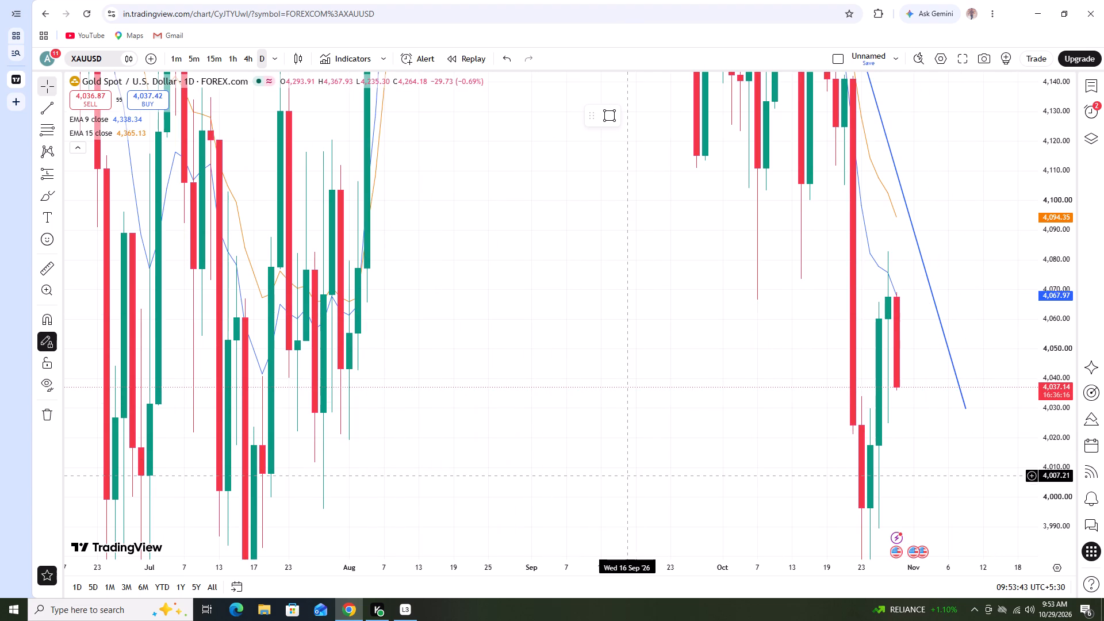
{"action": "left_click", "coordinate": [604, 535]}
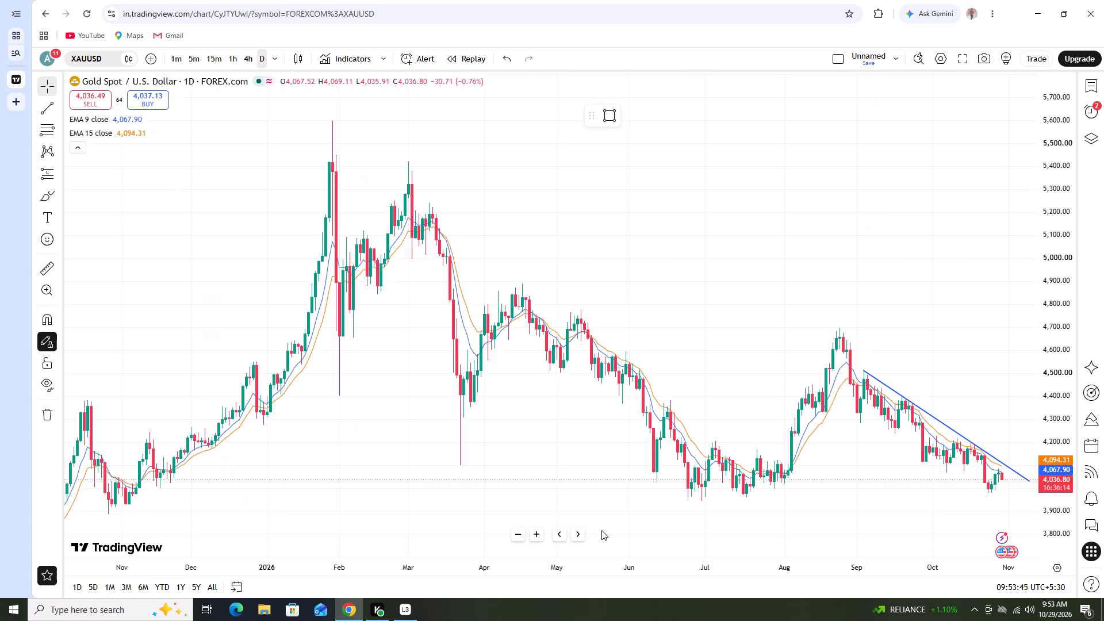
{"action": "scroll", "coordinate": [1007, 442], "scroll_direction": "up", "scroll_amount": 8}
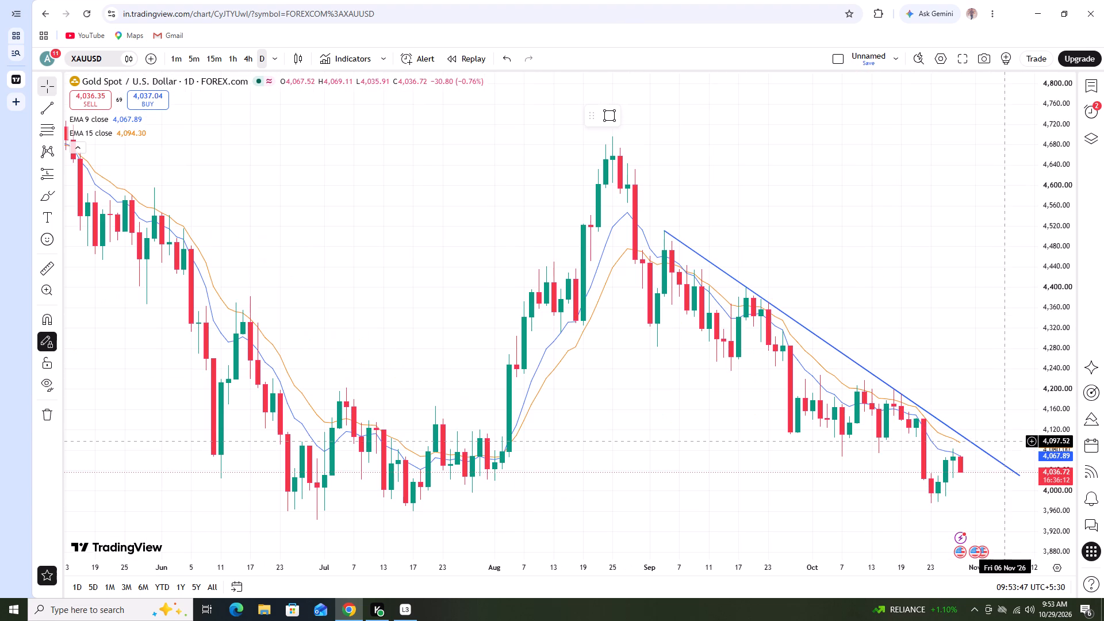
{"action": "scroll", "coordinate": [906, 505], "scroll_direction": "up", "scroll_amount": 1}
{"action": "left_click_drag", "start_coordinate": [884, 499], "coordinate": [882, 499]}
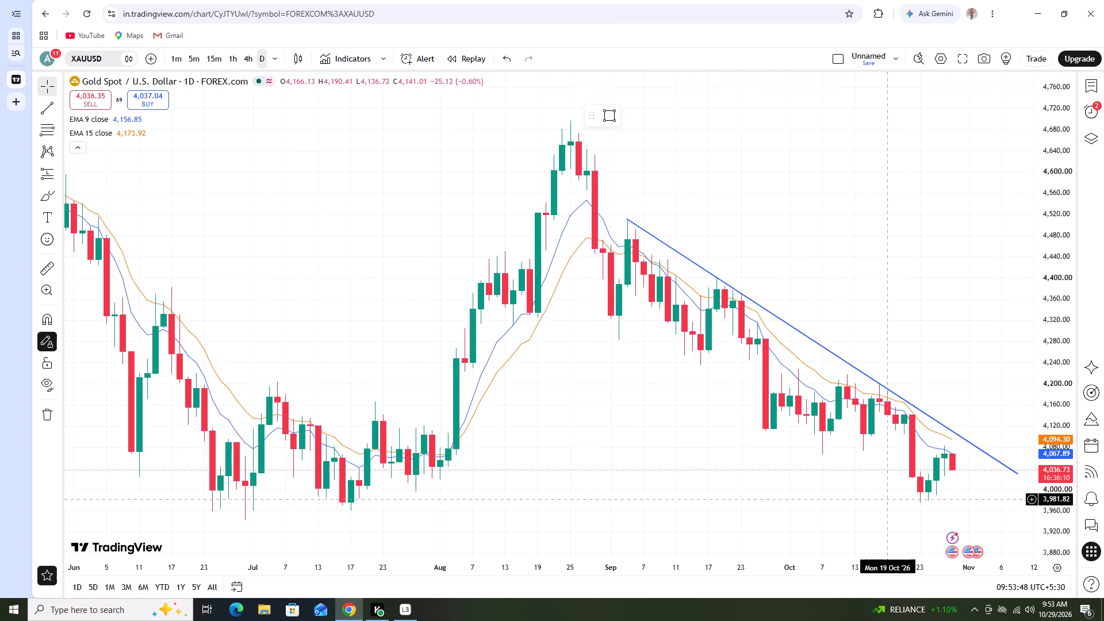
{"action": "left_click_drag", "start_coordinate": [882, 499], "coordinate": [775, 453]}
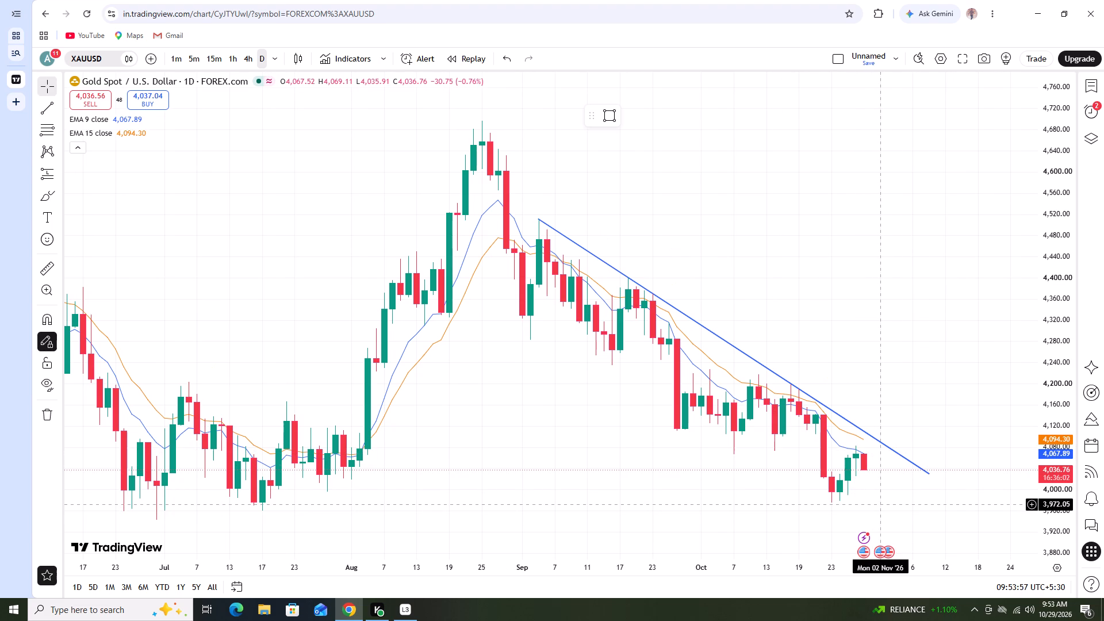
{"action": "left_click", "coordinate": [246, 64]}
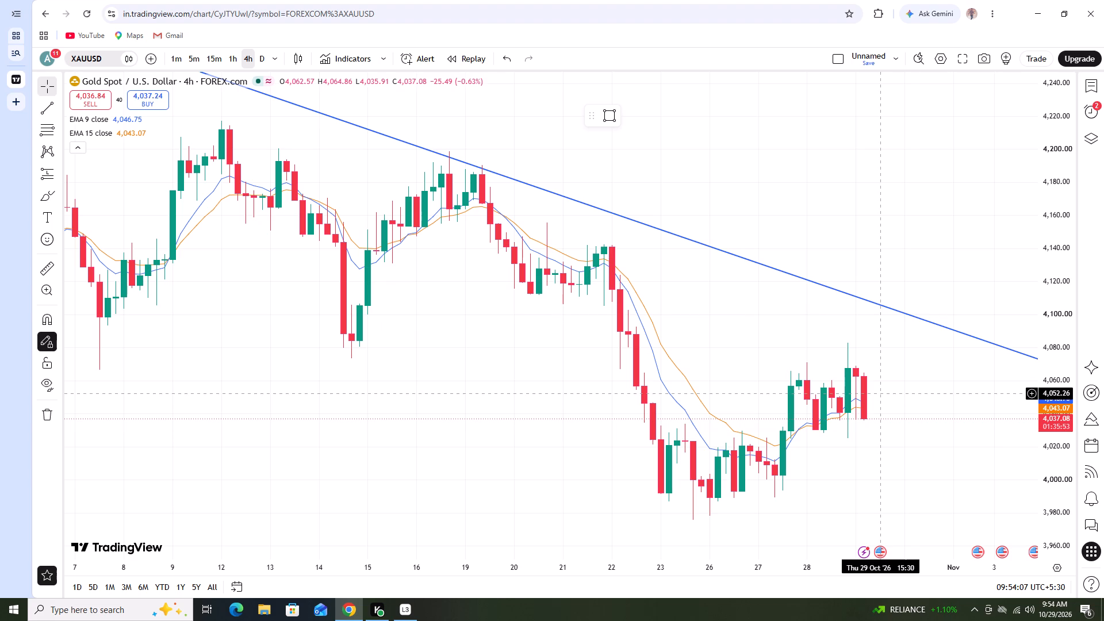
On the 1-hour chart, draw an ascending trend line from about 3,988 at the 27 Oct low to about 4,044 on 29 Oct 17:30.
{"action": "left_click", "coordinate": [232, 54]}
{"action": "scroll", "coordinate": [696, 275], "scroll_direction": "down", "scroll_amount": 2}
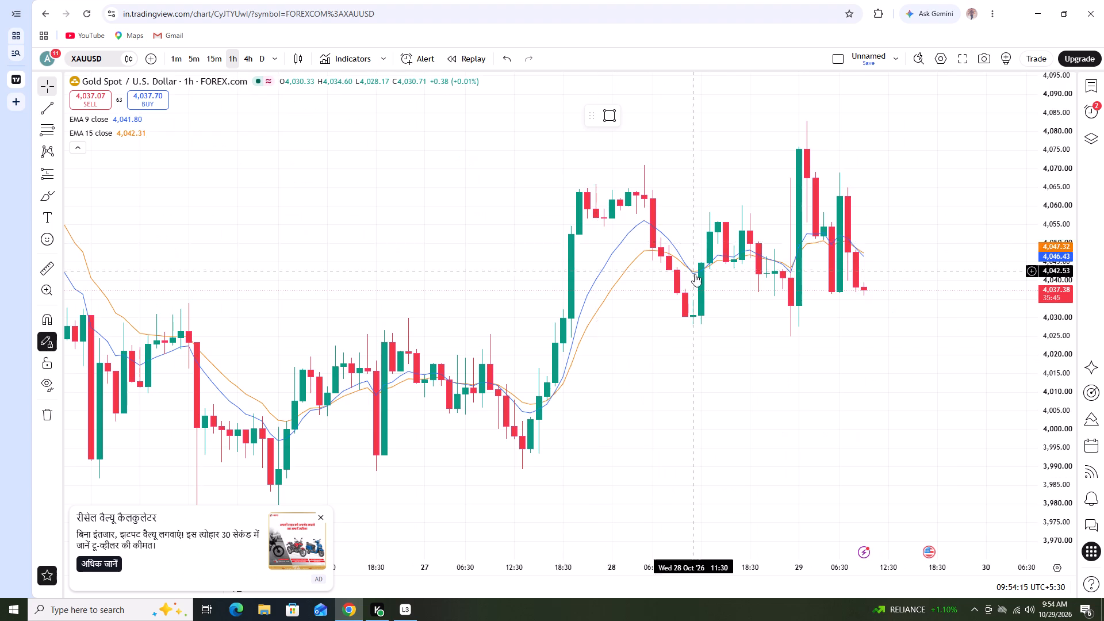
{"action": "scroll", "coordinate": [653, 455], "scroll_direction": "up", "scroll_amount": 1}
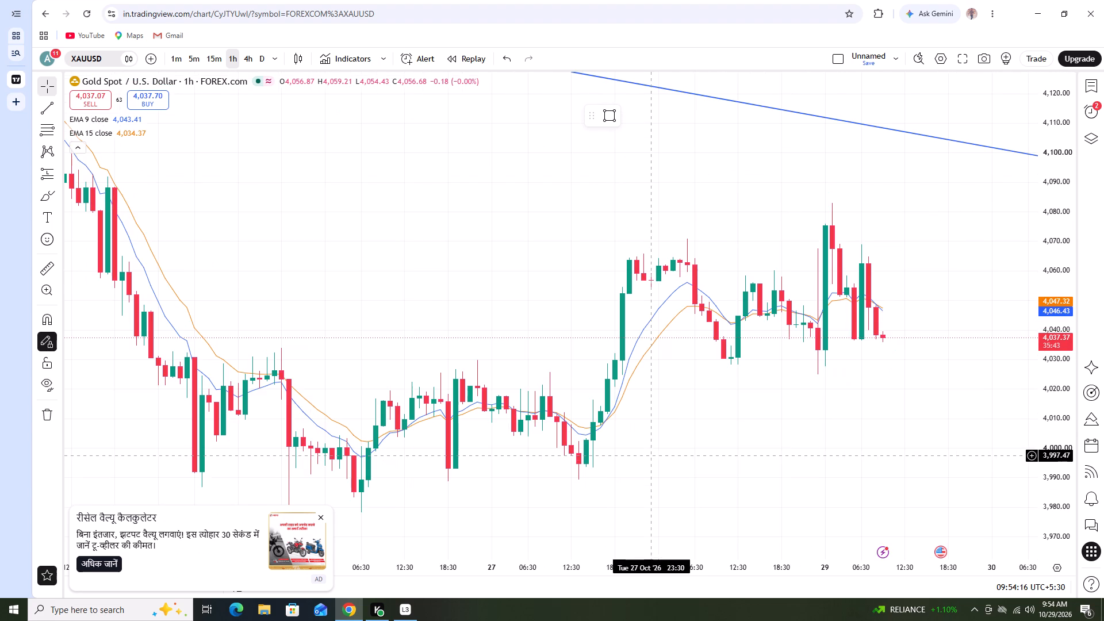
{"action": "left_click_drag", "start_coordinate": [687, 434], "coordinate": [730, 411]}
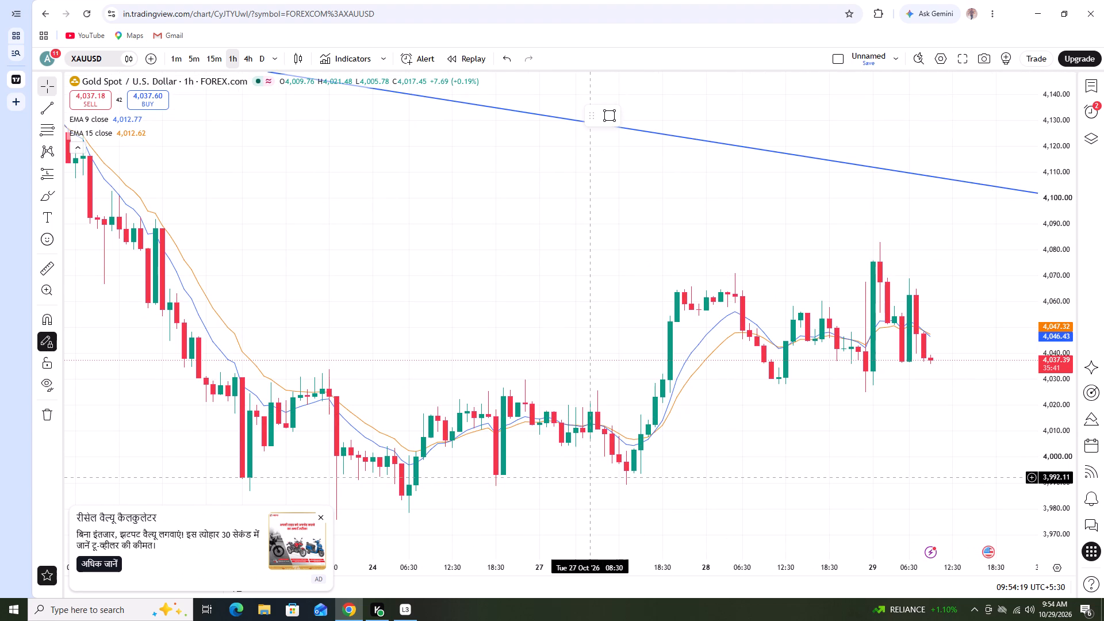
{"action": "left_click", "coordinate": [44, 104]}
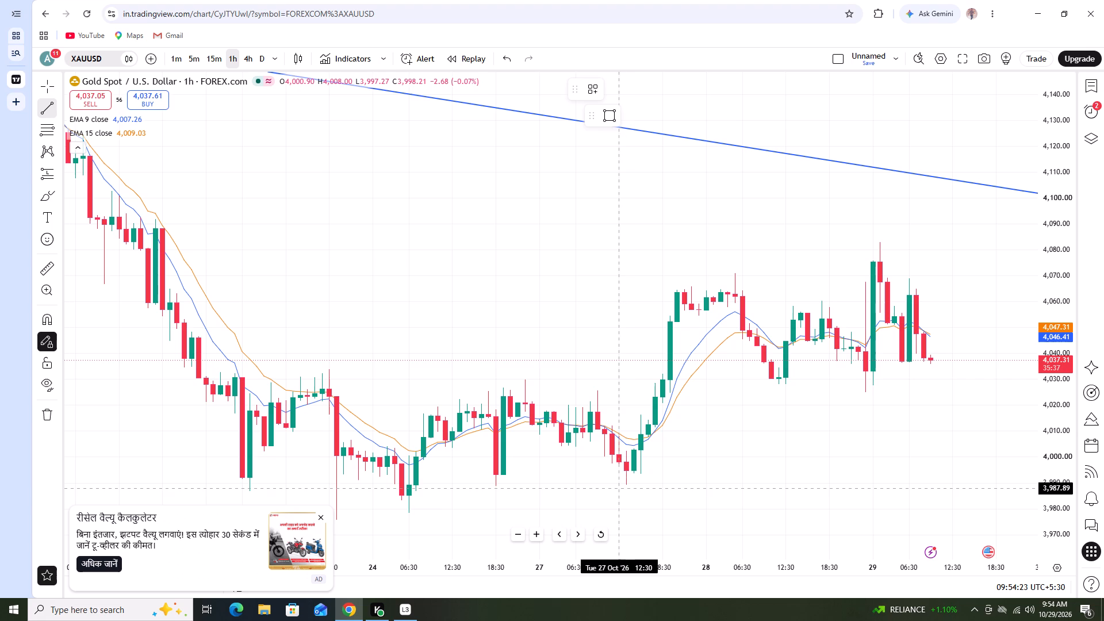
{"action": "left_click_drag", "start_coordinate": [624, 488], "coordinate": [632, 481]}
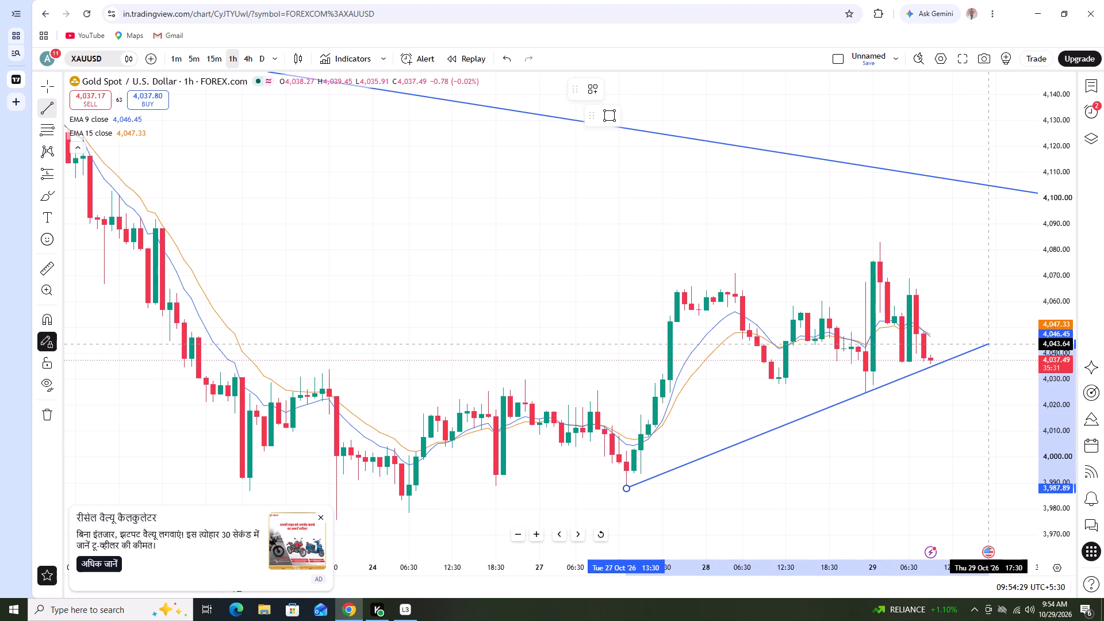
{"action": "left_click", "coordinate": [987, 344]}
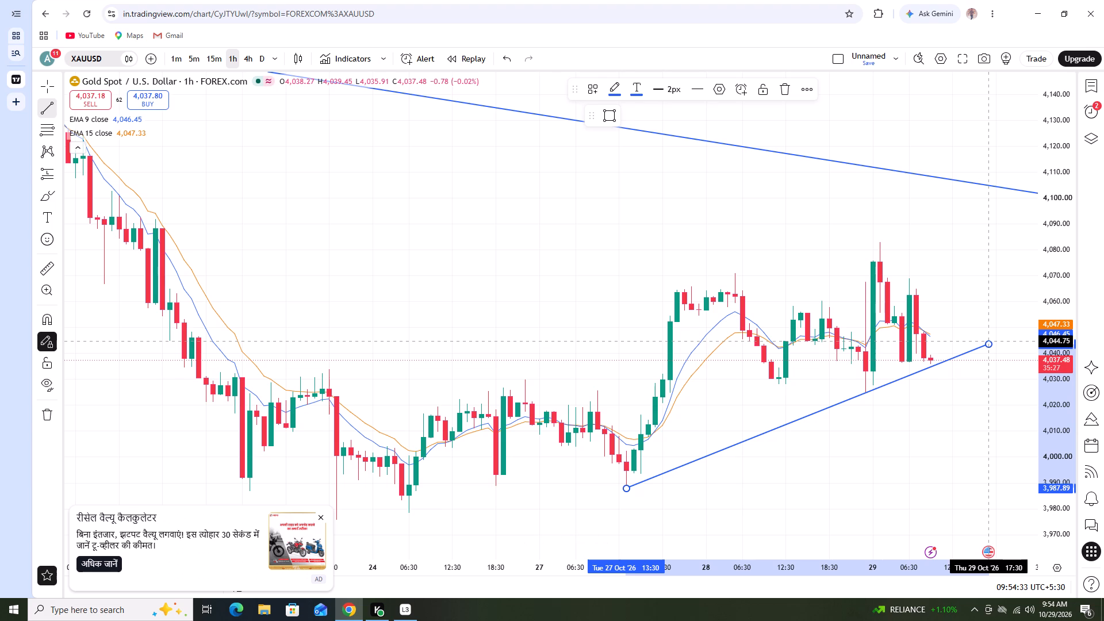
Adjust the ascending trend line's end point to about 4,046.5 at 29 Oct 18:30.
{"action": "right_click", "coordinate": [1006, 312]}
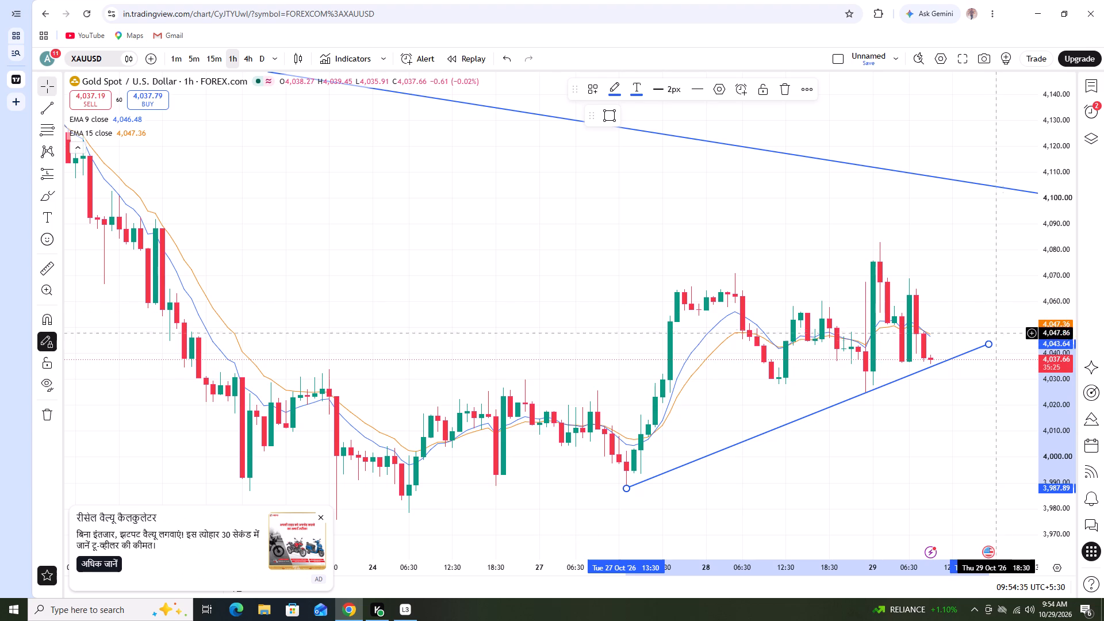
{"action": "left_click_drag", "start_coordinate": [989, 344], "coordinate": [988, 340]}
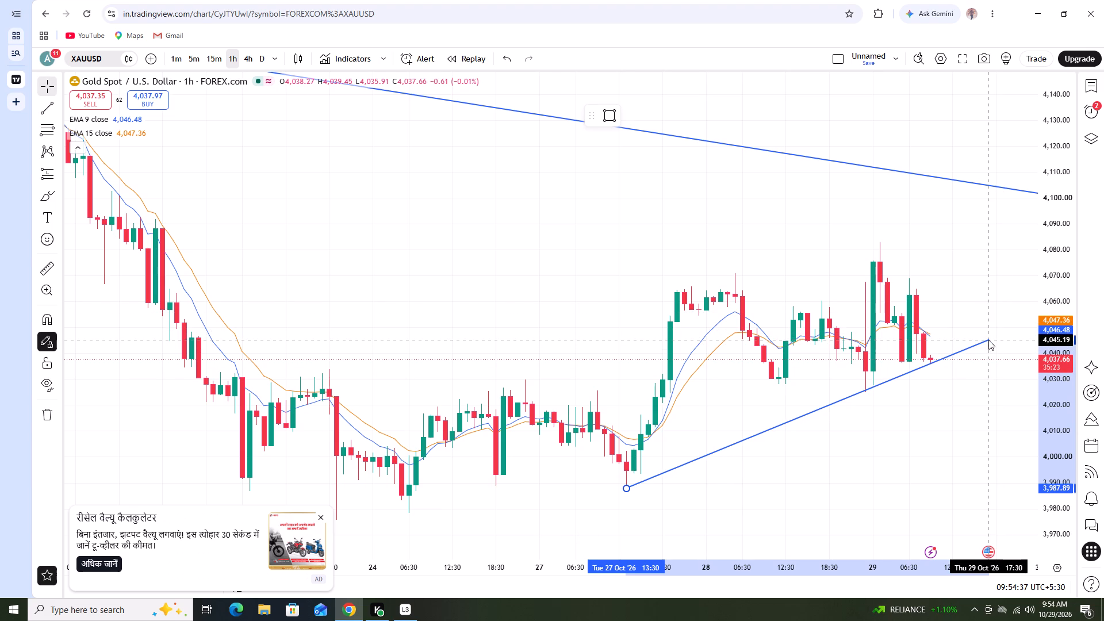
{"action": "left_click_drag", "start_coordinate": [988, 340], "coordinate": [993, 336]}
{"action": "right_click", "coordinate": [923, 408]}
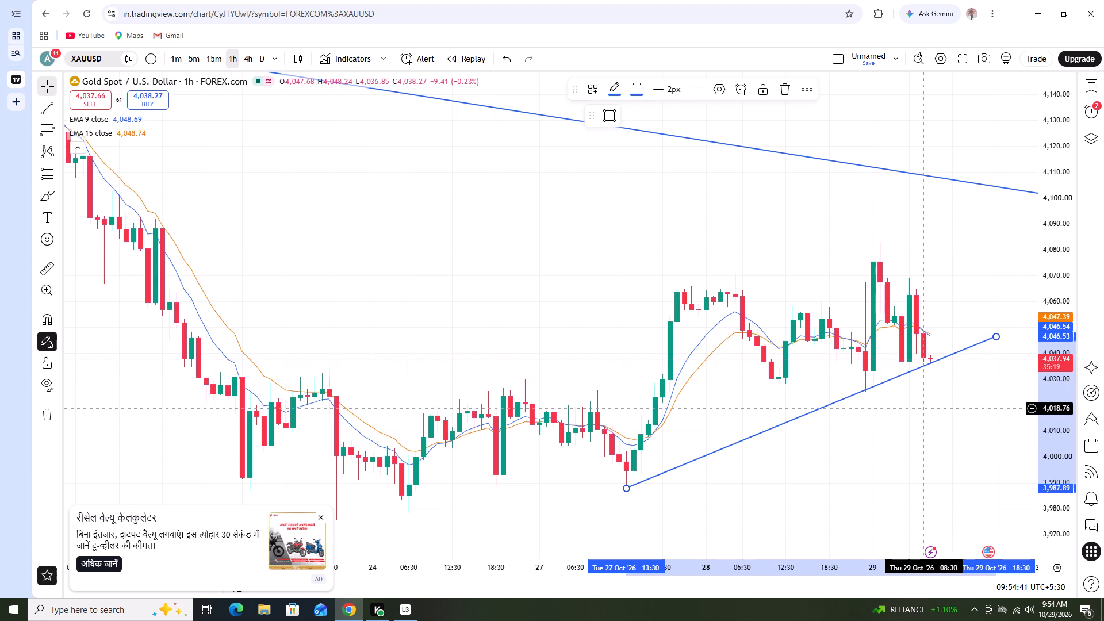
{"action": "scroll", "coordinate": [806, 447], "scroll_direction": "down", "scroll_amount": 2}
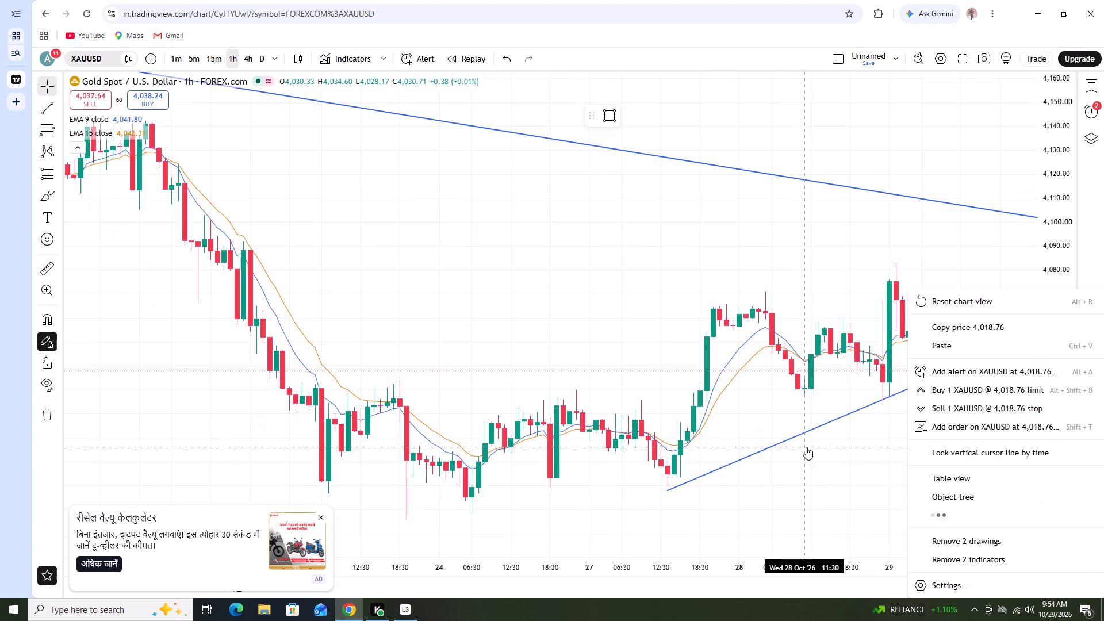
{"action": "left_click", "coordinate": [645, 241]}
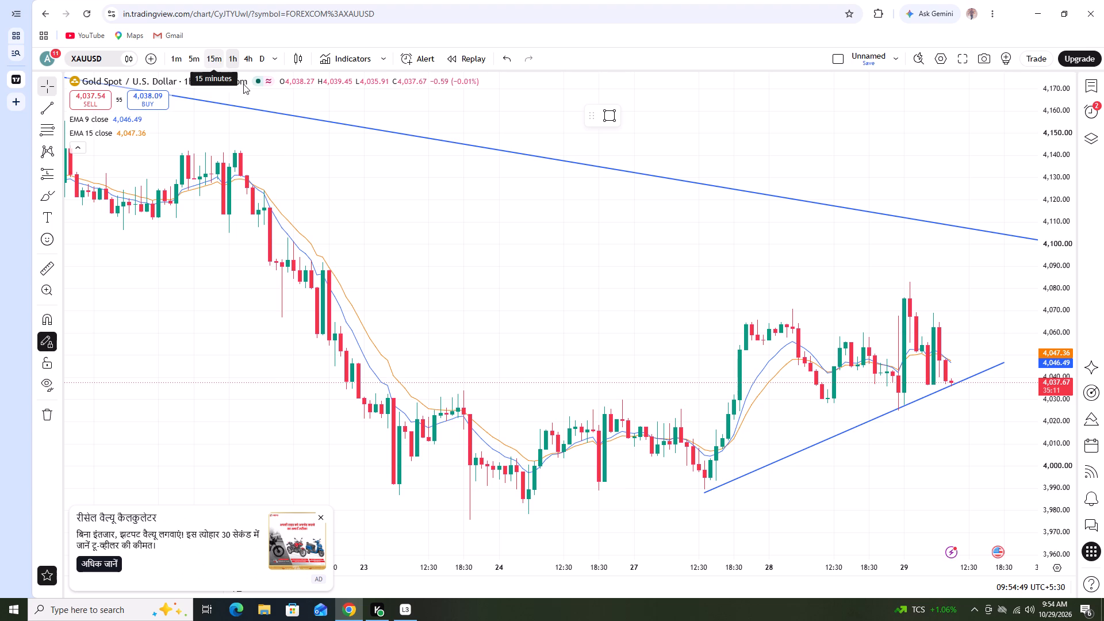
Switch the XAUUSD chart to the 15-minute timeframe.
{"action": "left_click", "coordinate": [217, 58]}
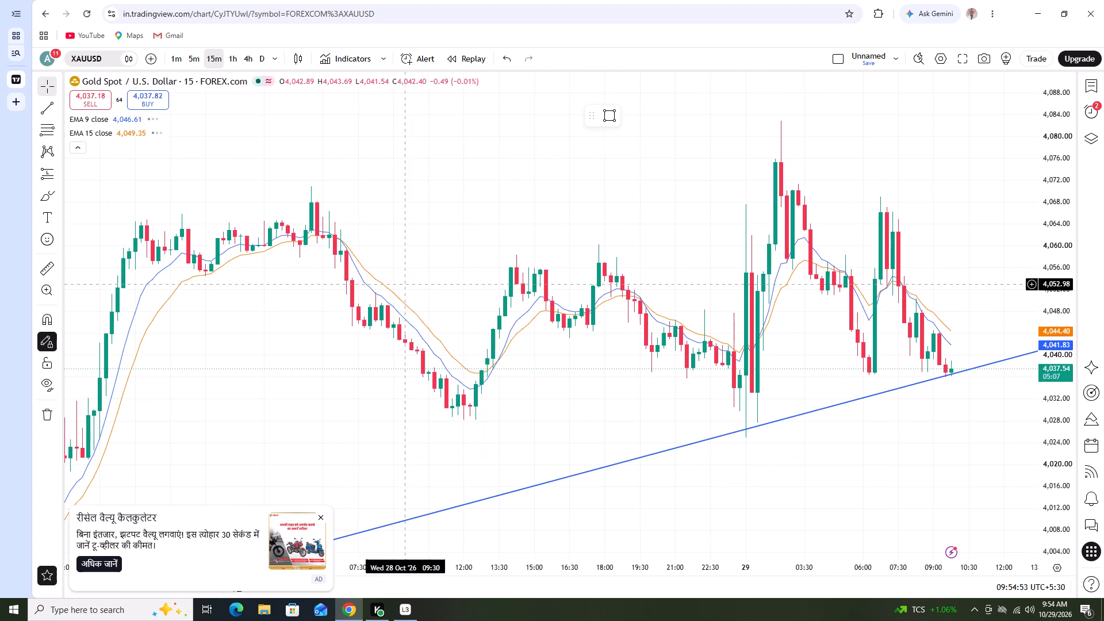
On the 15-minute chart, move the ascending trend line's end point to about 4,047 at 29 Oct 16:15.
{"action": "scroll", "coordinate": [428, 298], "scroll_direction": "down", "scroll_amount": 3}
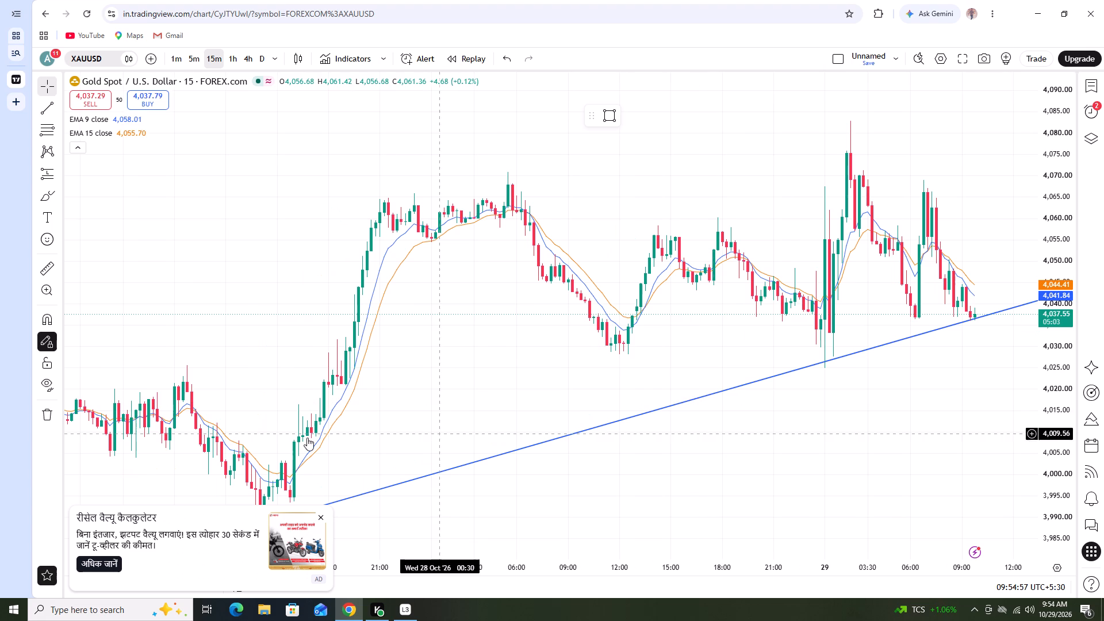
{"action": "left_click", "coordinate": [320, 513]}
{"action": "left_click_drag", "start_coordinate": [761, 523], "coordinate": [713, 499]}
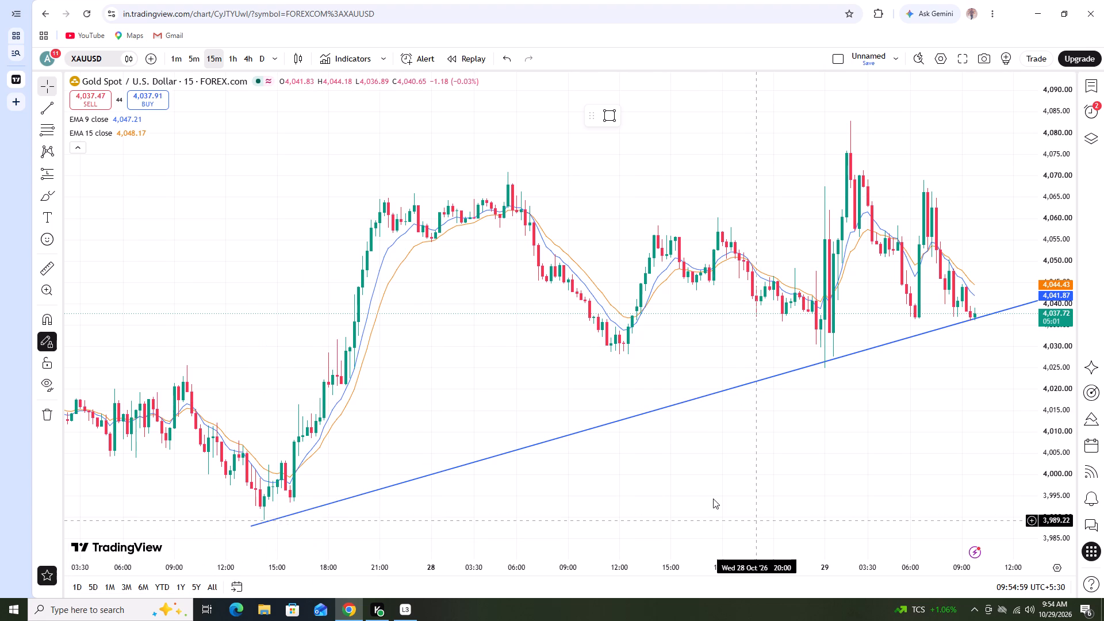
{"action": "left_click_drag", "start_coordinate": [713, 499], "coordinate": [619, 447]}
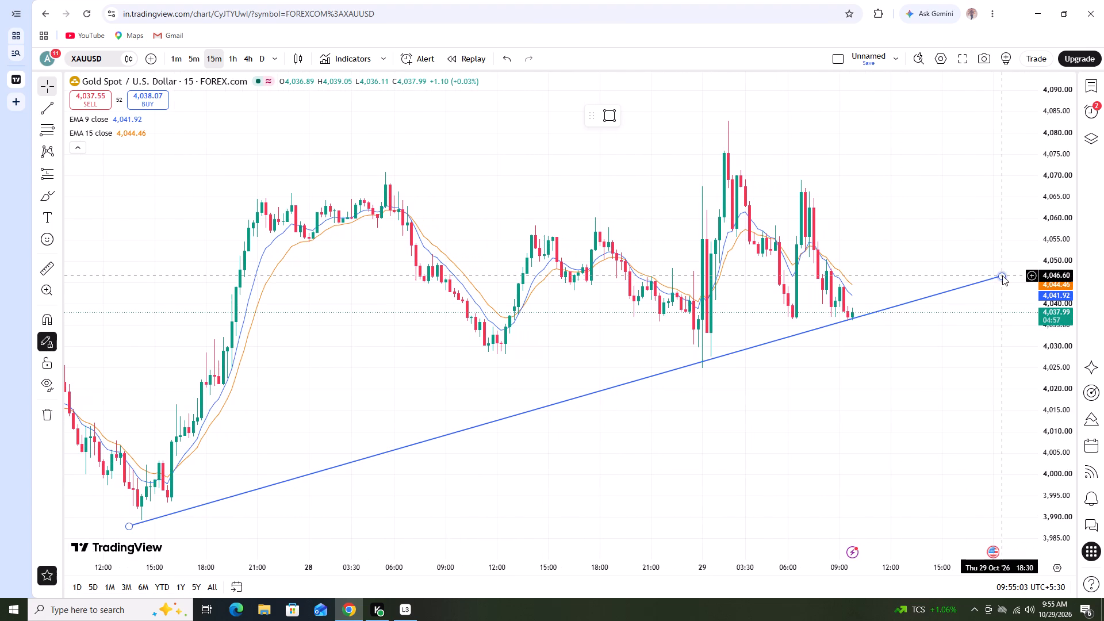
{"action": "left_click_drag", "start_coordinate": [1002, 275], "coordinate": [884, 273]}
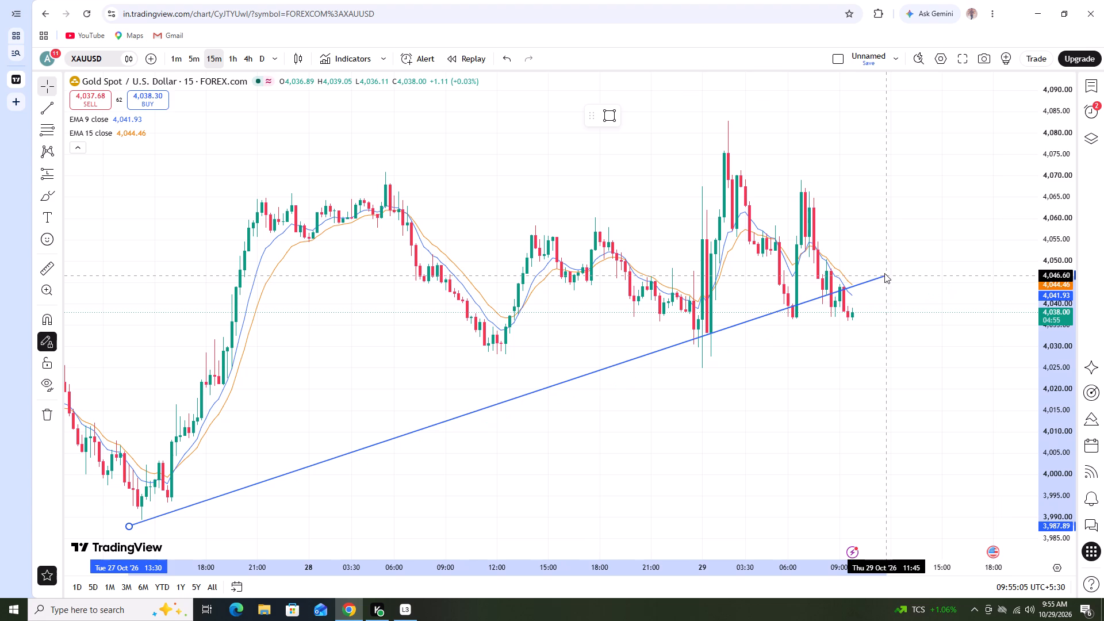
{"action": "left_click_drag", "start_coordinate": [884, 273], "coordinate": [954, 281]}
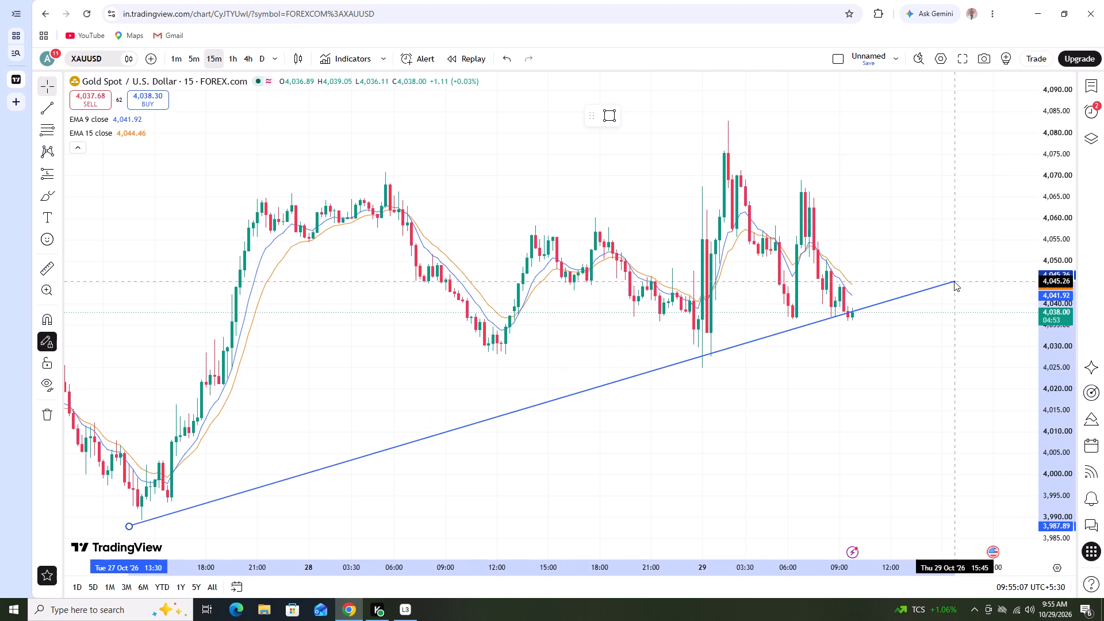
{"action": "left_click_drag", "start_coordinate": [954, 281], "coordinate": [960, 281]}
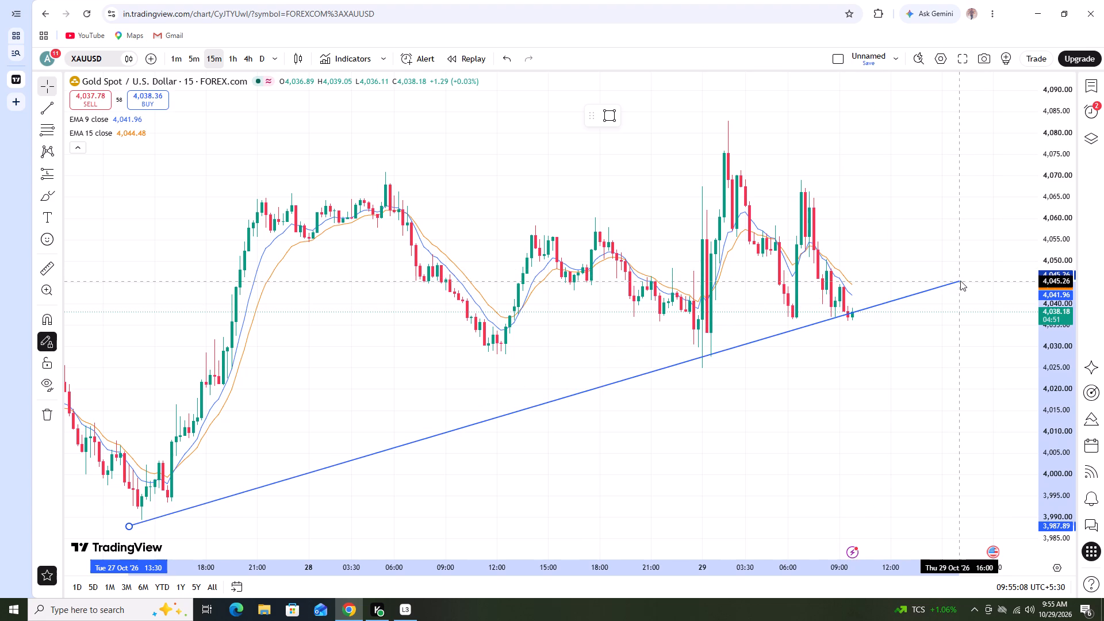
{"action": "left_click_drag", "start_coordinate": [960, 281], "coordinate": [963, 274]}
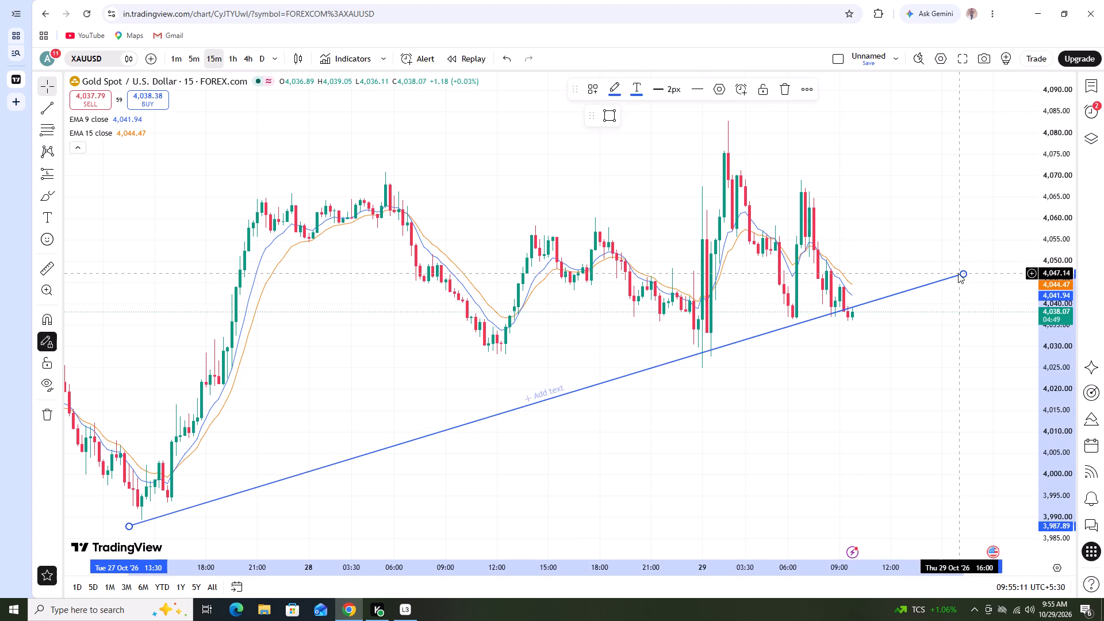
Delete the ascending trend line that starts at the 27 Oct low.
{"action": "left_click", "coordinate": [959, 273]}
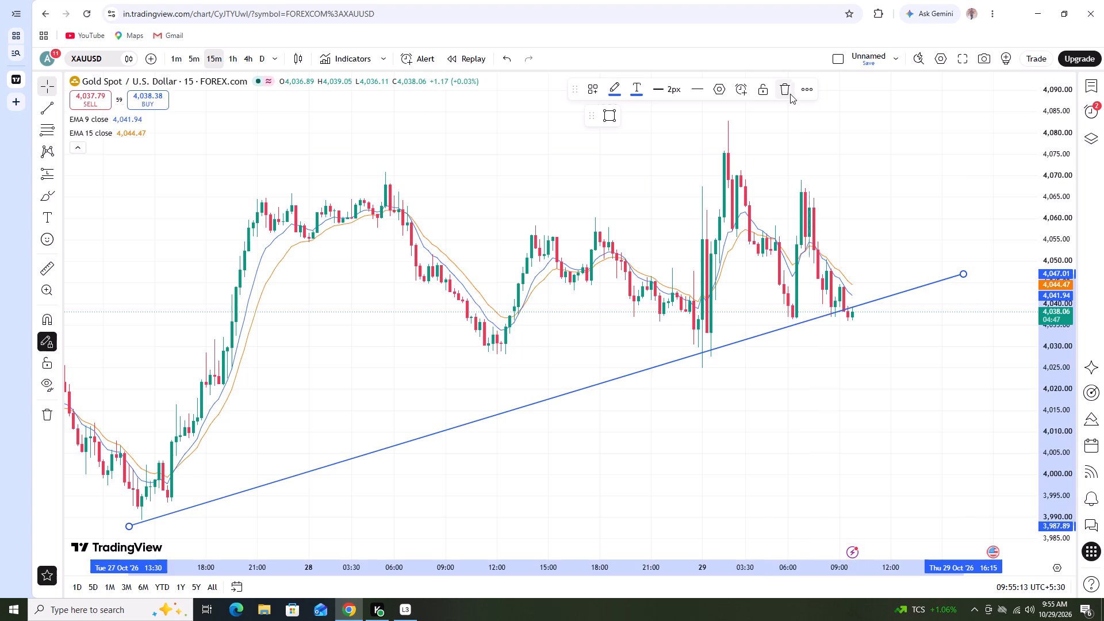
{"action": "left_click", "coordinate": [790, 94]}
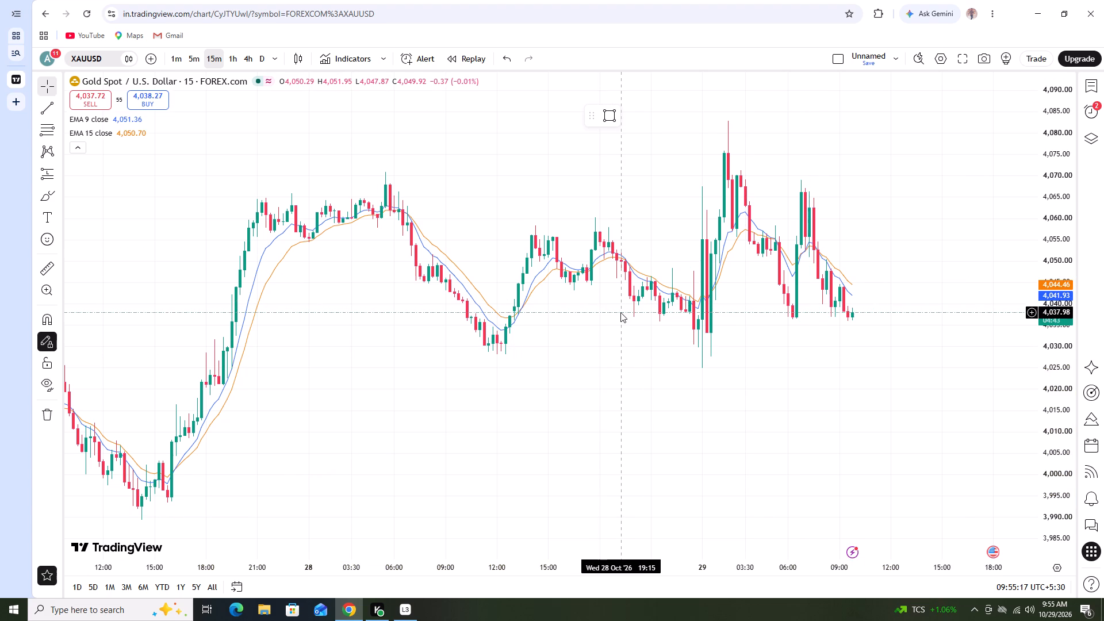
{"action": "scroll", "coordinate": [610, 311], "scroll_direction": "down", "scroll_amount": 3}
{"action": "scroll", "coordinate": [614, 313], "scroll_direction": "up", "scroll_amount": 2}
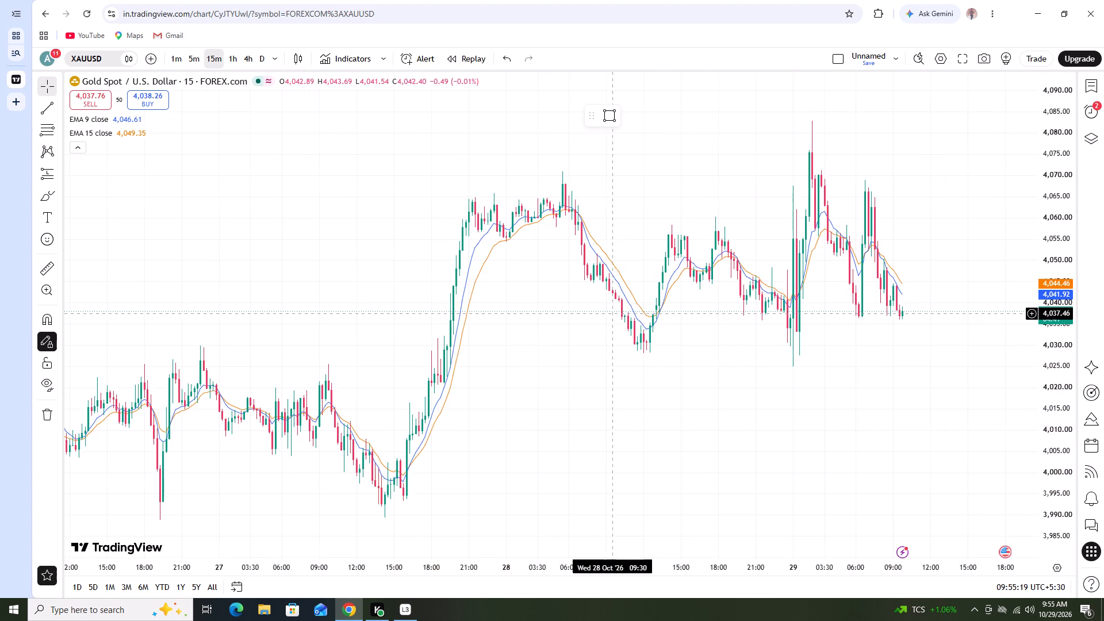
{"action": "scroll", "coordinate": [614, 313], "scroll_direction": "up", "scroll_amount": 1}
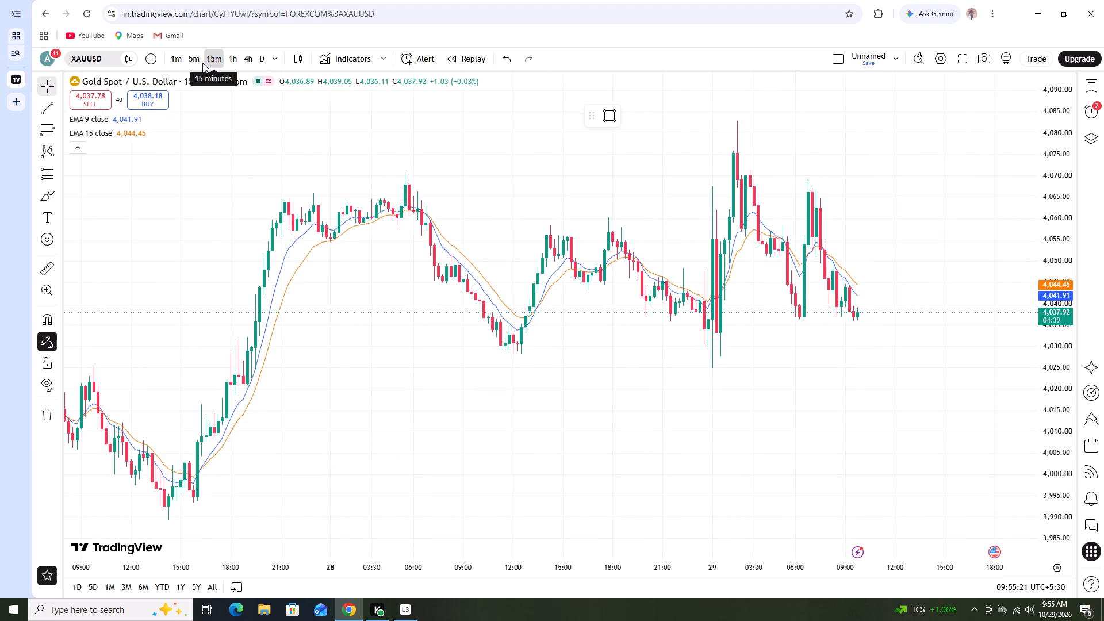
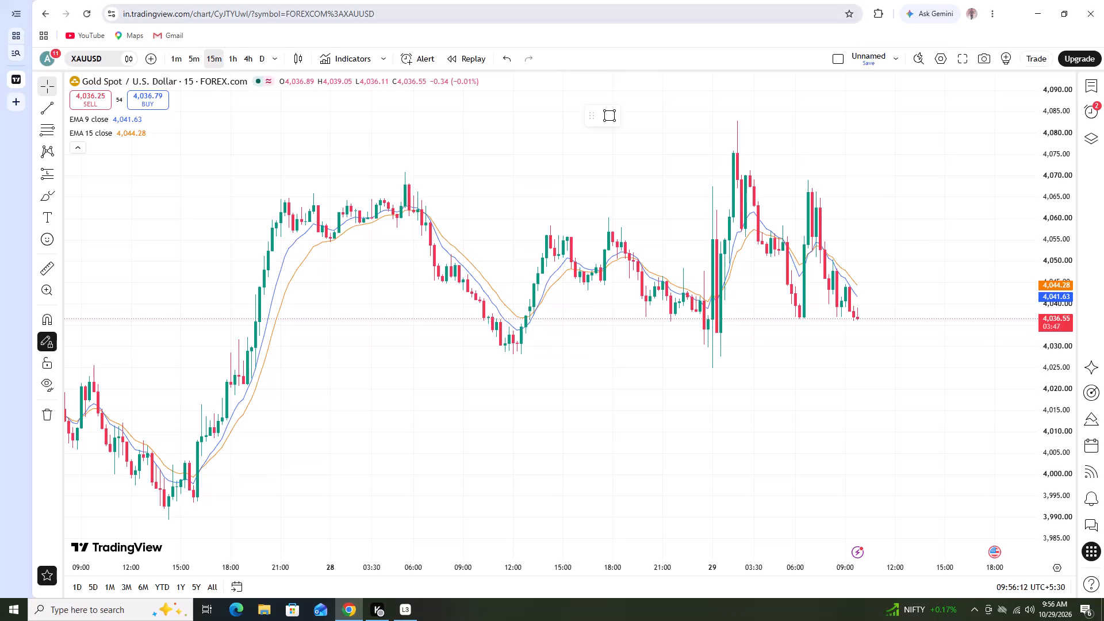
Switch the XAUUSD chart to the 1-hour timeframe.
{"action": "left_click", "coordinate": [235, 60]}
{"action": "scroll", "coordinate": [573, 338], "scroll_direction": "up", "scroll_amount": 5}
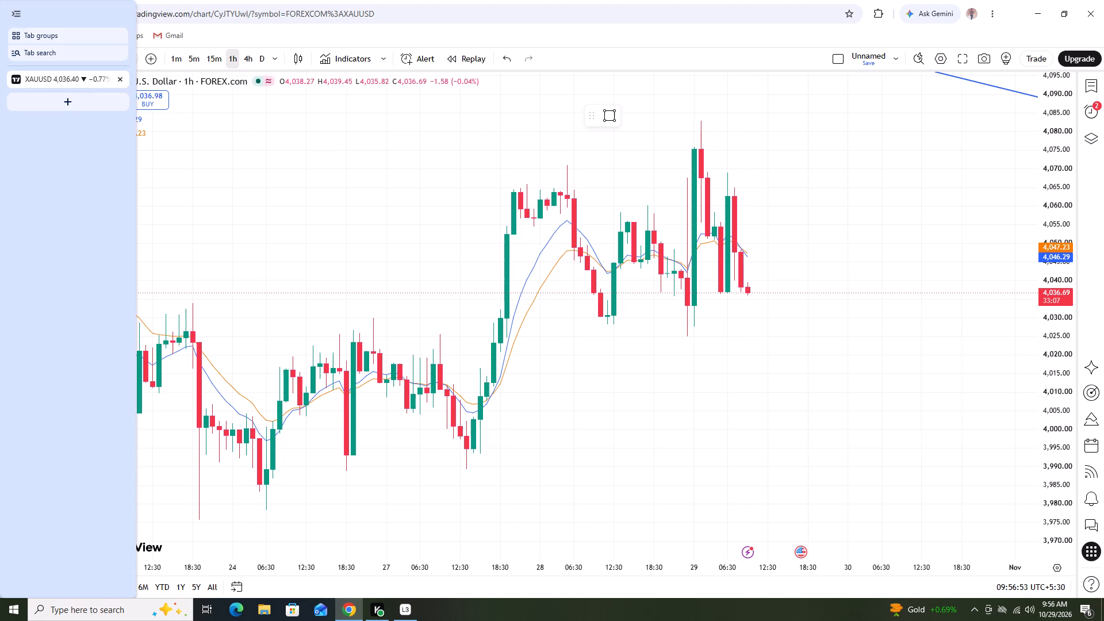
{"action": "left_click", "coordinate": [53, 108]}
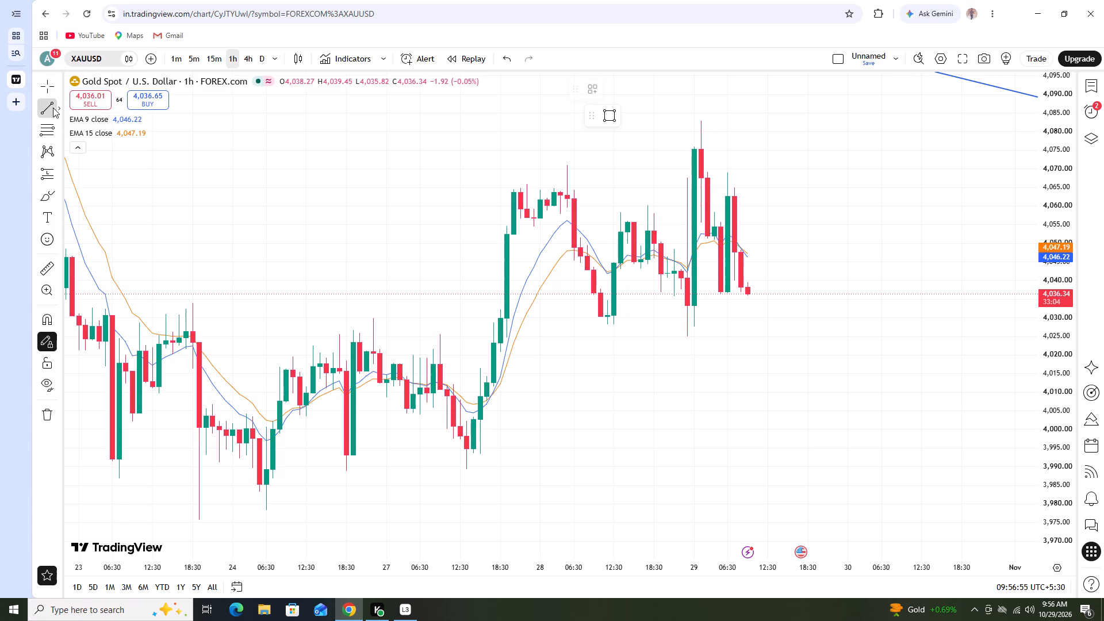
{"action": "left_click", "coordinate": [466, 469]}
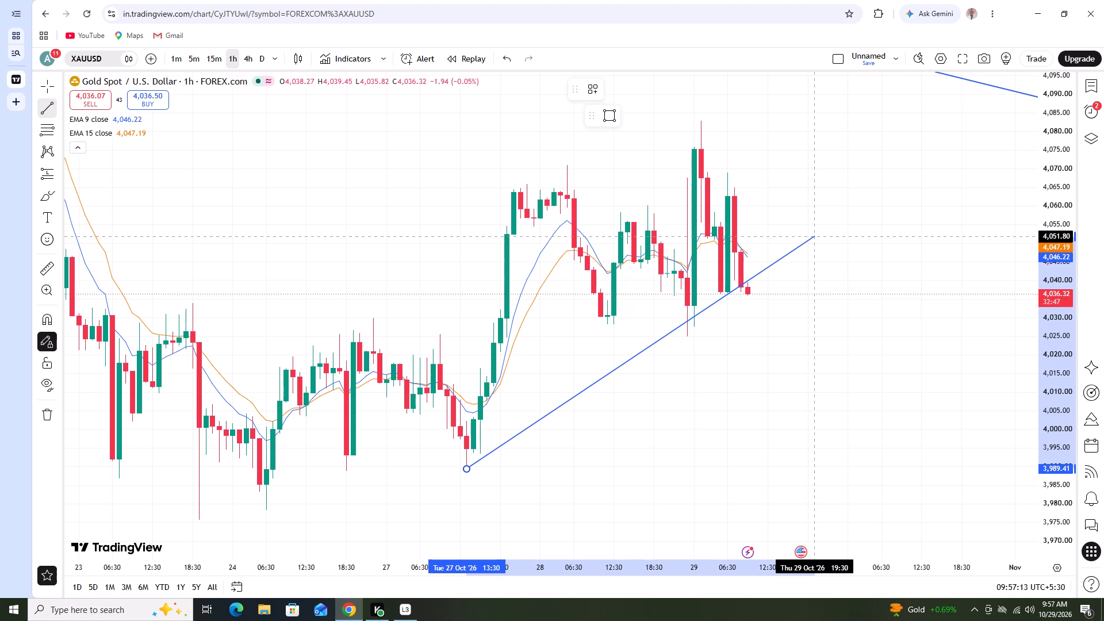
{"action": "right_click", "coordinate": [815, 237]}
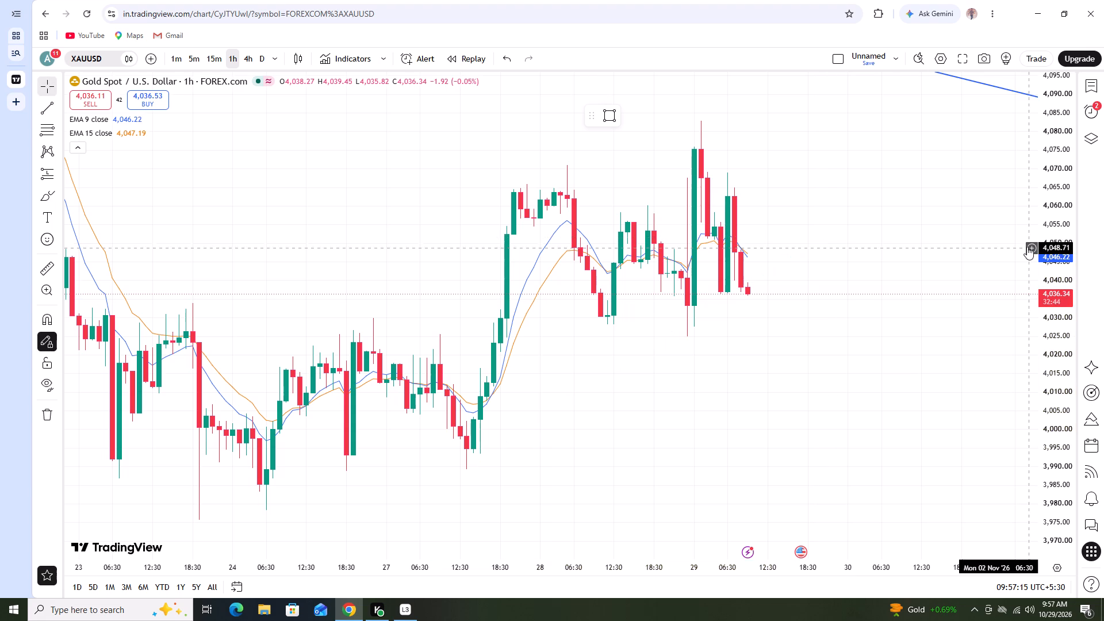
Switch the XAUUSD chart back to the 15-minute timeframe.
{"action": "left_click", "coordinate": [214, 59]}
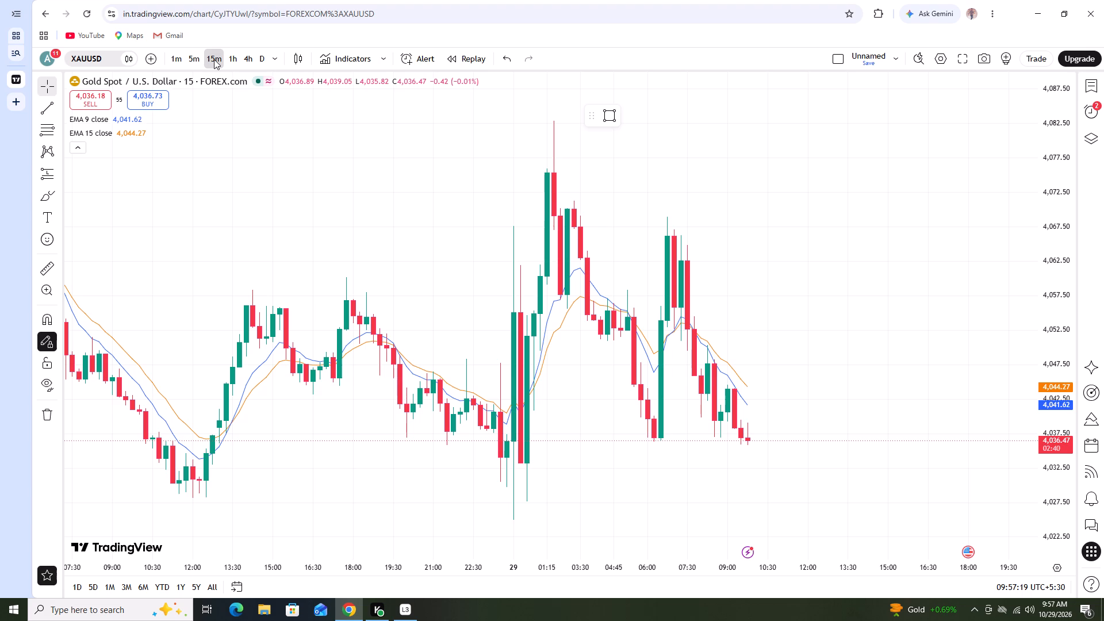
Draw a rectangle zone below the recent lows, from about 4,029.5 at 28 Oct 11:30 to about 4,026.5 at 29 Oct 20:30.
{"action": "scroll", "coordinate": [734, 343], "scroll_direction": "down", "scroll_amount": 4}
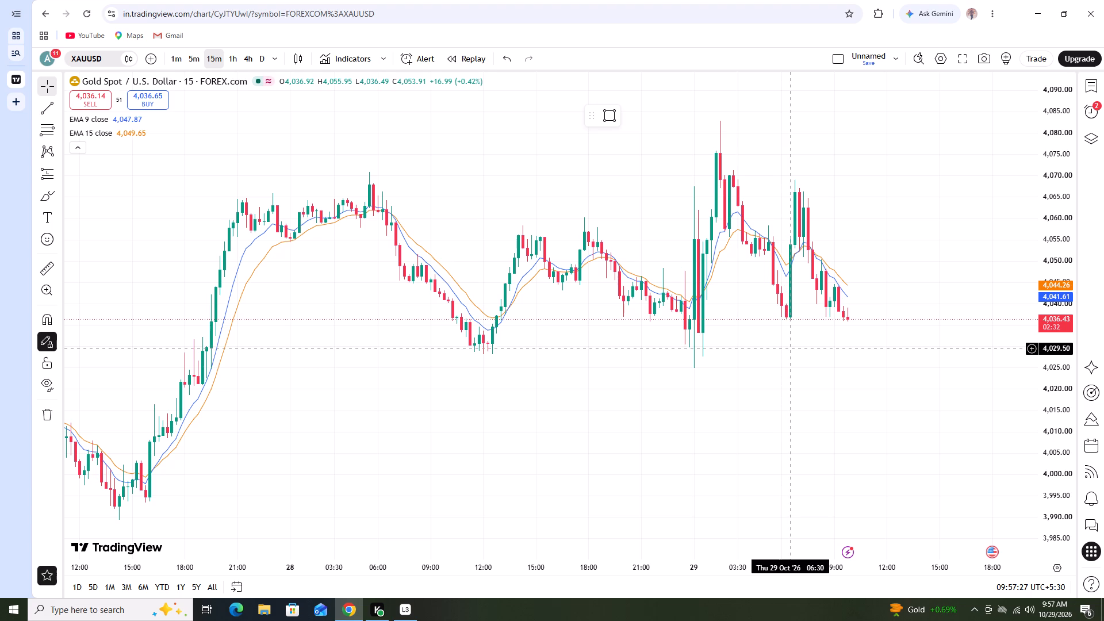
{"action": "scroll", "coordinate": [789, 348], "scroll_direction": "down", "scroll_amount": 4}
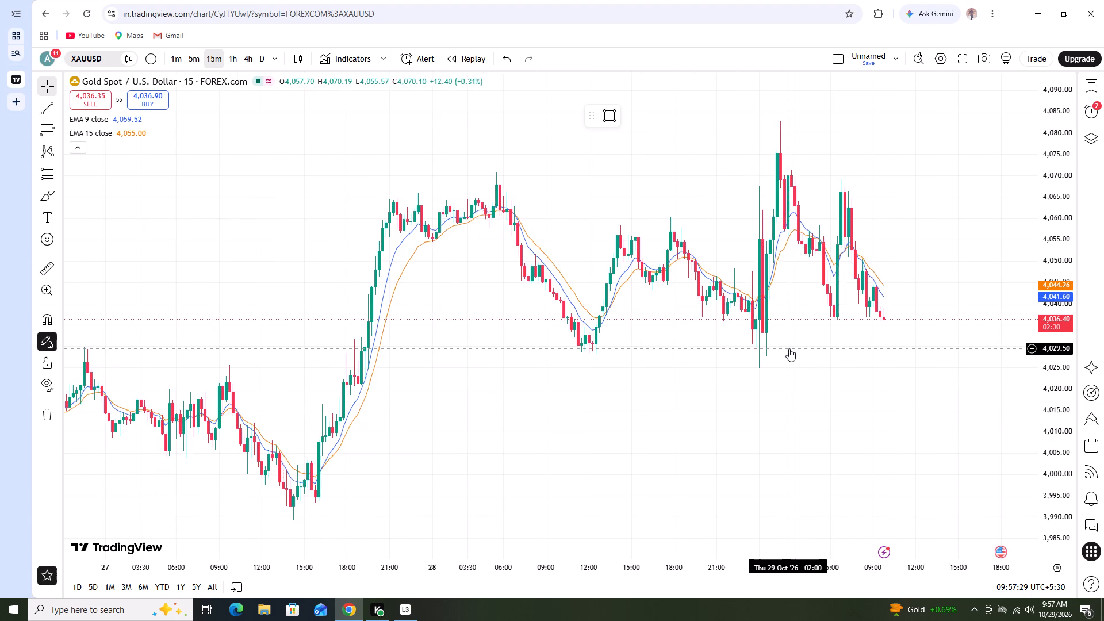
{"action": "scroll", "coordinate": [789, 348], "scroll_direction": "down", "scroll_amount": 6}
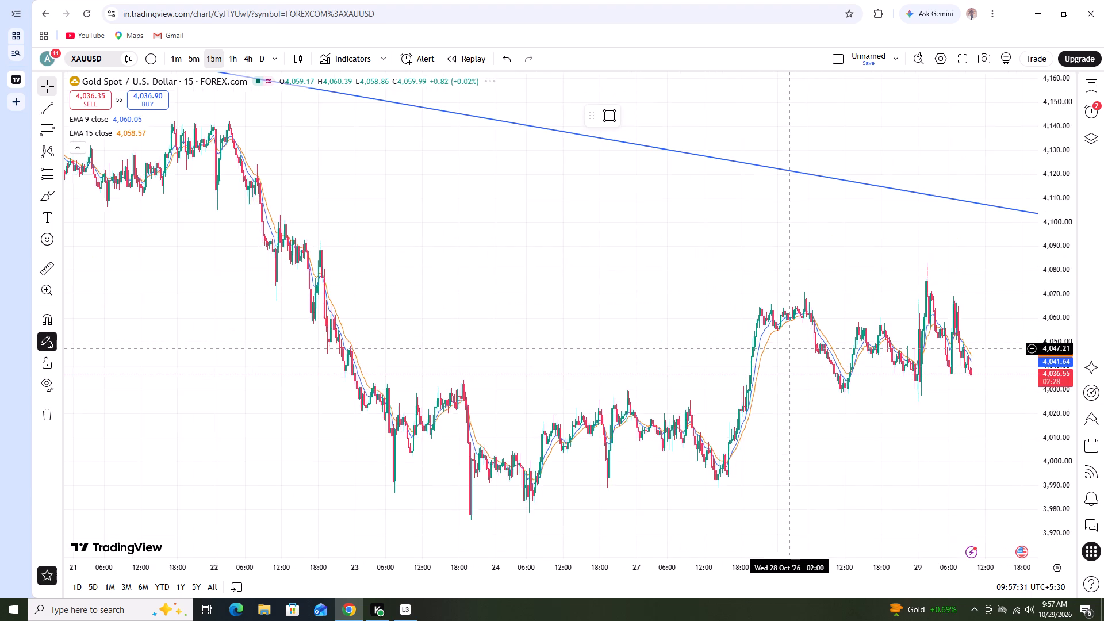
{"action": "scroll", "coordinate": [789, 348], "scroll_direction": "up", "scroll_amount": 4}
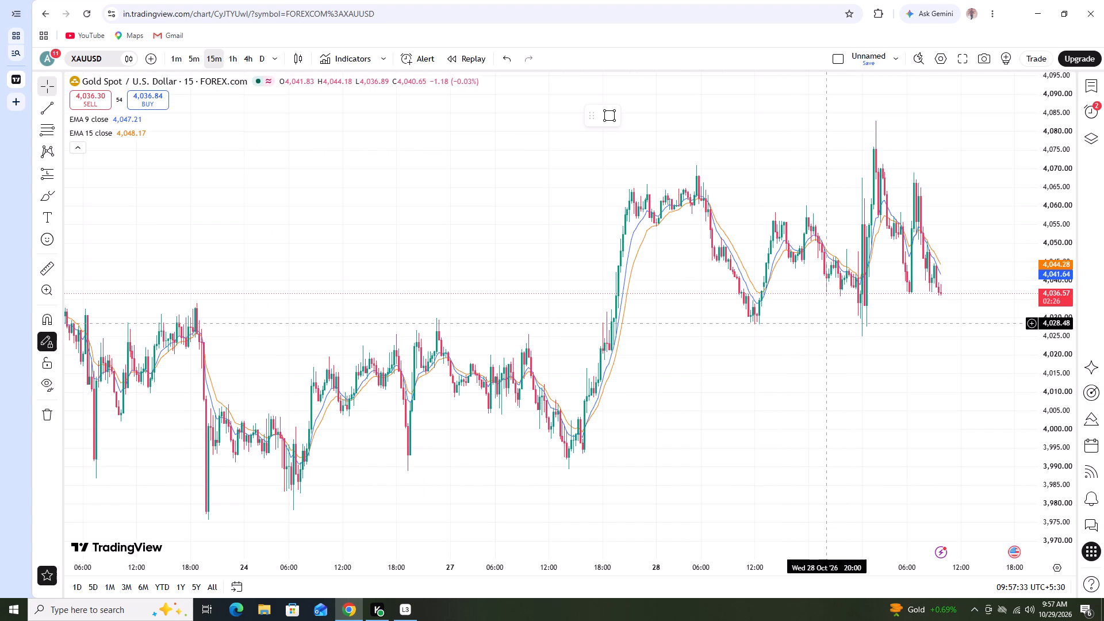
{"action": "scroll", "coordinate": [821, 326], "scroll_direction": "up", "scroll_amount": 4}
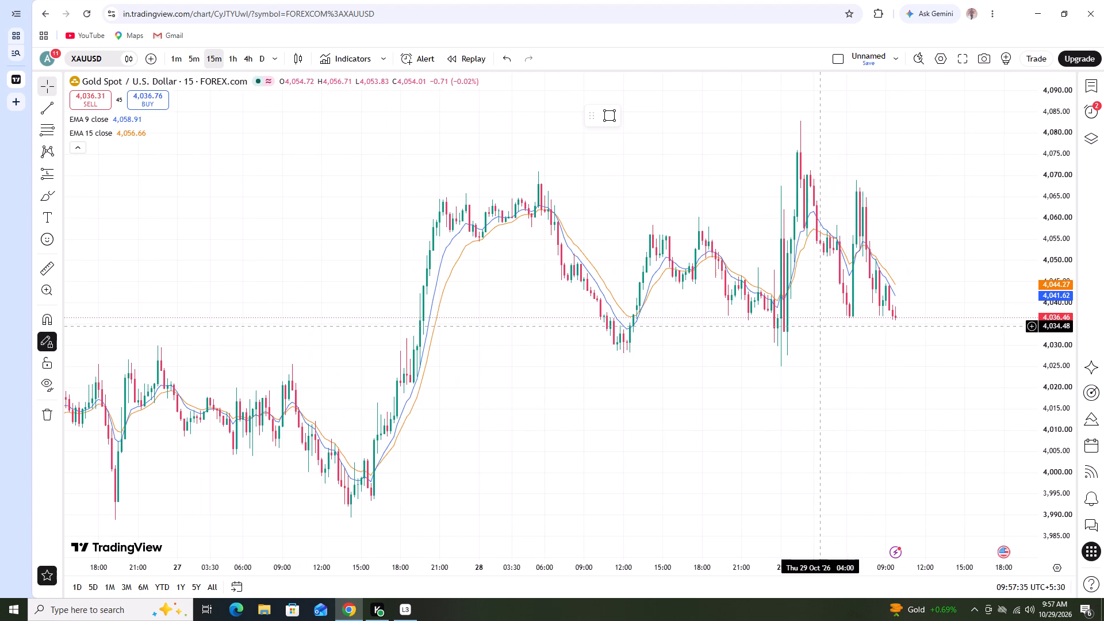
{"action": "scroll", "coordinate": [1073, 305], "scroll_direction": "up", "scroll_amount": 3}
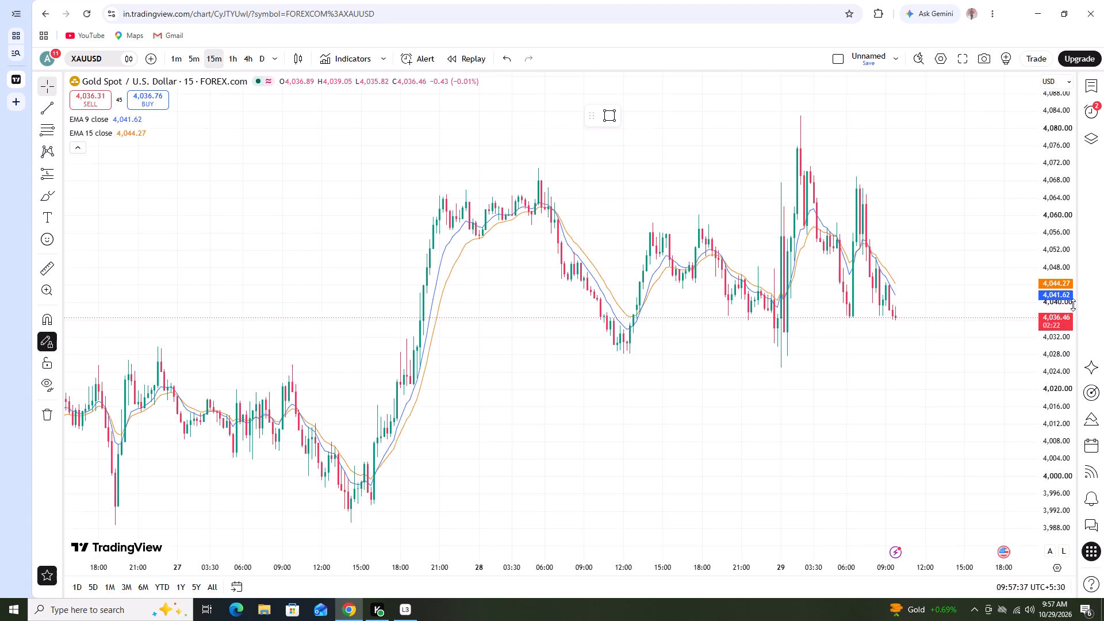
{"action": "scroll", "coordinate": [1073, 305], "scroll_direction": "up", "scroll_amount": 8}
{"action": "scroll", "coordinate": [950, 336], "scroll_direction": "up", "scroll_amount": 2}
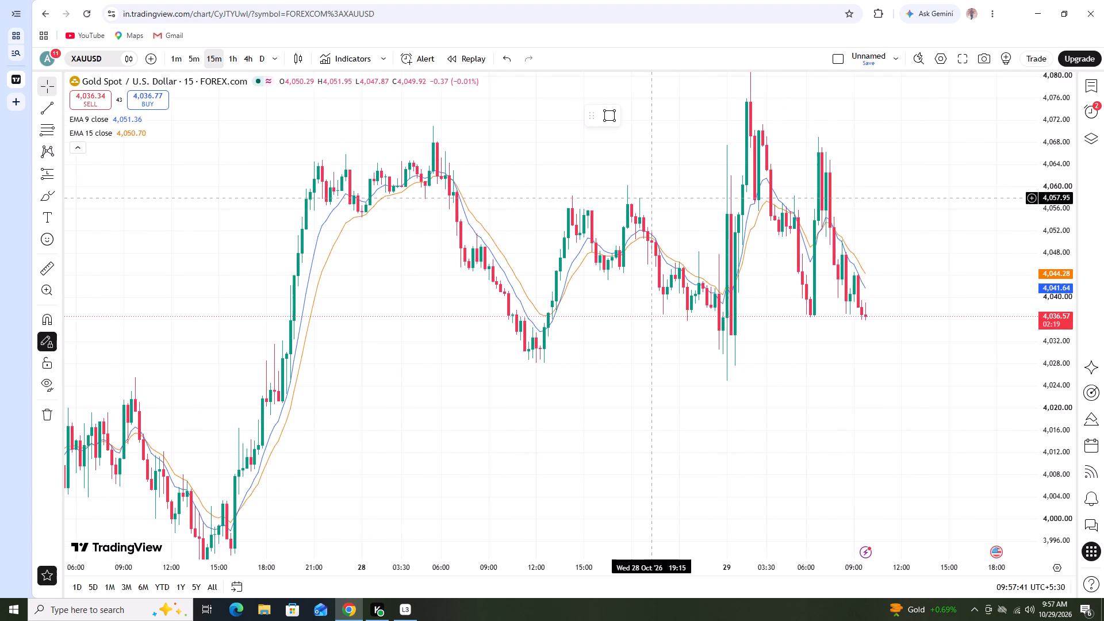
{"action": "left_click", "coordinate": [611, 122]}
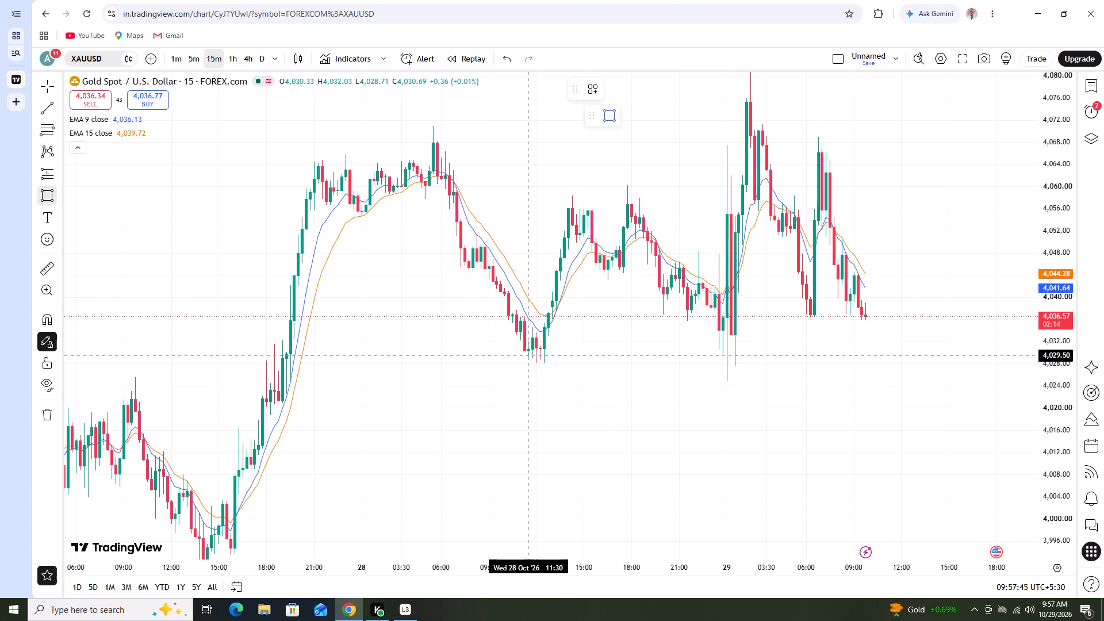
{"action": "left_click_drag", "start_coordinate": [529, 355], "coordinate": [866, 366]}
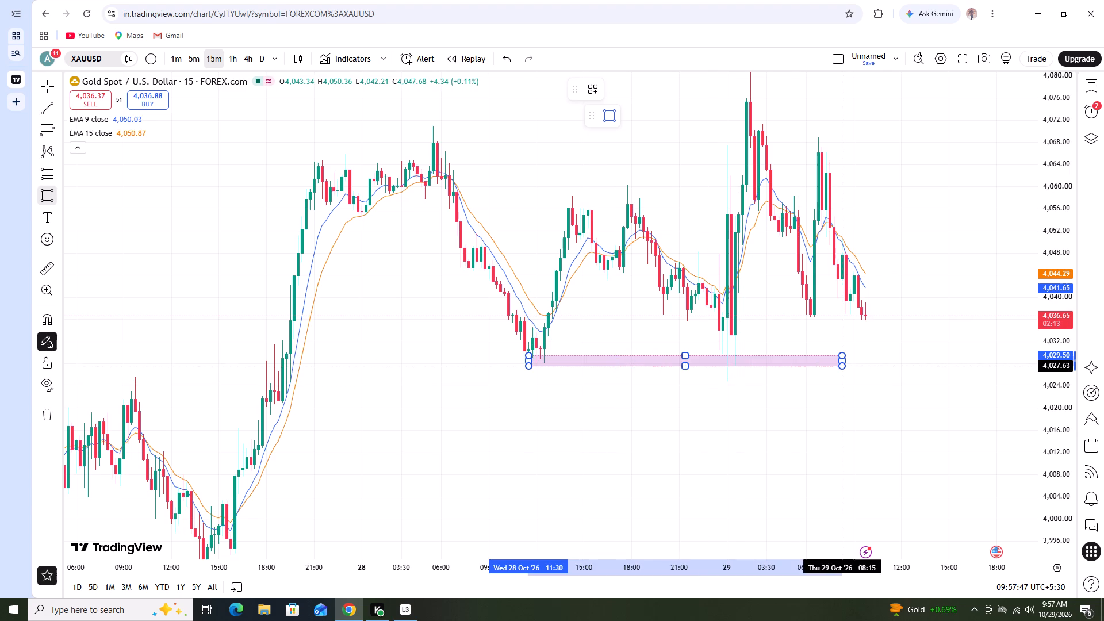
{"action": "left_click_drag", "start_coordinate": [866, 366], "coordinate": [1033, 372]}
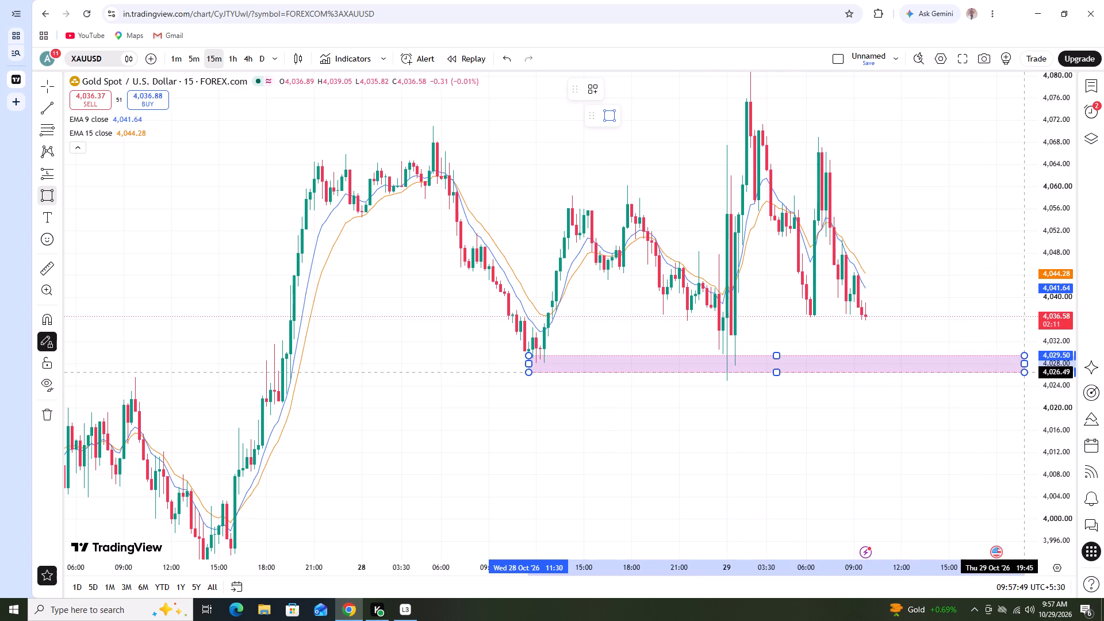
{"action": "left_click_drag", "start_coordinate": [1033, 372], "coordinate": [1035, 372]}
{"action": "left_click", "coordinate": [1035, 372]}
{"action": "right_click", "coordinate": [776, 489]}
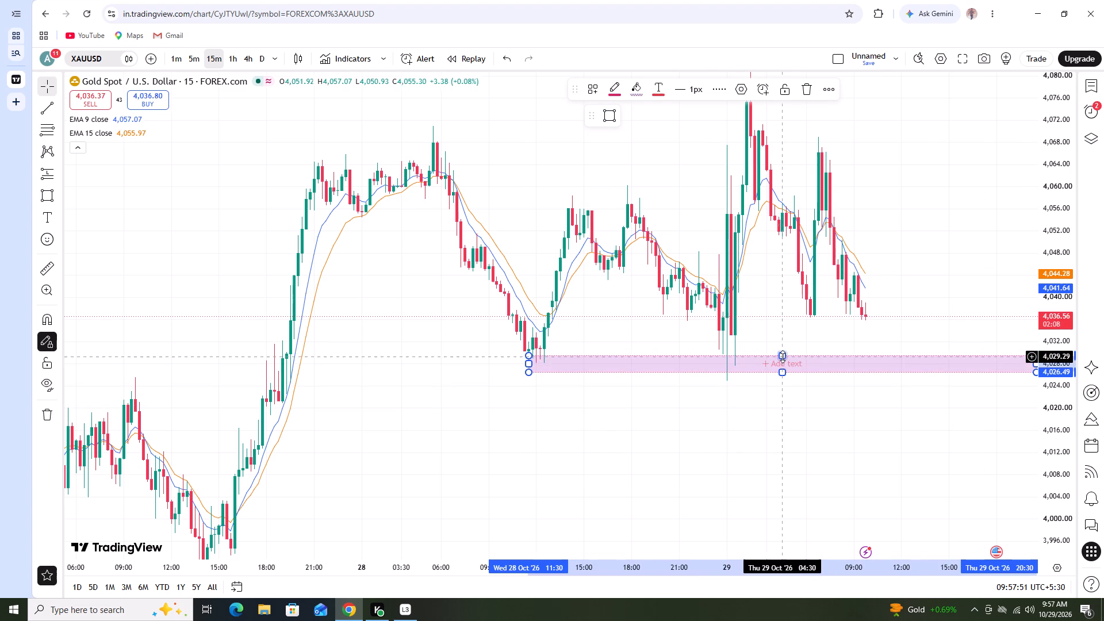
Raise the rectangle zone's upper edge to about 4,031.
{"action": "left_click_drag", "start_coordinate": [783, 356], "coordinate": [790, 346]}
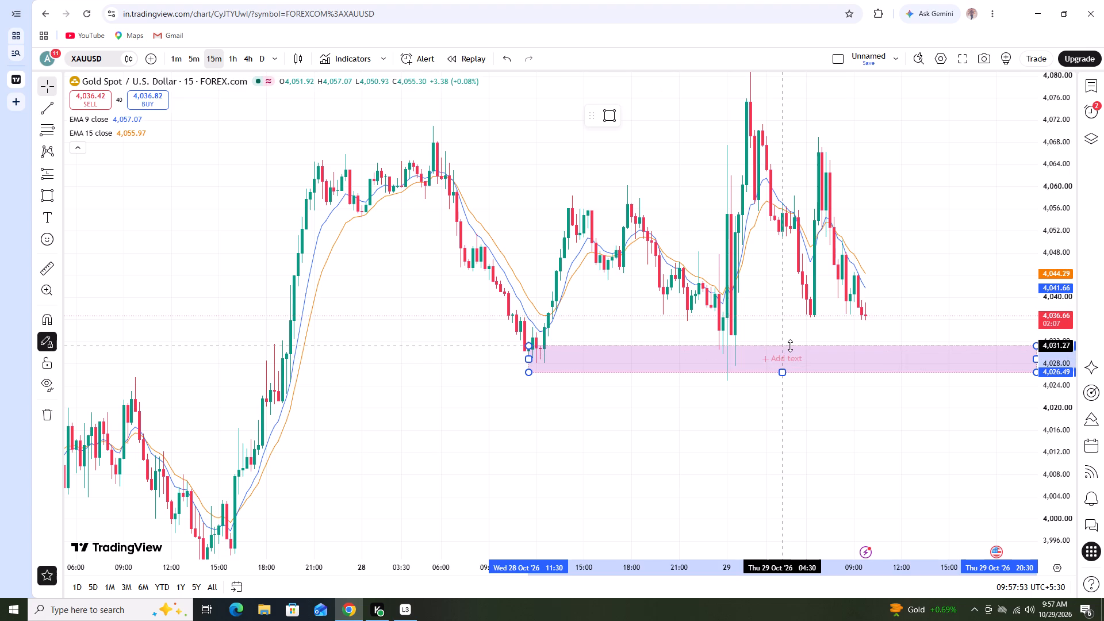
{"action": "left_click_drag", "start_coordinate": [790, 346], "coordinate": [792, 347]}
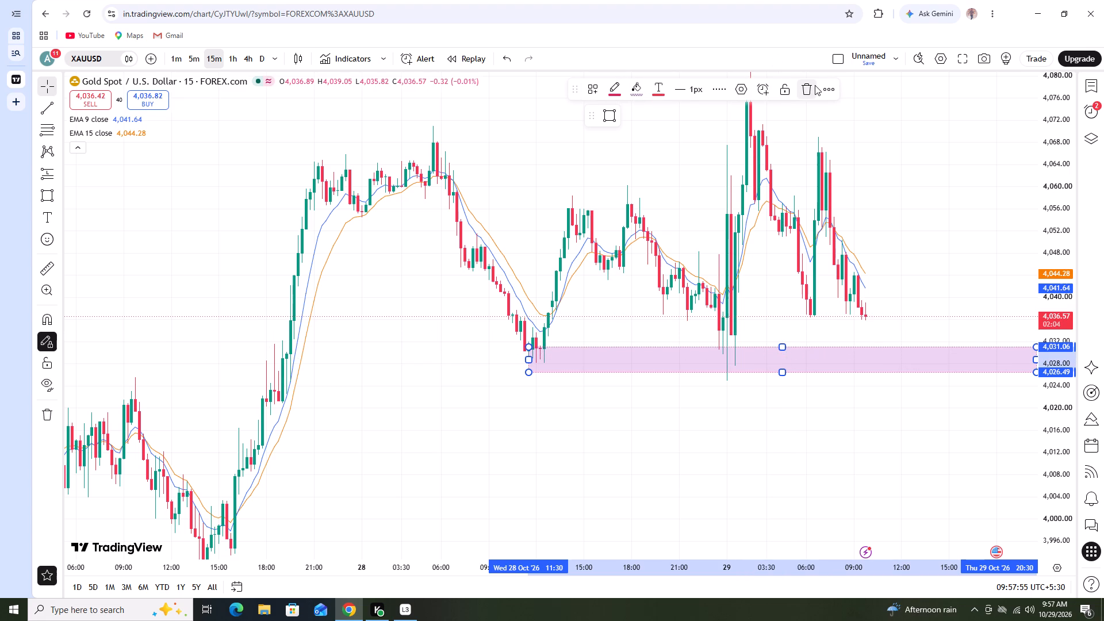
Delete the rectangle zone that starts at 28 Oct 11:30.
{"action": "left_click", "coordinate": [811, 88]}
Draw a rectangle support zone from about 4,033.5 at 28 Oct 12:45 to about 4,027.8 at 29 Oct 20:15.
{"action": "left_click", "coordinate": [608, 116]}
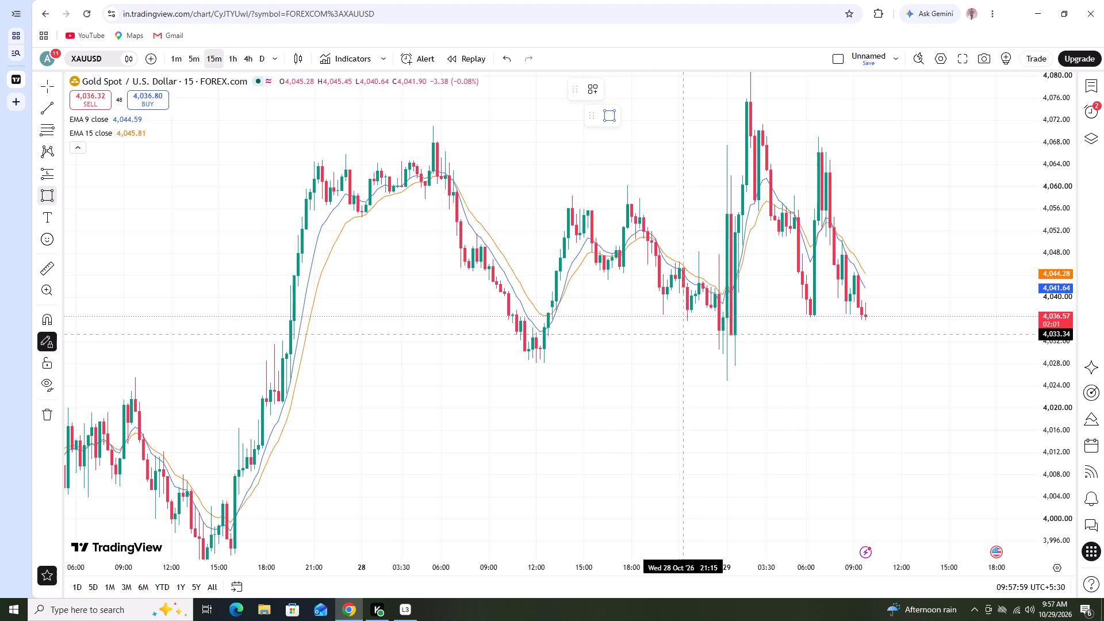
{"action": "left_click_drag", "start_coordinate": [548, 333], "coordinate": [754, 364]}
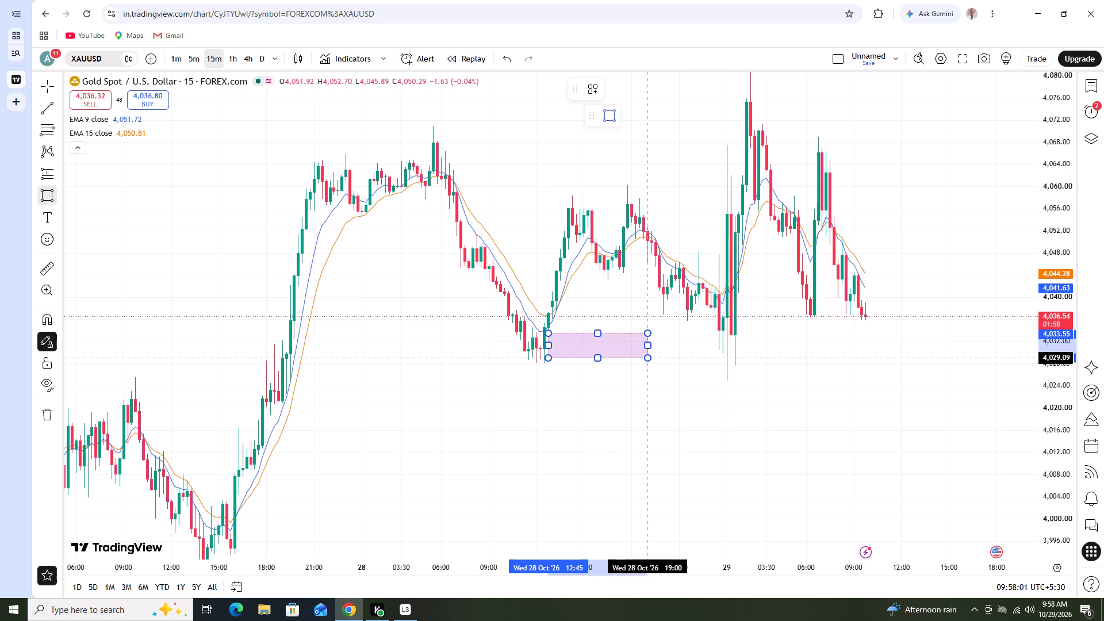
{"action": "left_click_drag", "start_coordinate": [754, 364], "coordinate": [997, 358]}
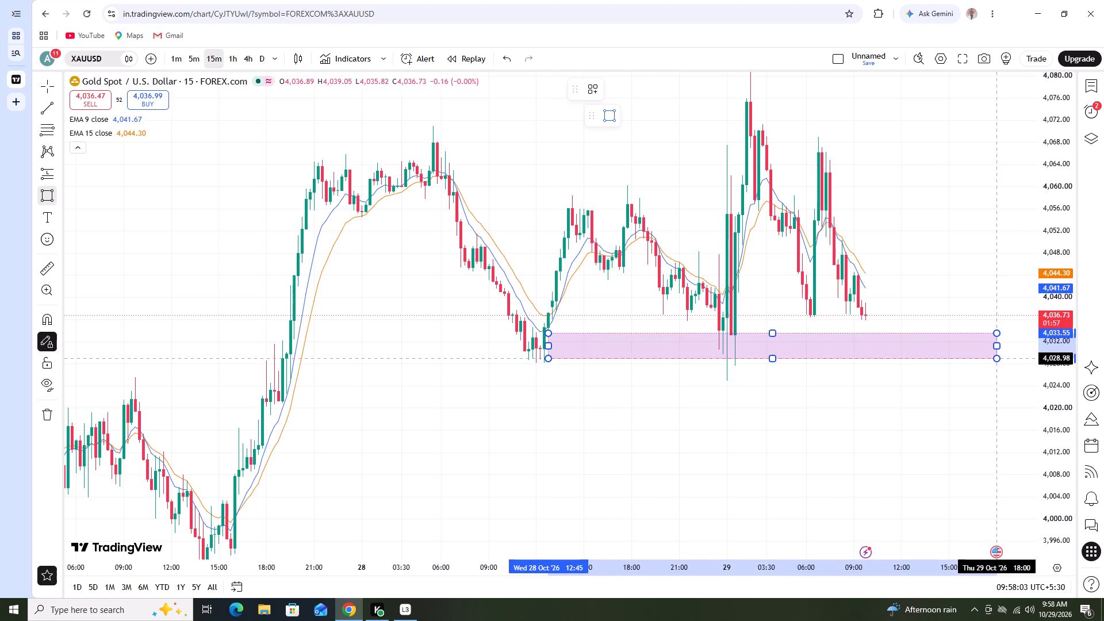
{"action": "left_click_drag", "start_coordinate": [997, 358], "coordinate": [1029, 362]}
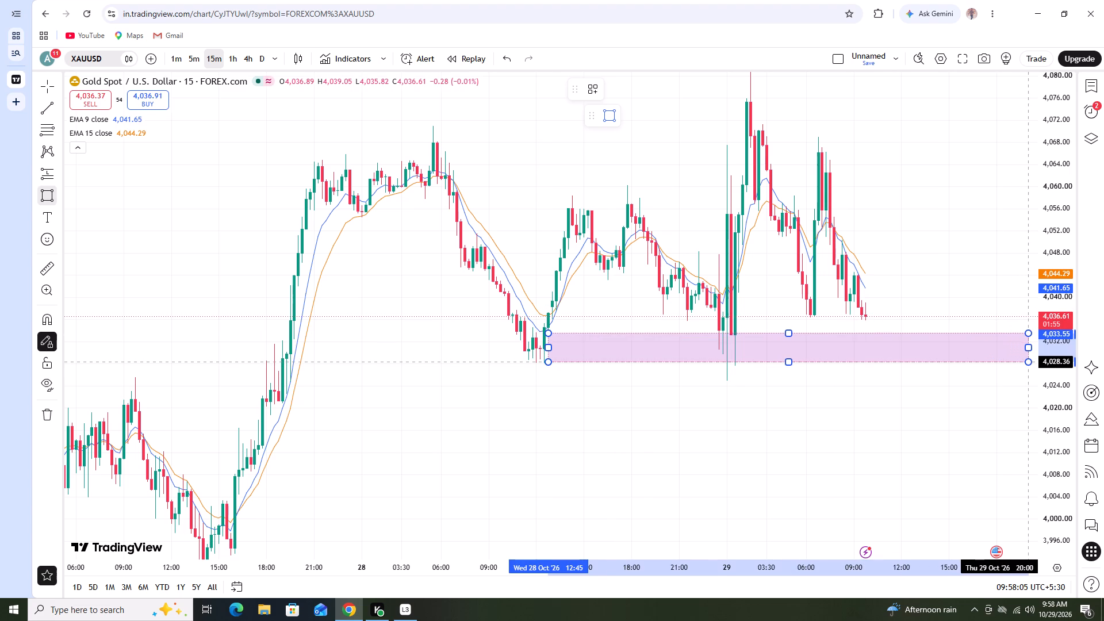
{"action": "left_click_drag", "start_coordinate": [1029, 362], "coordinate": [1033, 365]}
{"action": "left_click", "coordinate": [1033, 365]}
{"action": "right_click_drag", "start_coordinate": [847, 430], "coordinate": [841, 430]}
{"action": "left_click", "coordinate": [718, 444]}
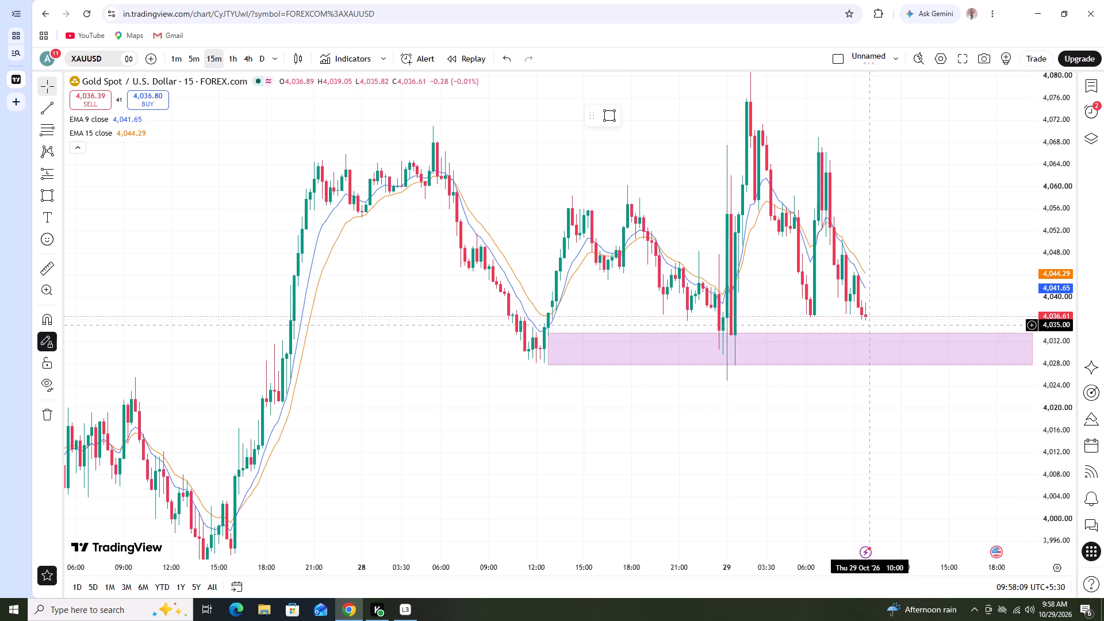
Lower the support zone's upper edge slightly to about 4,033.
{"action": "left_click", "coordinate": [793, 331]}
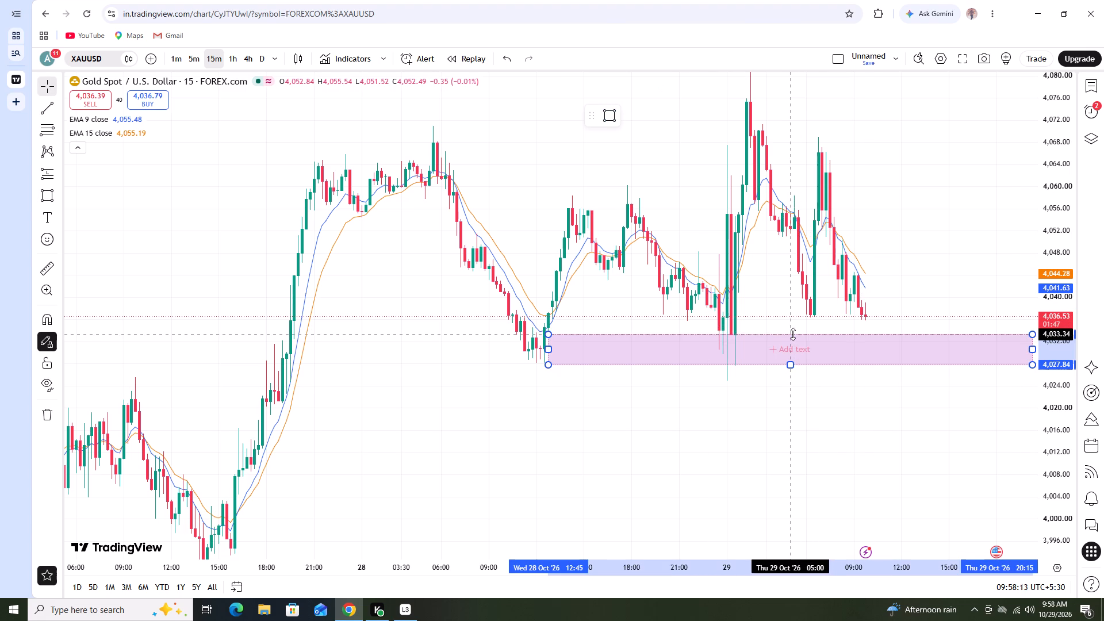
{"action": "left_click", "coordinate": [693, 386]}
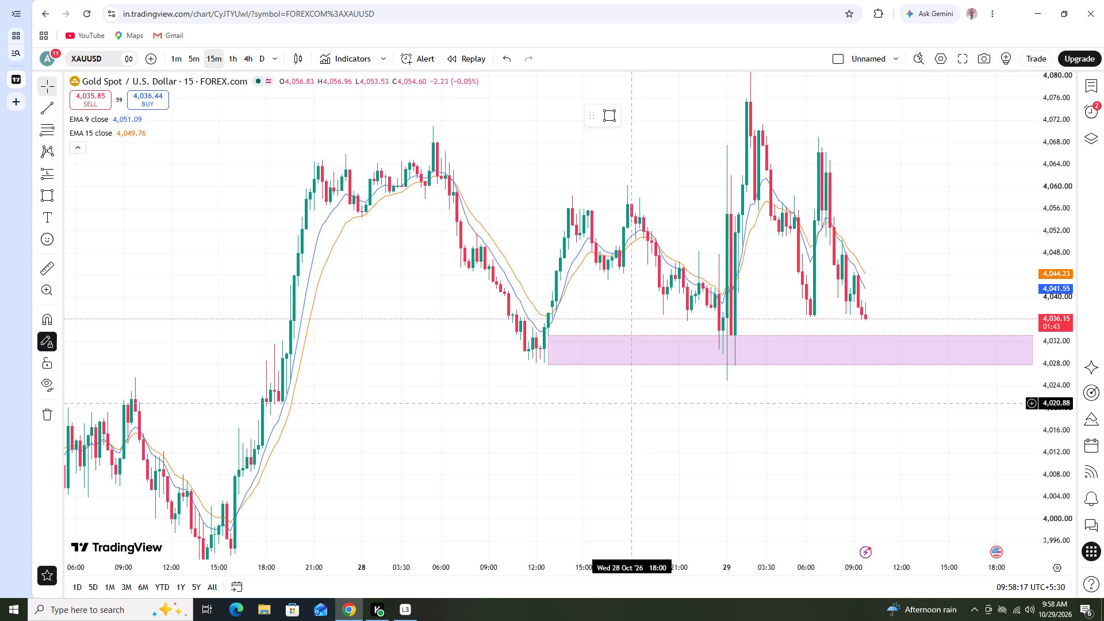
Examine the 15-minute price action from 27 to 29 Oct around the support zone and the highs above it.
{"action": "scroll", "coordinate": [707, 425], "scroll_direction": "up", "scroll_amount": 2}
{"action": "scroll", "coordinate": [727, 425], "scroll_direction": "down", "scroll_amount": 2}
{"action": "scroll", "coordinate": [733, 430], "scroll_direction": "up", "scroll_amount": 1}
{"action": "scroll", "coordinate": [733, 430], "scroll_direction": "down", "scroll_amount": 1}
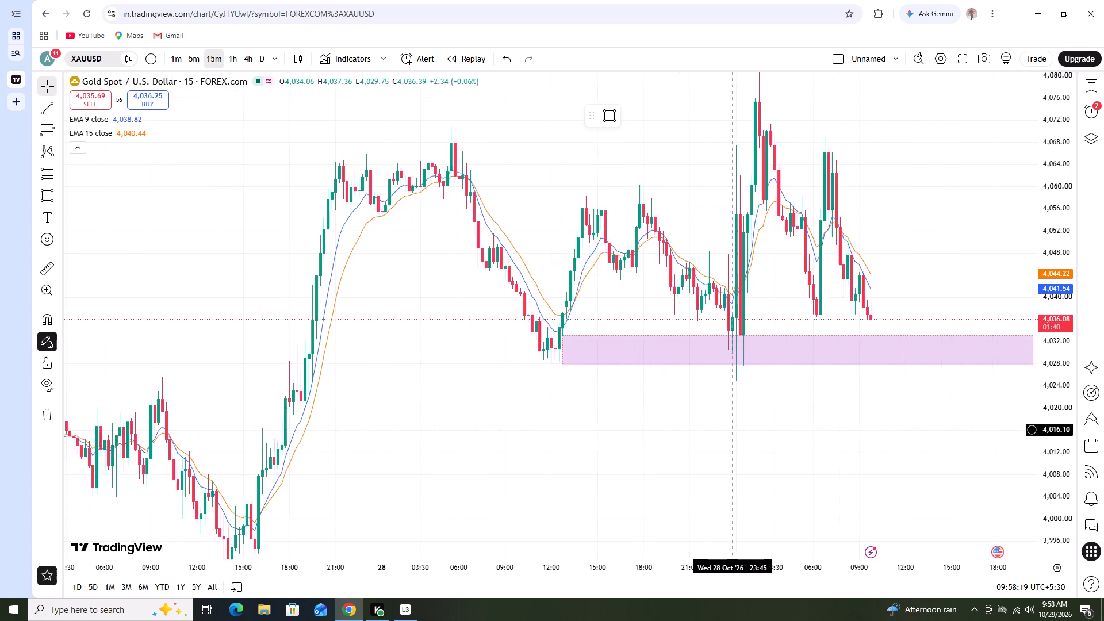
{"action": "scroll", "coordinate": [733, 430], "scroll_direction": "up", "scroll_amount": 3}
{"action": "scroll", "coordinate": [715, 431], "scroll_direction": "down", "scroll_amount": 4}
{"action": "left_click_drag", "start_coordinate": [716, 431], "coordinate": [727, 476]}
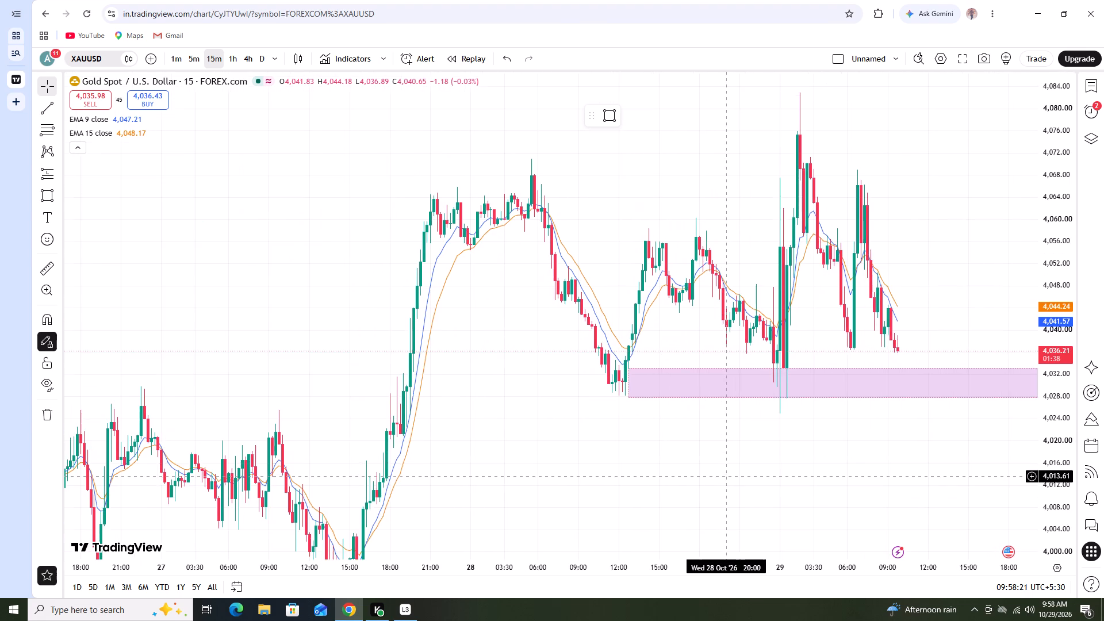
{"action": "left_click_drag", "start_coordinate": [727, 476], "coordinate": [624, 468]}
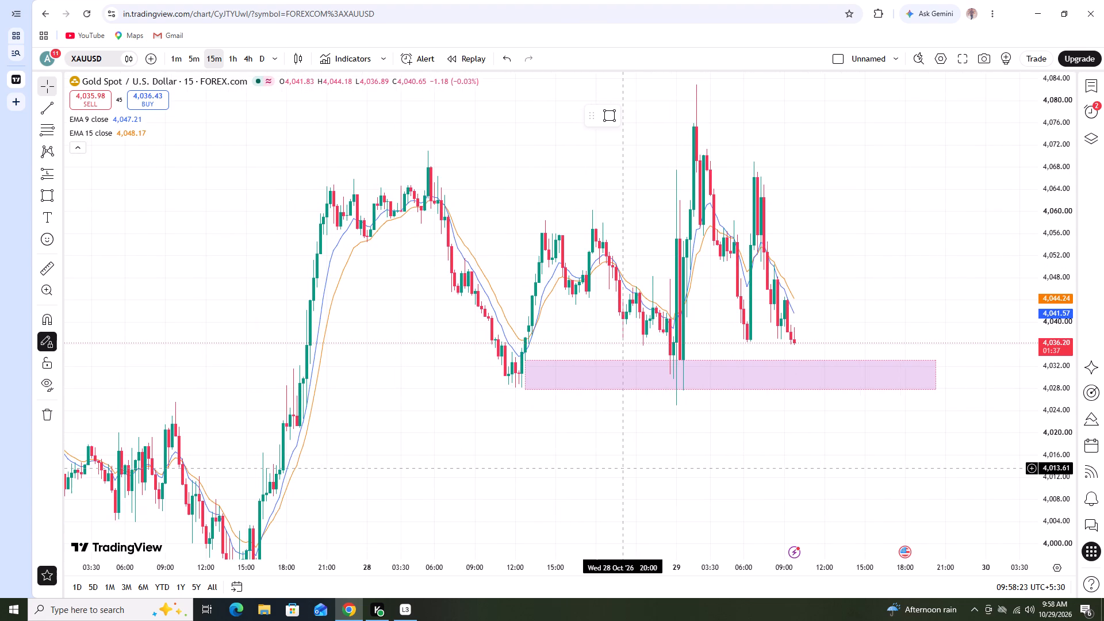
{"action": "left_click_drag", "start_coordinate": [624, 468], "coordinate": [745, 469]}
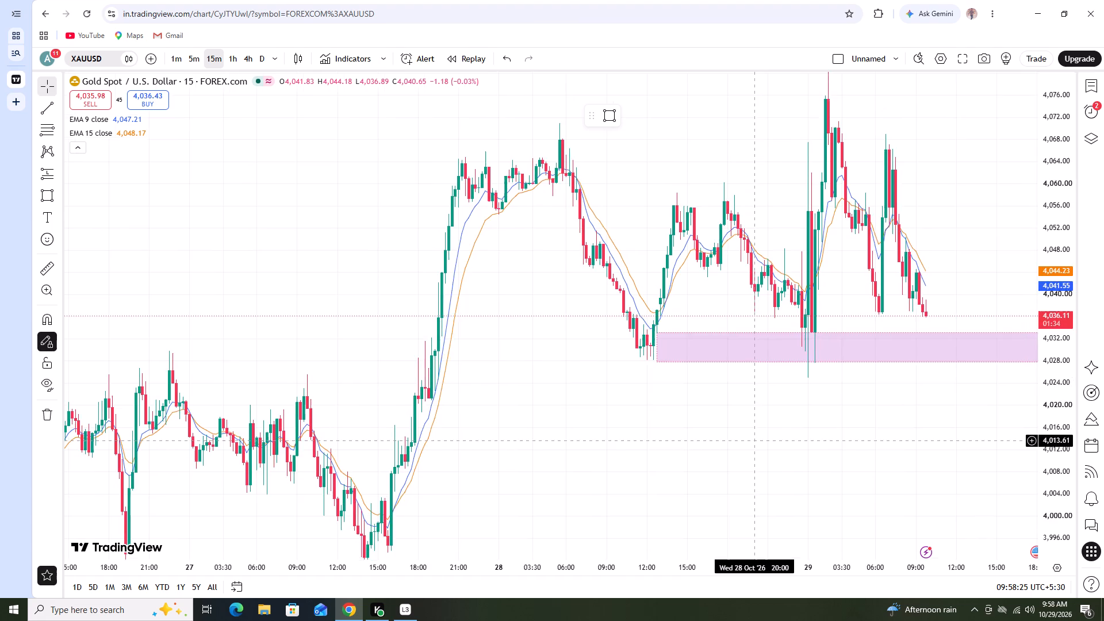
{"action": "left_click_drag", "start_coordinate": [745, 469], "coordinate": [646, 487]}
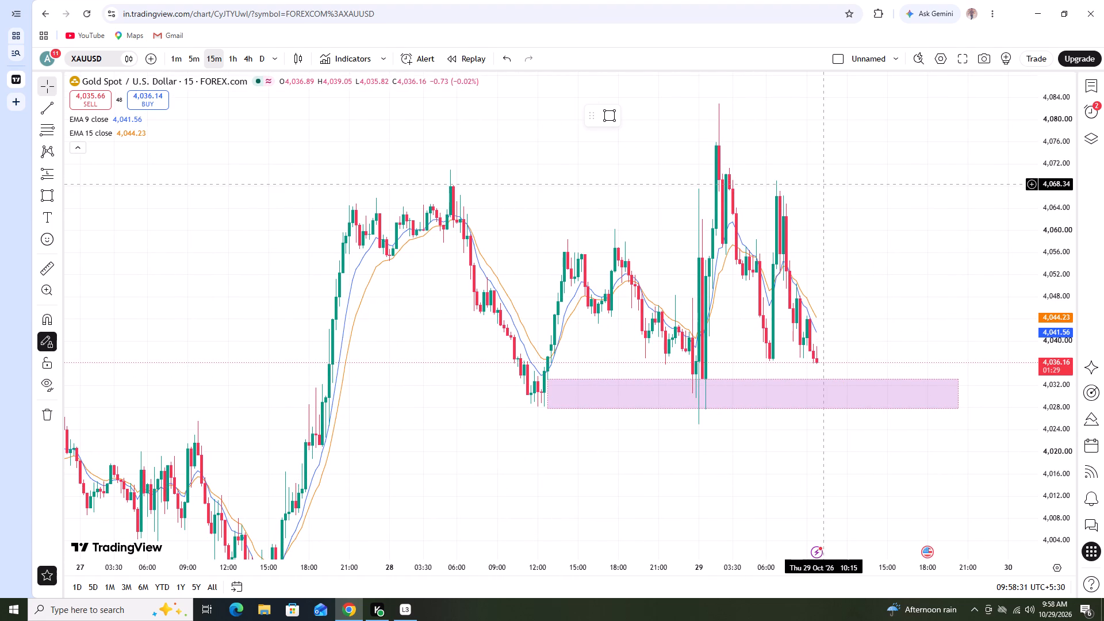
{"action": "scroll", "coordinate": [829, 185], "scroll_direction": "up", "scroll_amount": 2}
{"action": "scroll", "coordinate": [829, 185], "scroll_direction": "down", "scroll_amount": 3}
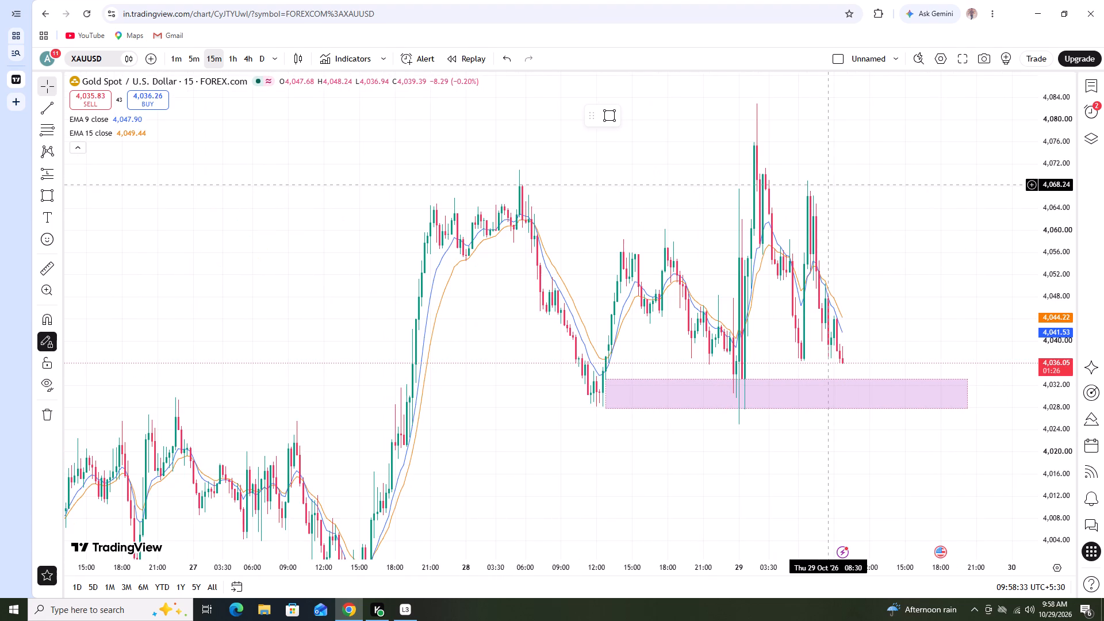
{"action": "scroll", "coordinate": [829, 185], "scroll_direction": "up", "scroll_amount": 1}
{"action": "scroll", "coordinate": [829, 185], "scroll_direction": "down", "scroll_amount": 3}
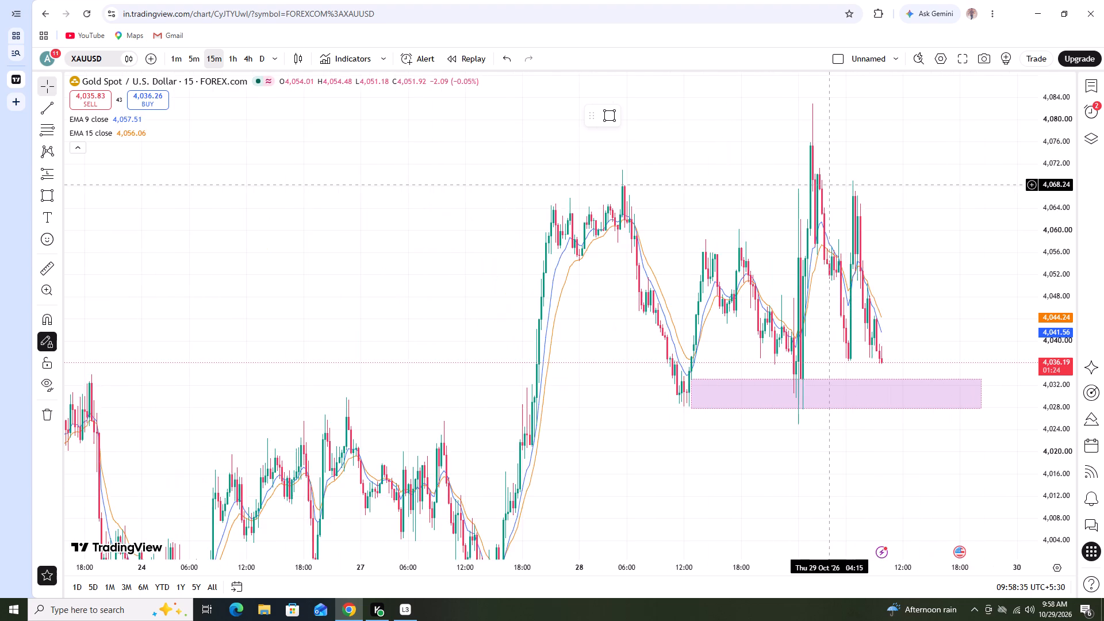
{"action": "scroll", "coordinate": [829, 185], "scroll_direction": "up", "scroll_amount": 4}
{"action": "left_click_drag", "start_coordinate": [830, 187], "coordinate": [921, 353]}
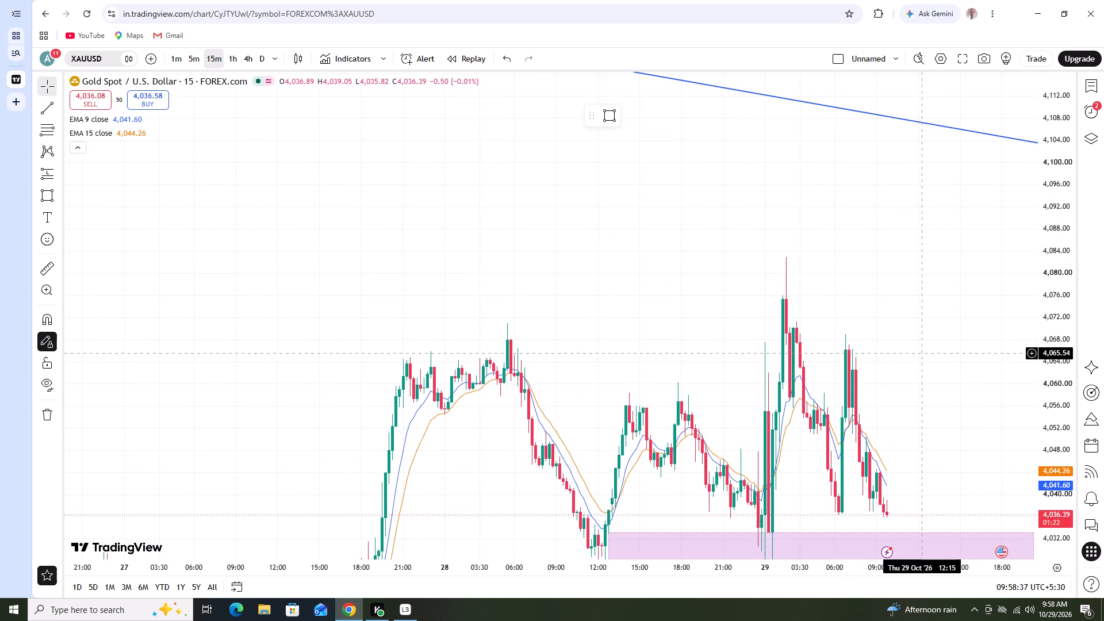
{"action": "left_click_drag", "start_coordinate": [921, 353], "coordinate": [858, 279]}
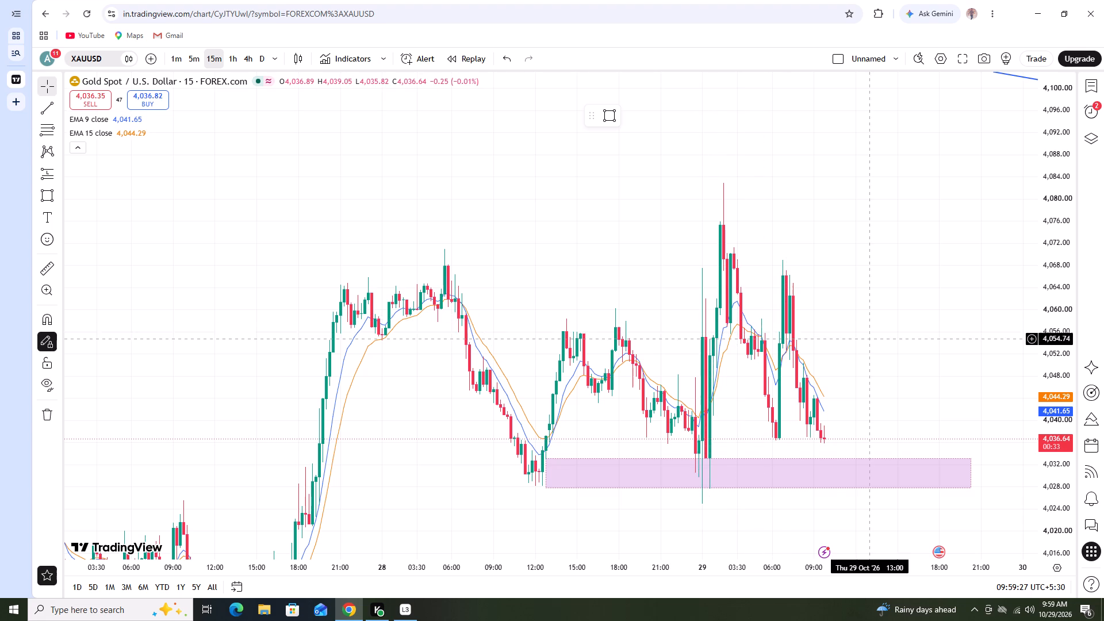
Switch the XAUUSD chart to the 1-hour timeframe and view the support zone against recent price action.
{"action": "left_click", "coordinate": [234, 63]}
{"action": "scroll", "coordinate": [673, 460], "scroll_direction": "up", "scroll_amount": 2}
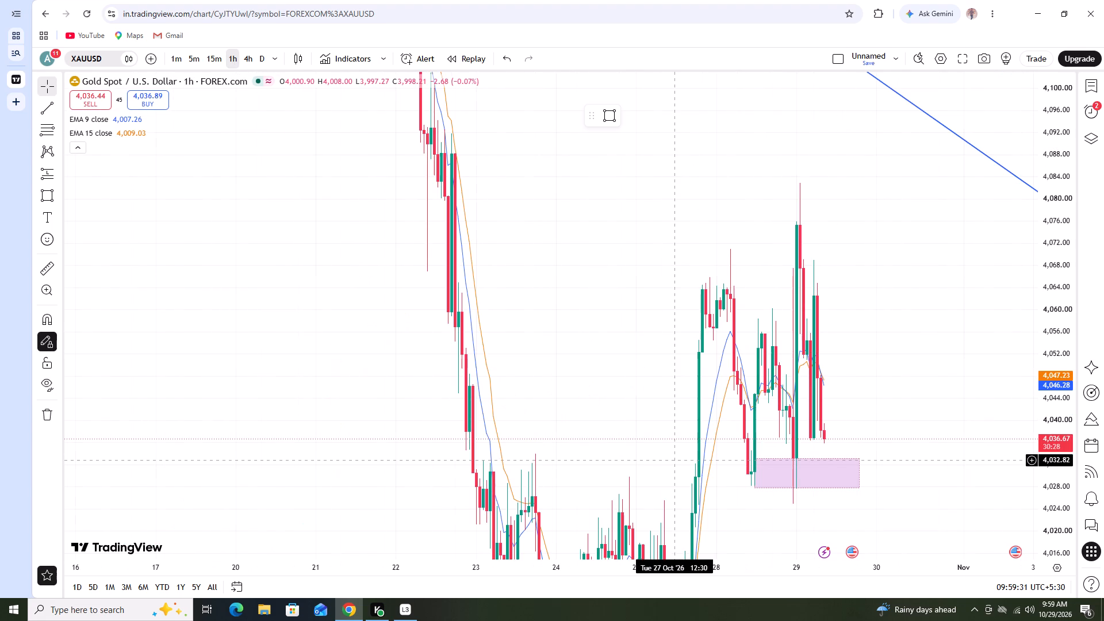
{"action": "scroll", "coordinate": [661, 480], "scroll_direction": "up", "scroll_amount": 1}
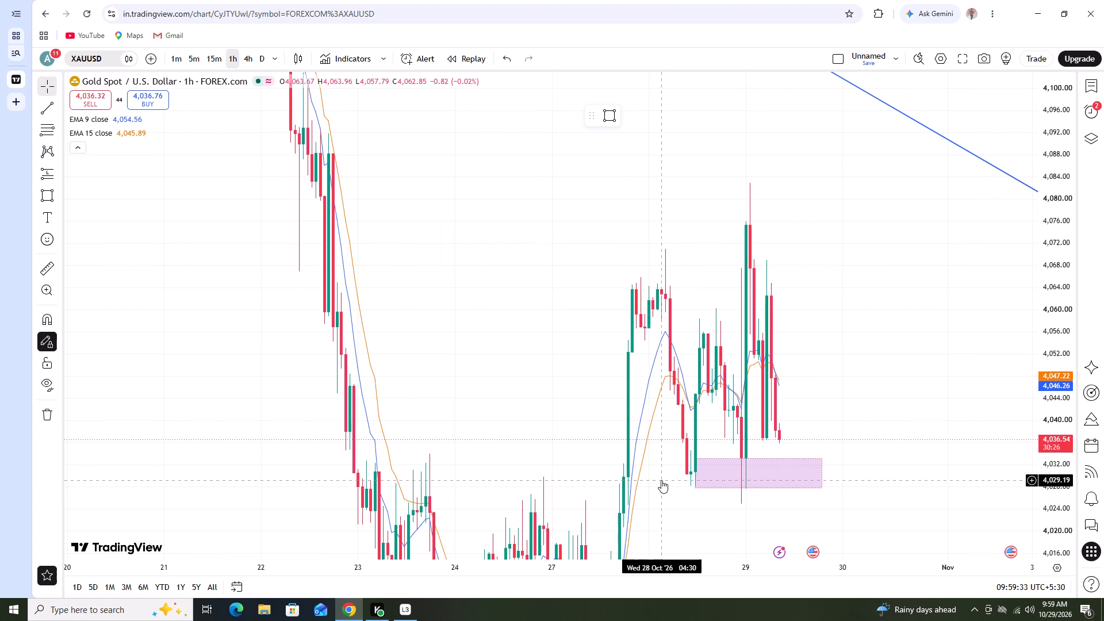
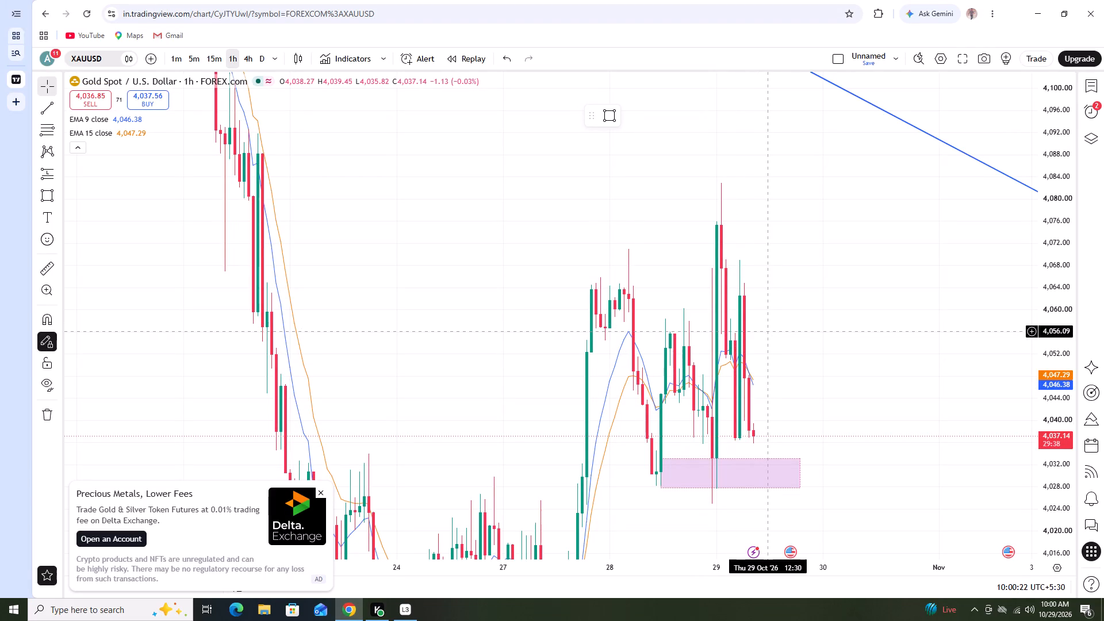
Examine the 1-hour price action from 22 to 29 Oct around the support zone and below the descending trend line.
{"action": "scroll", "coordinate": [770, 339], "scroll_direction": "up", "scroll_amount": 2}
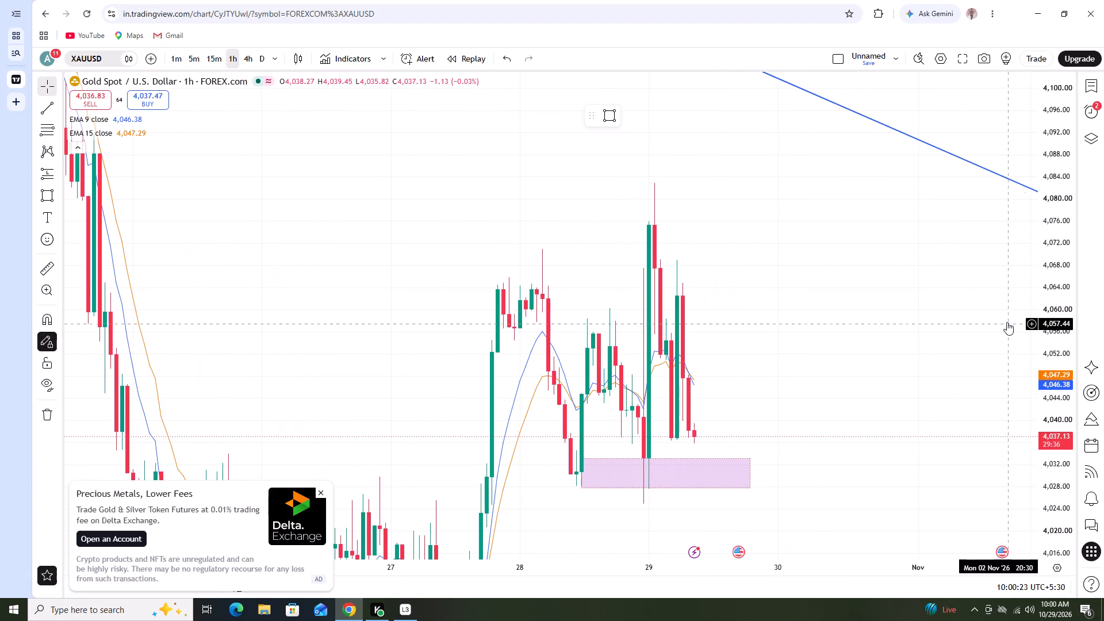
{"action": "scroll", "coordinate": [1035, 309], "scroll_direction": "down", "scroll_amount": 10}
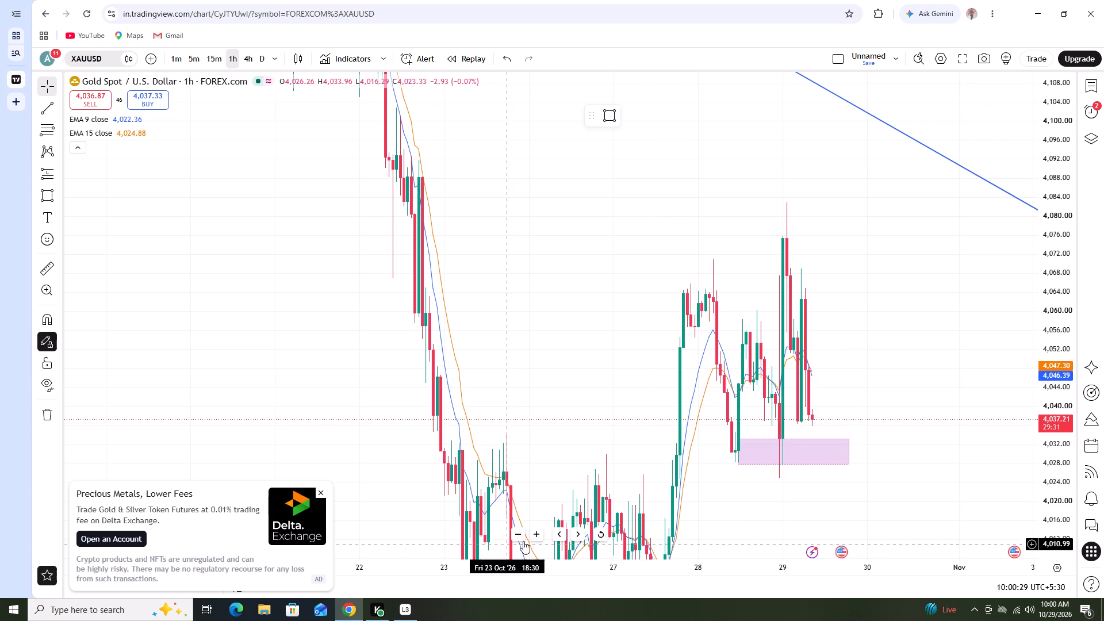
{"action": "left_click", "coordinate": [601, 530]}
{"action": "scroll", "coordinate": [876, 478], "scroll_direction": "up", "scroll_amount": 6}
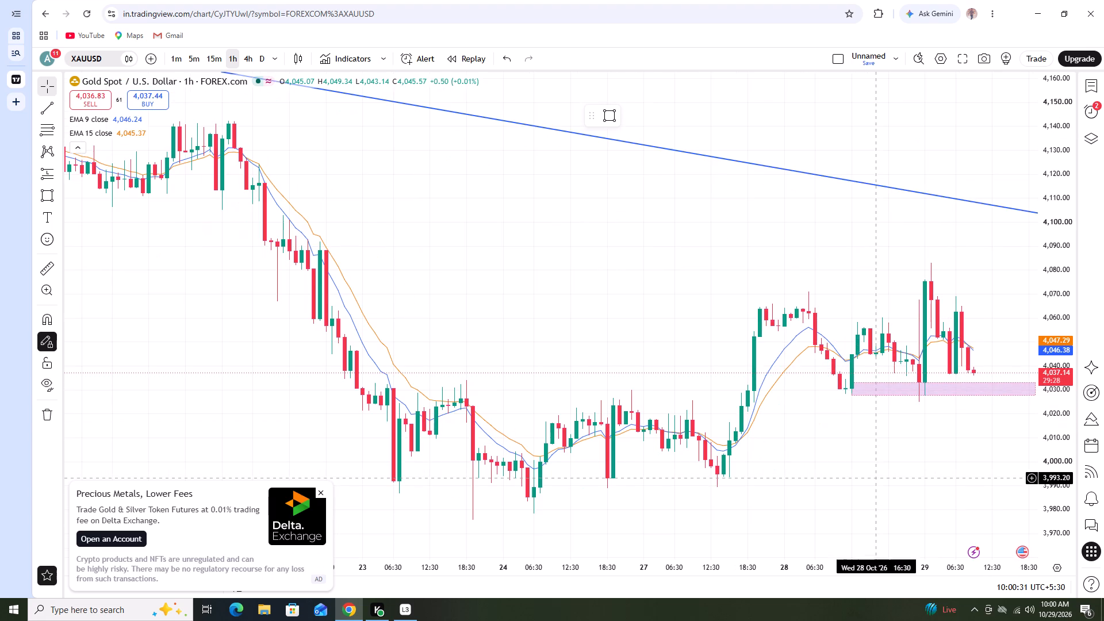
{"action": "scroll", "coordinate": [875, 478], "scroll_direction": "up", "scroll_amount": 2}
{"action": "scroll", "coordinate": [875, 478], "scroll_direction": "down", "scroll_amount": 4}
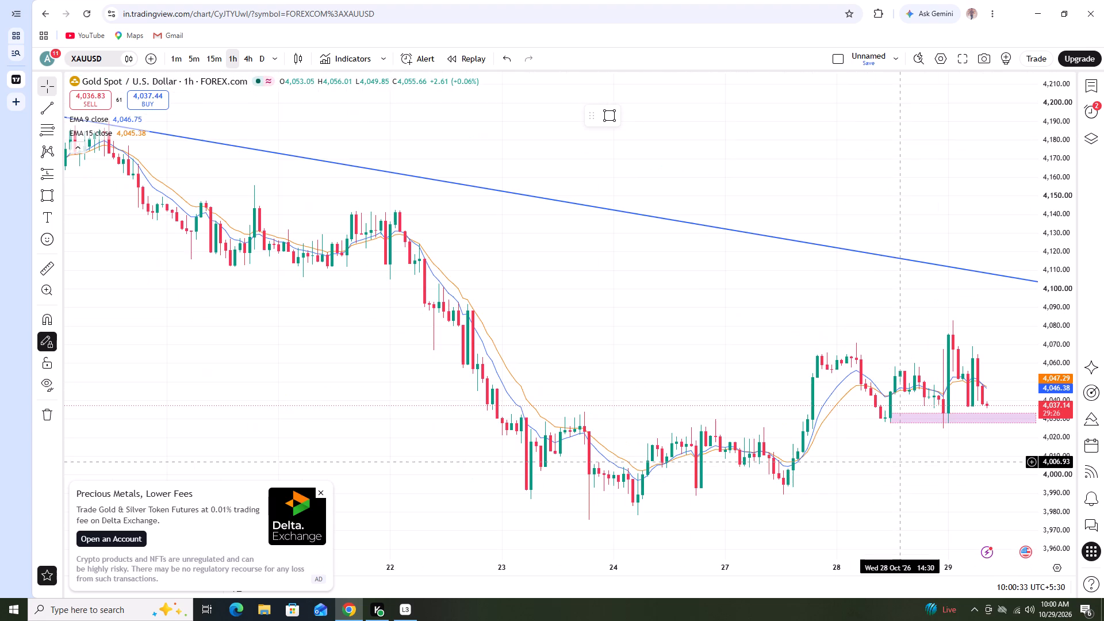
{"action": "scroll", "coordinate": [887, 461], "scroll_direction": "up", "scroll_amount": 3}
{"action": "left_click_drag", "start_coordinate": [878, 463], "coordinate": [793, 473]}
{"action": "scroll", "coordinate": [798, 473], "scroll_direction": "down", "scroll_amount": 3}
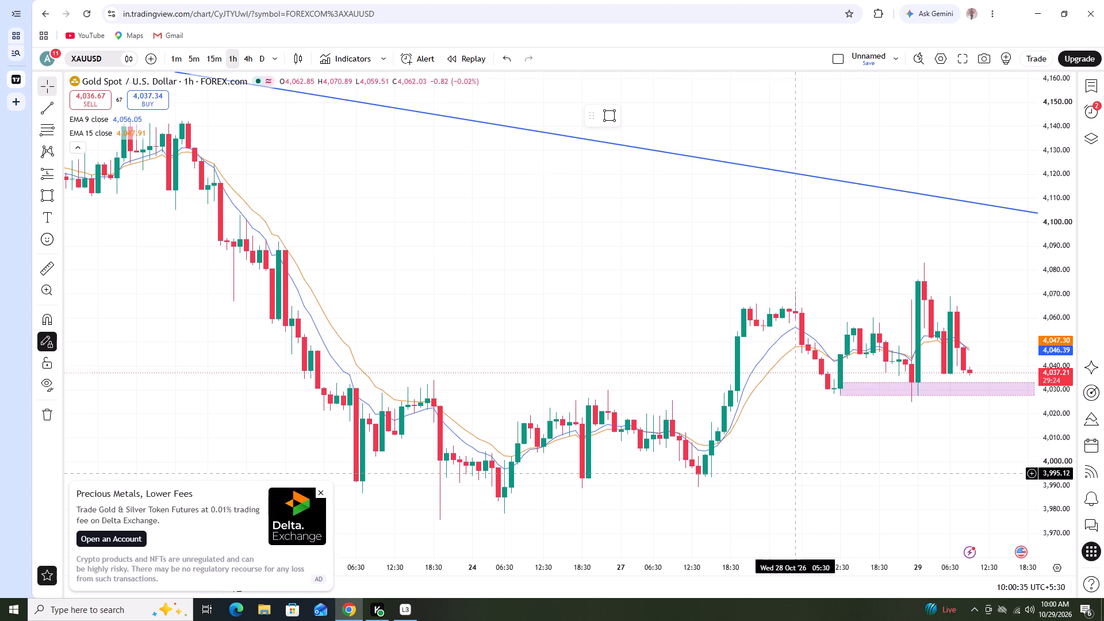
{"action": "left_click_drag", "start_coordinate": [854, 467], "coordinate": [743, 462]}
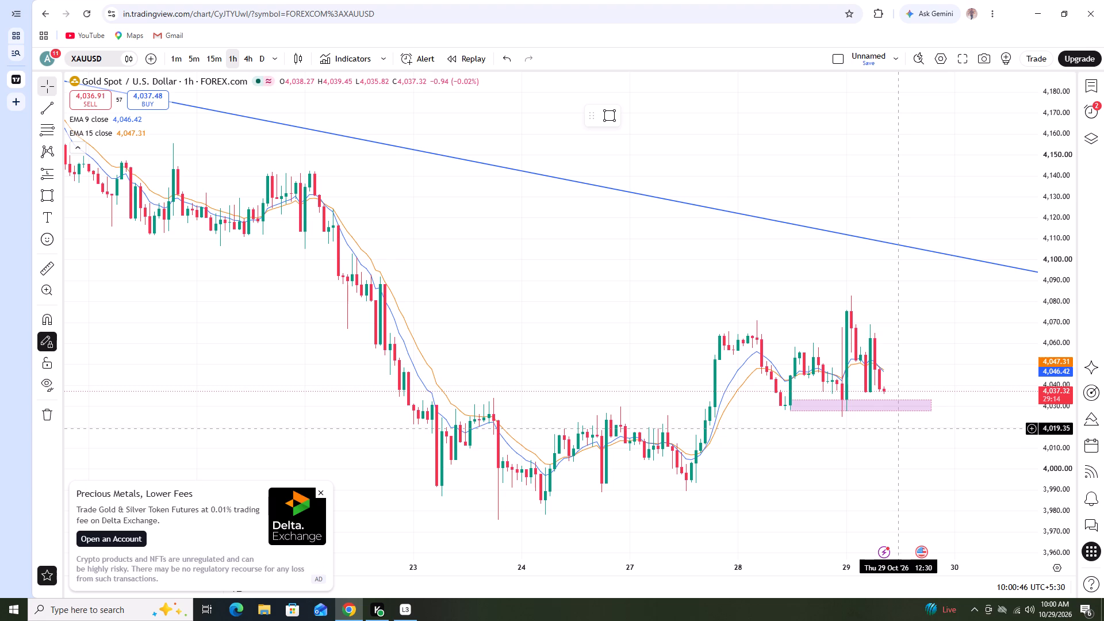
Switch the chart to the 15-minute timeframe and view price action around the support zone.
{"action": "left_click", "coordinate": [206, 59]}
{"action": "scroll", "coordinate": [349, 170], "scroll_direction": "down", "scroll_amount": 2}
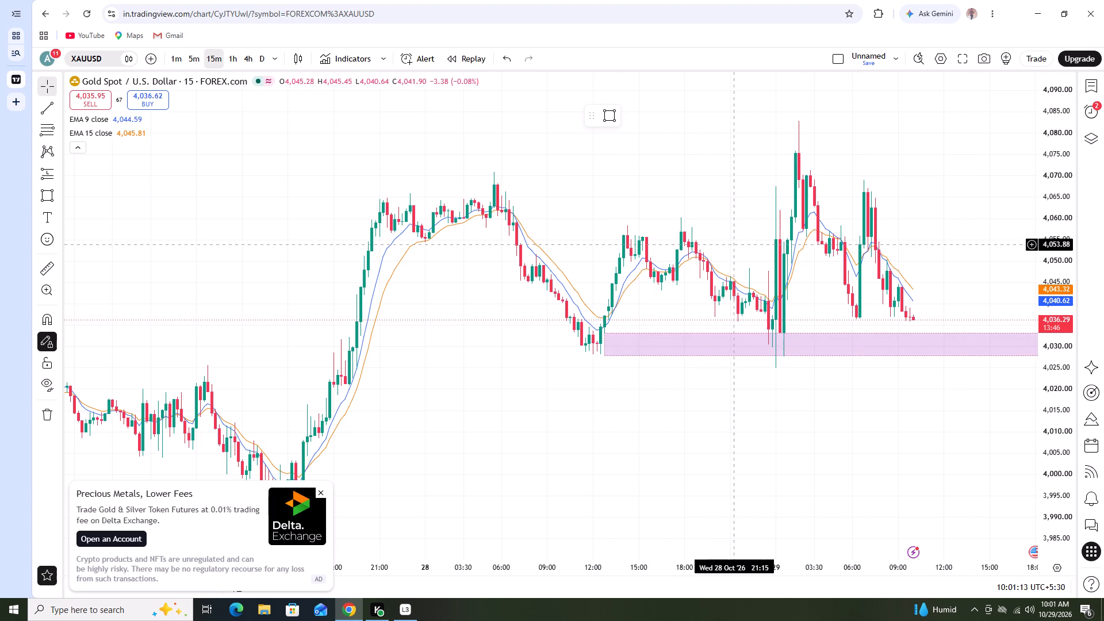
Return the chart to the 1-hour timeframe and view the decline and recovery between 21 and 29 Oct.
{"action": "left_click", "coordinate": [239, 55]}
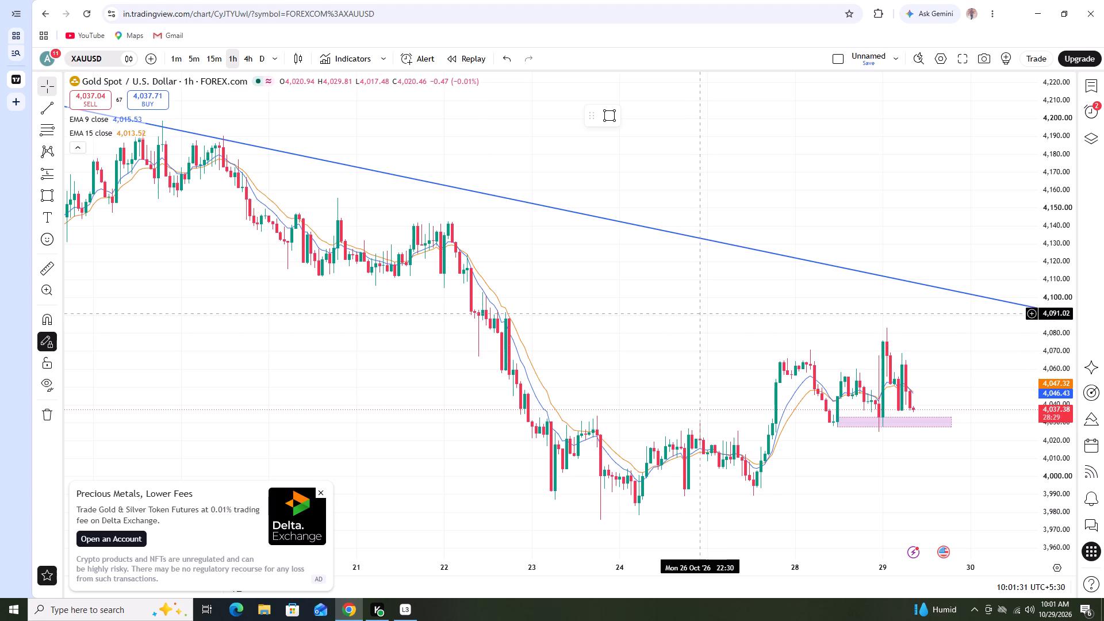
{"action": "scroll", "coordinate": [707, 345], "scroll_direction": "down", "scroll_amount": 1}
{"action": "left_click_drag", "start_coordinate": [707, 345], "coordinate": [677, 294]}
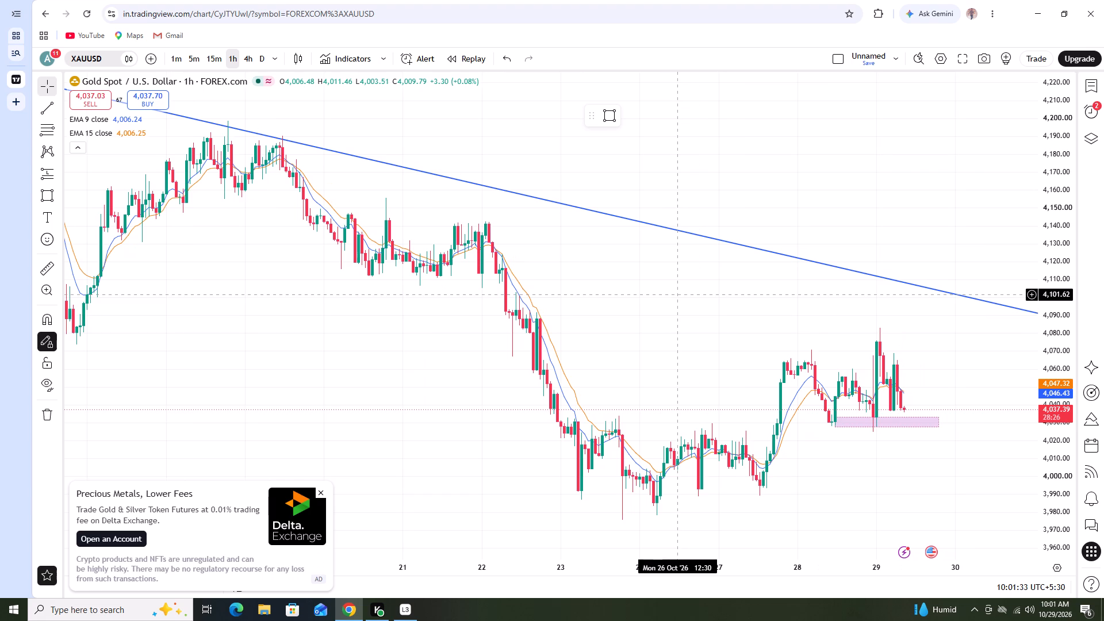
{"action": "scroll", "coordinate": [674, 316], "scroll_direction": "up", "scroll_amount": 2}
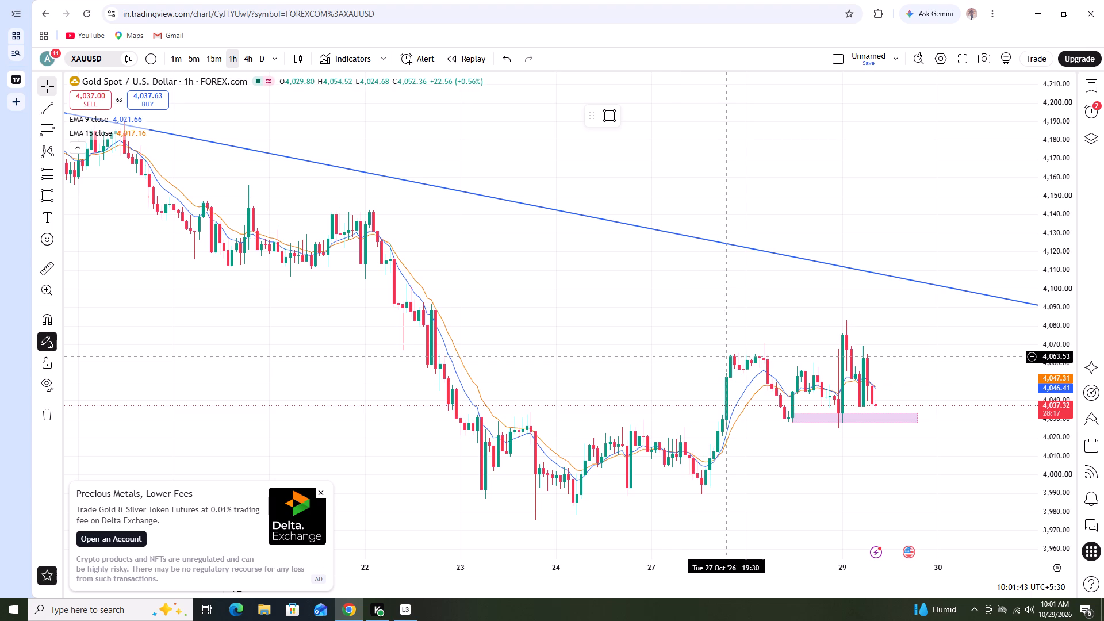
Draw a rectangle resistance zone from about 4,071 at 28 Oct 05:30 to about 4,075.6 at 30 Oct 10:30.
{"action": "left_click", "coordinate": [603, 118]}
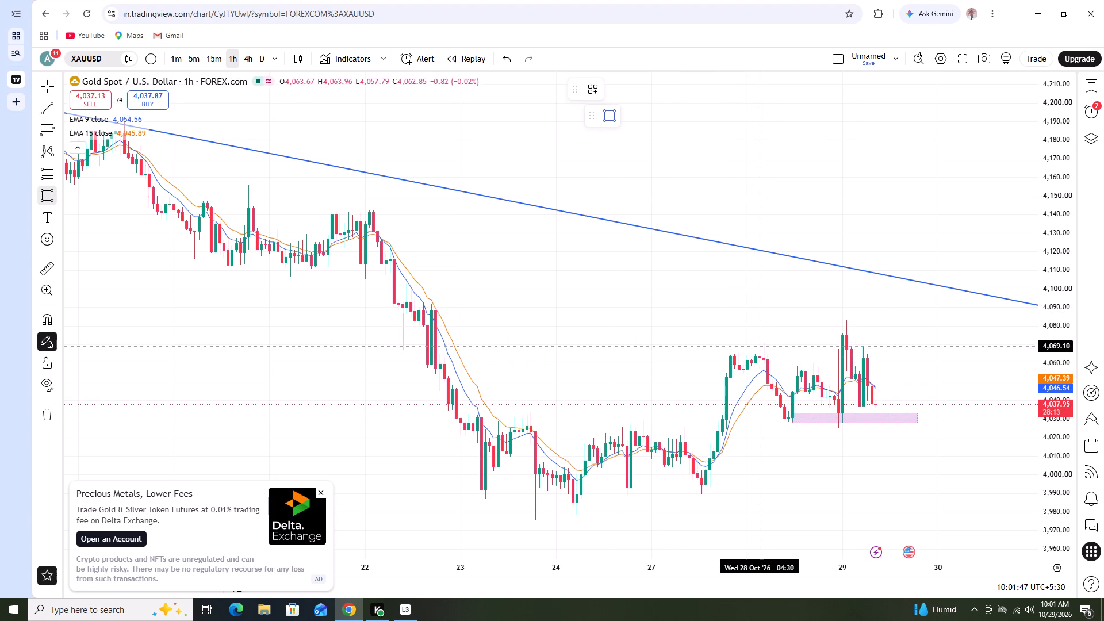
{"action": "left_click_drag", "start_coordinate": [765, 343], "coordinate": [962, 332]}
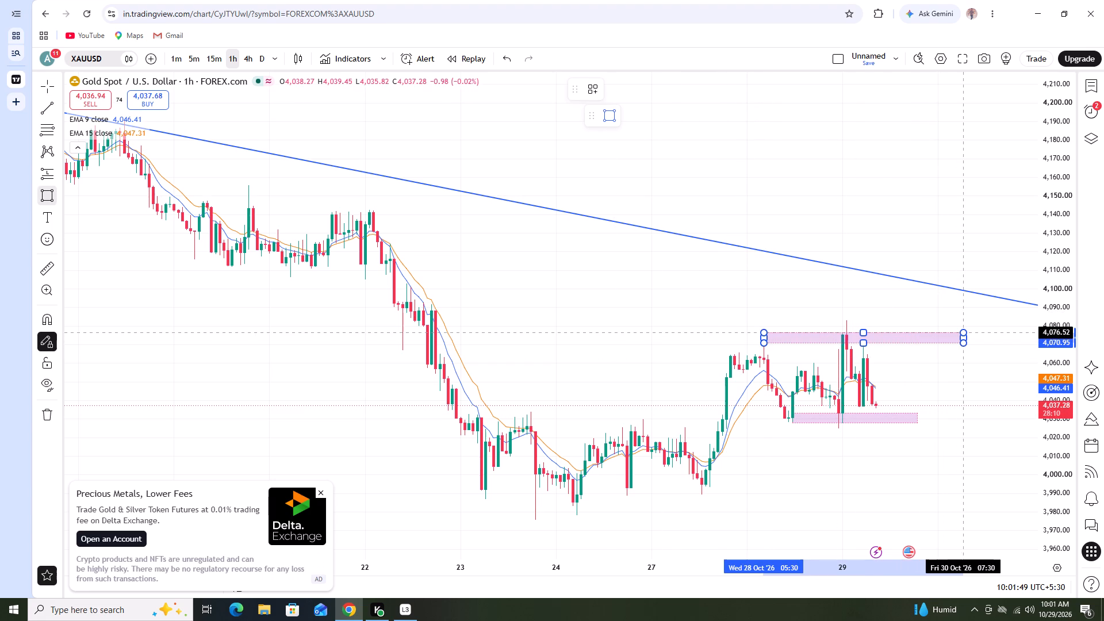
{"action": "left_click_drag", "start_coordinate": [962, 332], "coordinate": [977, 334]}
{"action": "left_click", "coordinate": [977, 334]}
{"action": "right_click", "coordinate": [712, 319]}
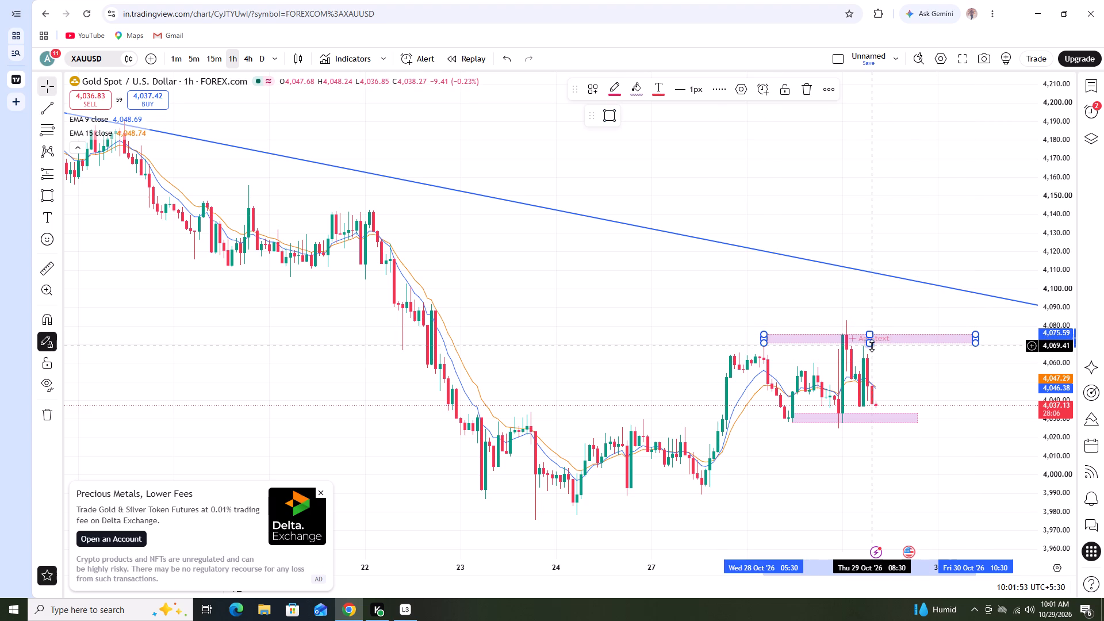
Reshape the resistance zone to start at 29 Oct 00:30 and lower its bottom edge to about 4,063.
{"action": "left_click", "coordinate": [872, 346]}
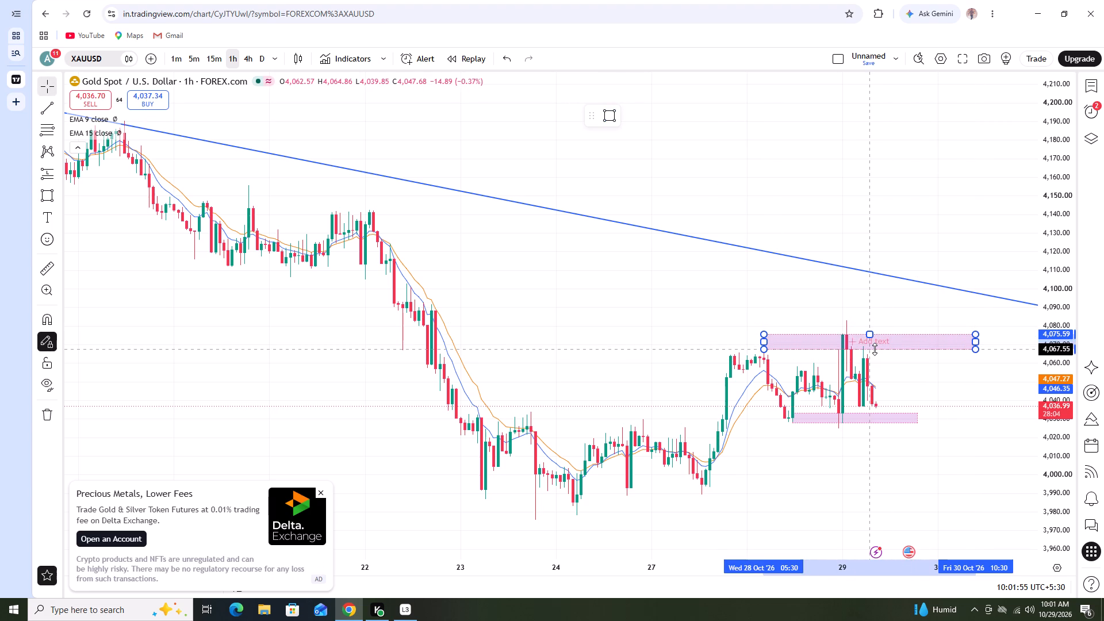
{"action": "left_click", "coordinate": [697, 336]}
{"action": "left_click_drag", "start_coordinate": [761, 346], "coordinate": [771, 347]}
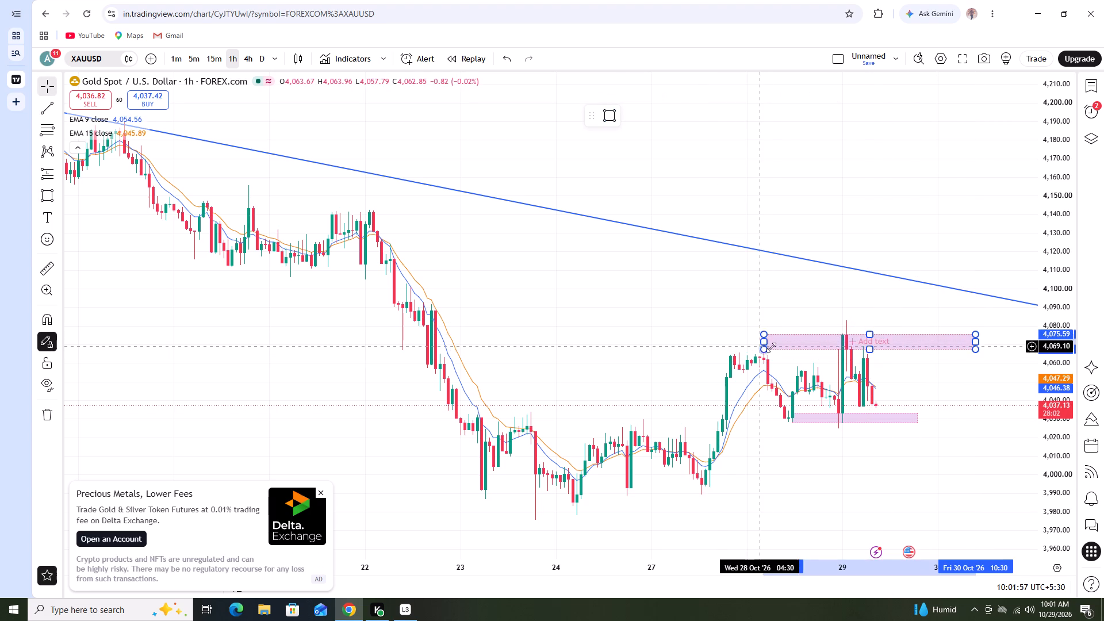
{"action": "left_click_drag", "start_coordinate": [771, 347], "coordinate": [833, 354]}
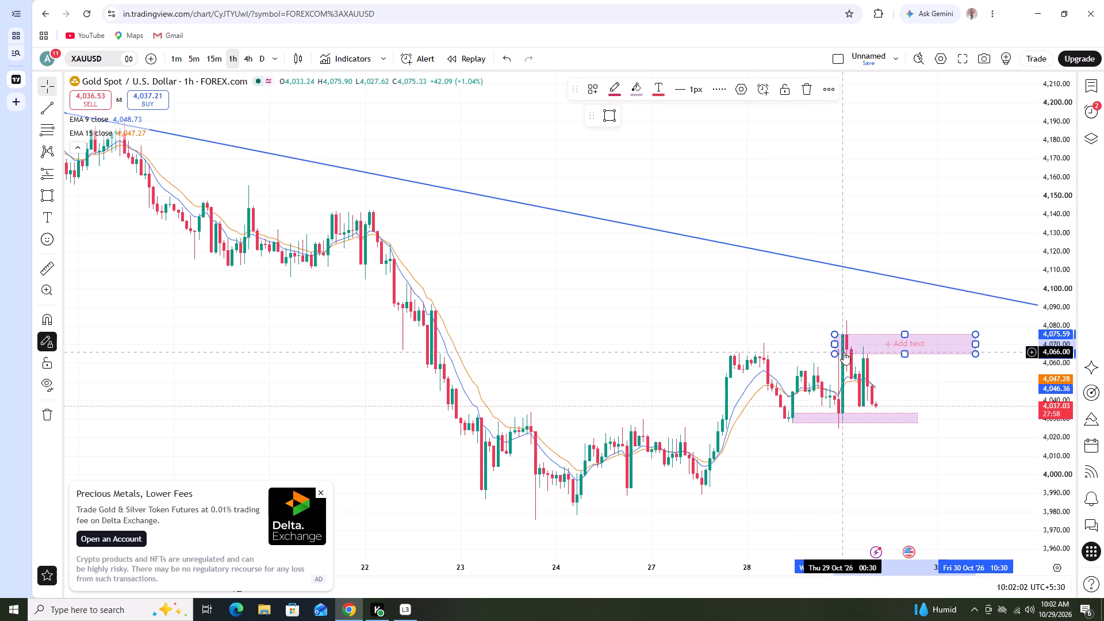
{"action": "left_click", "coordinate": [844, 352]}
{"action": "left_click", "coordinate": [830, 349]}
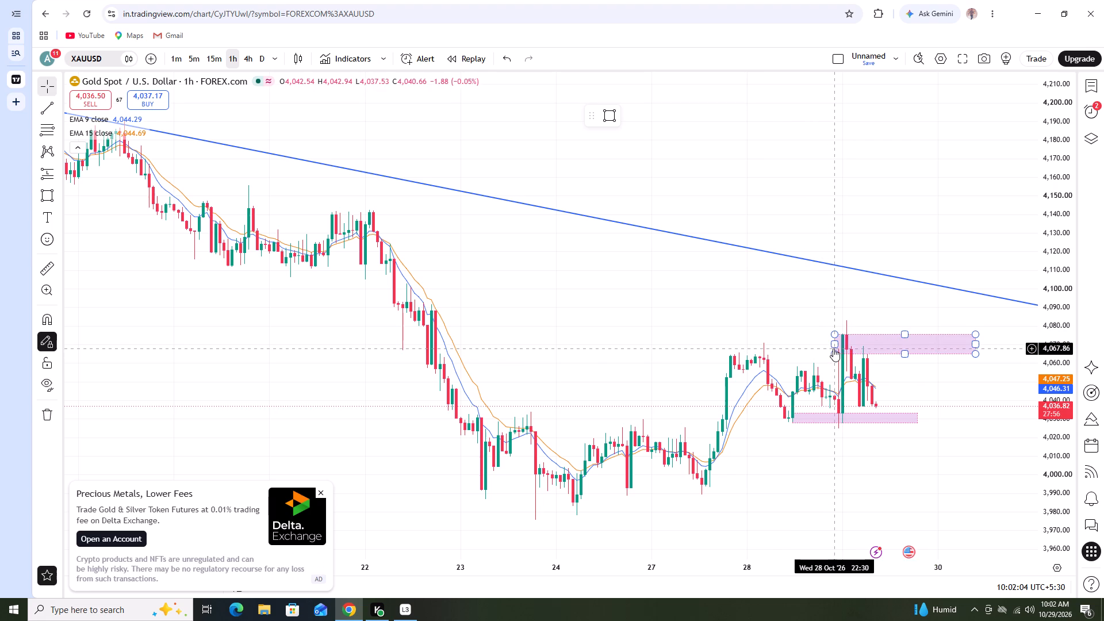
{"action": "left_click_drag", "start_coordinate": [835, 346], "coordinate": [841, 346]}
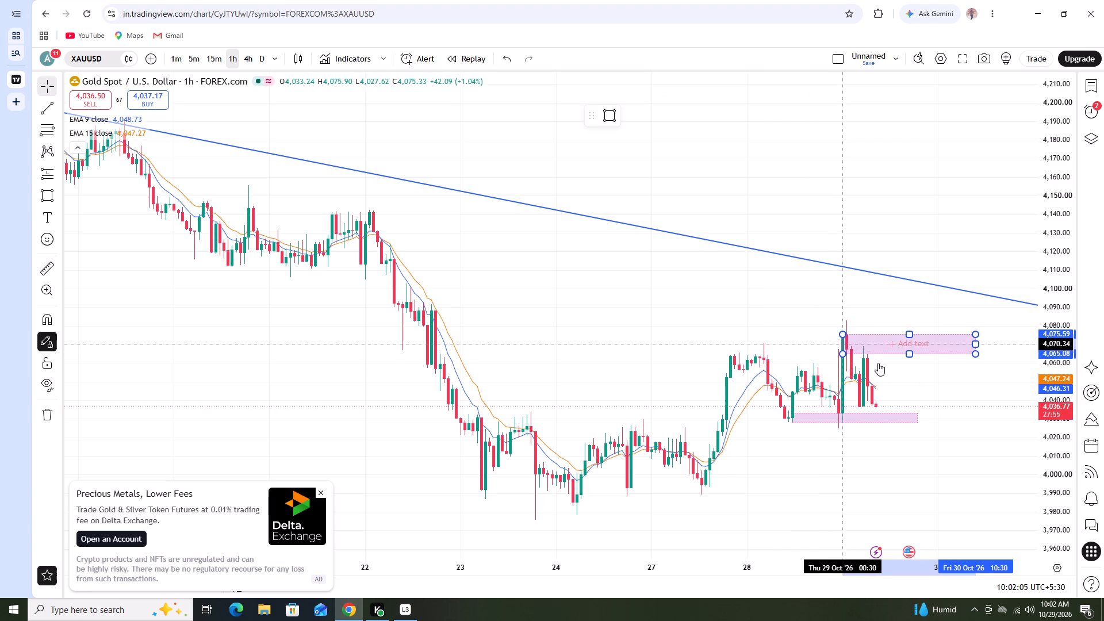
{"action": "left_click", "coordinate": [912, 355]}
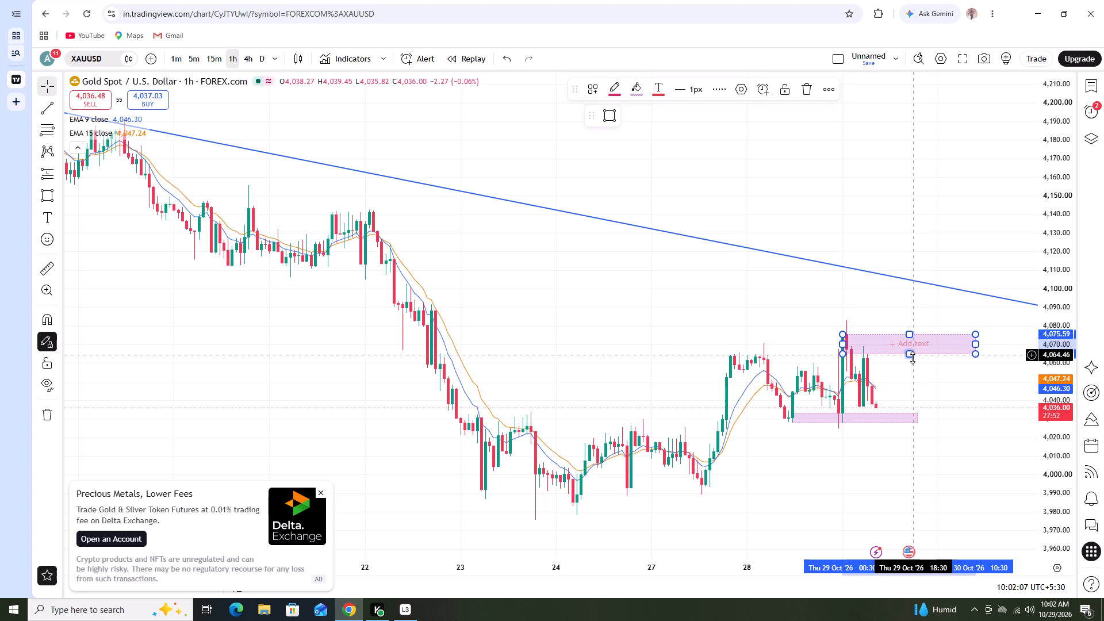
{"action": "left_click", "coordinate": [906, 337]}
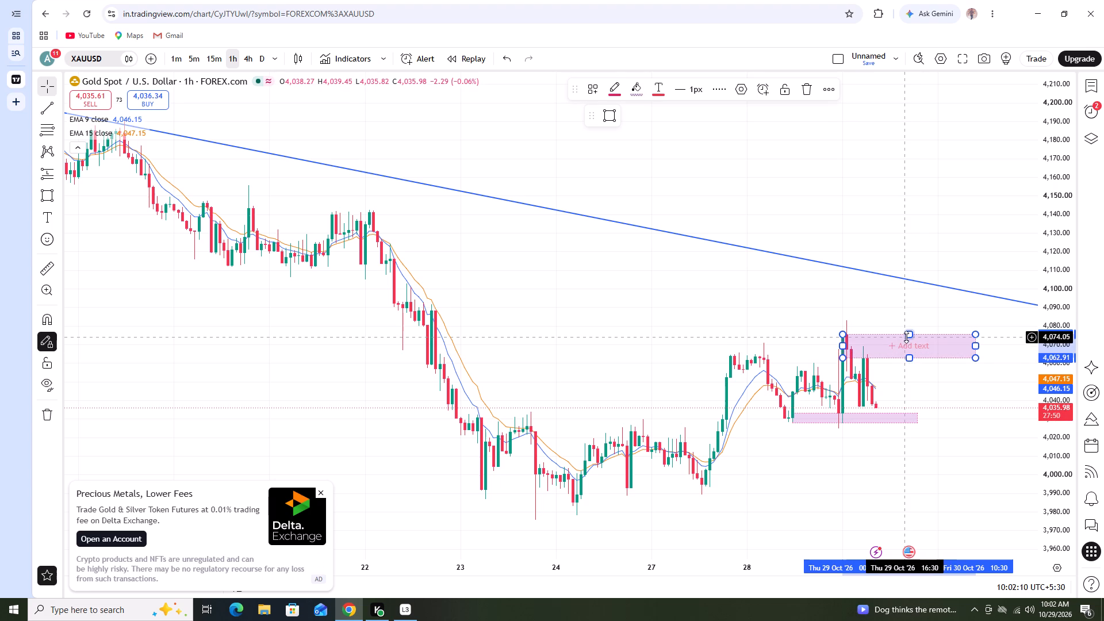
{"action": "left_click", "coordinate": [667, 288]}
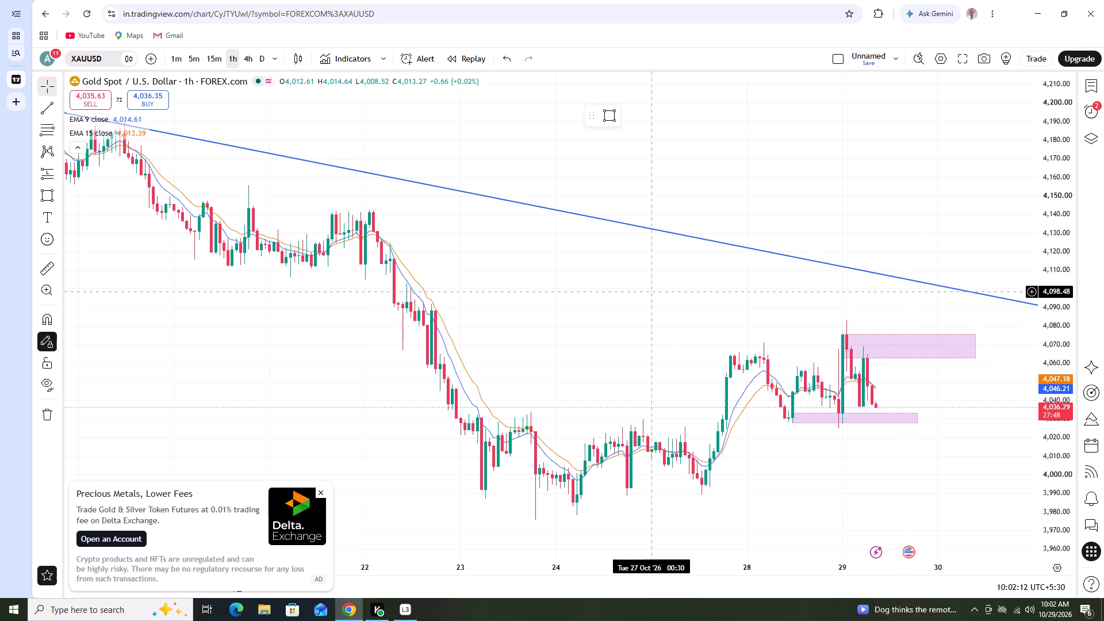
Extend the support zone's end time to 30 Oct 06:30.
{"action": "left_click_drag", "start_coordinate": [649, 292], "coordinate": [542, 289]}
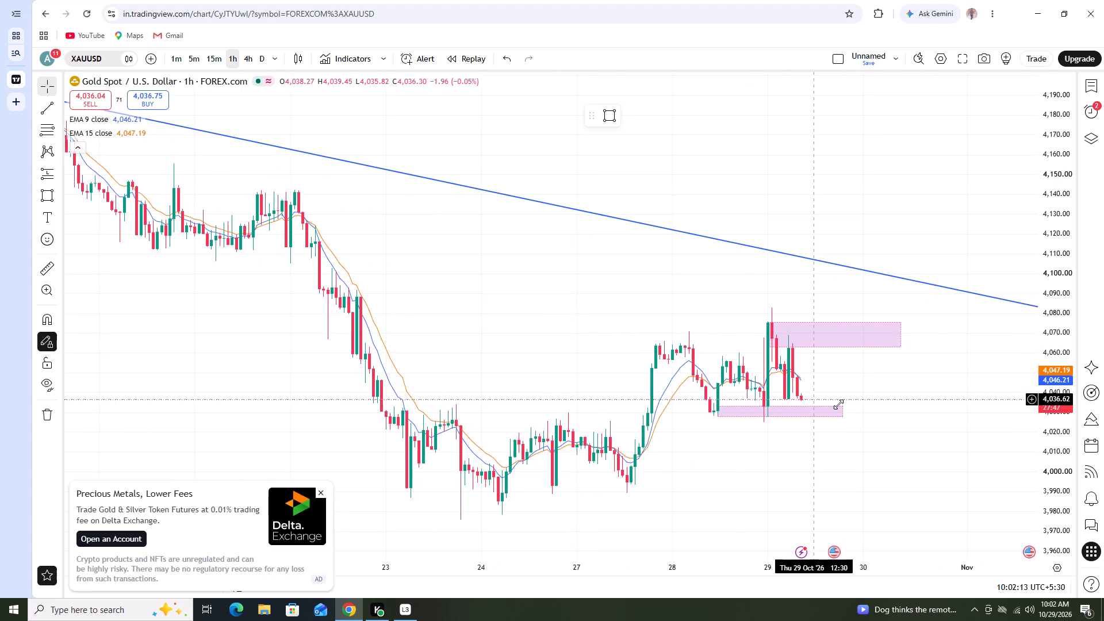
{"action": "left_click_drag", "start_coordinate": [842, 411], "coordinate": [862, 412]}
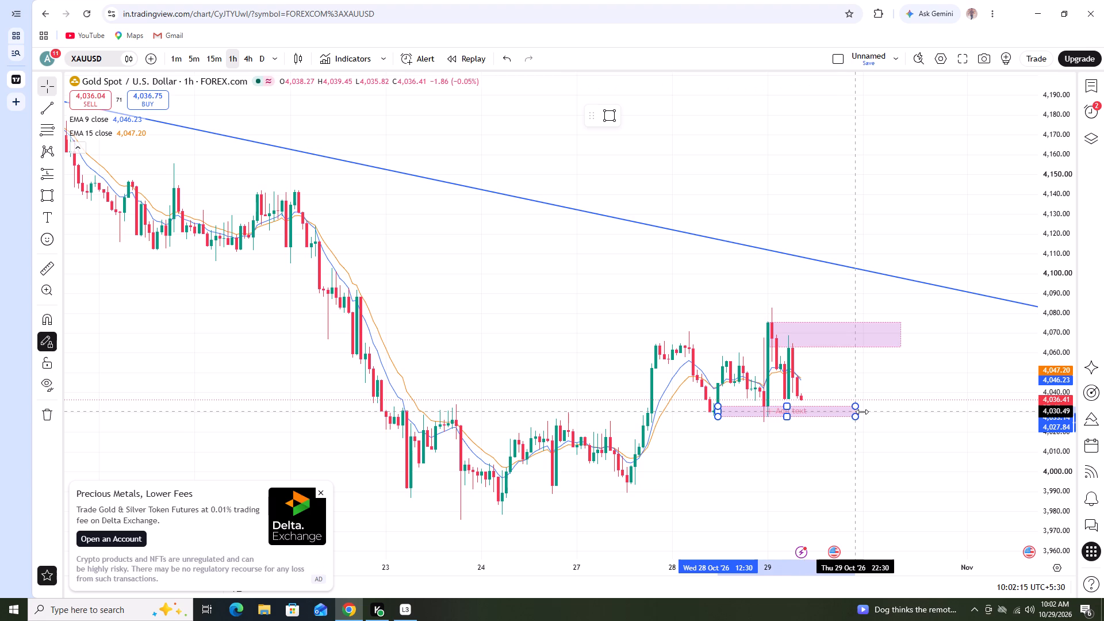
{"action": "left_click_drag", "start_coordinate": [862, 412], "coordinate": [883, 412]}
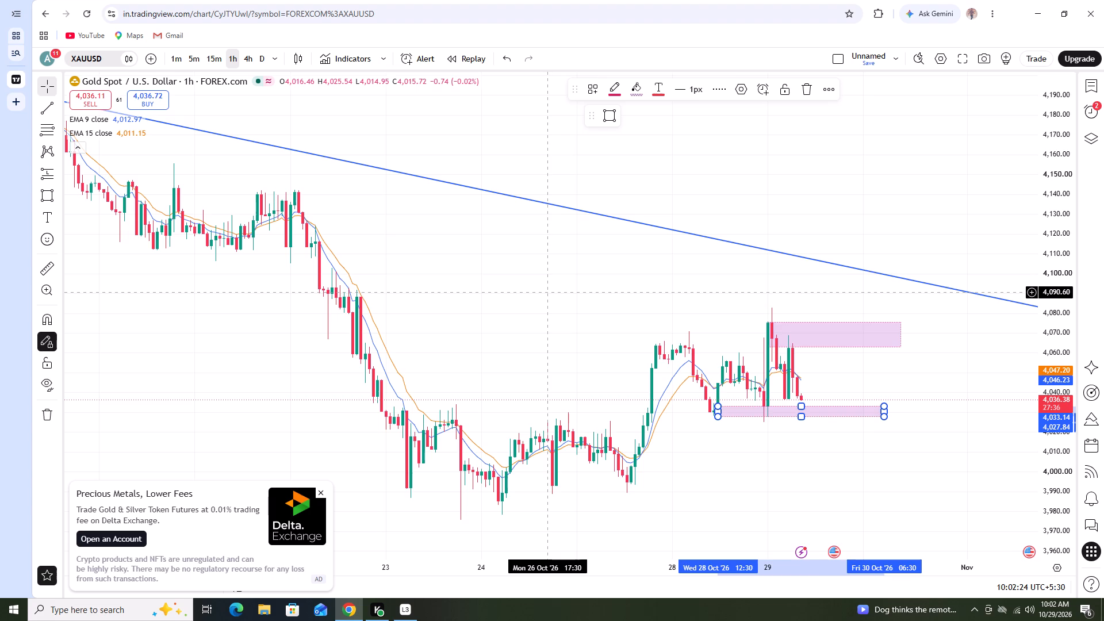
Draw a higher rectangle zone from about 4,112.8 at 20 Oct 17:30 to about 4,103.4 at 30 Oct 17:30.
{"action": "scroll", "coordinate": [547, 292], "scroll_direction": "down", "scroll_amount": 3}
{"action": "scroll", "coordinate": [560, 297], "scroll_direction": "up", "scroll_amount": 2}
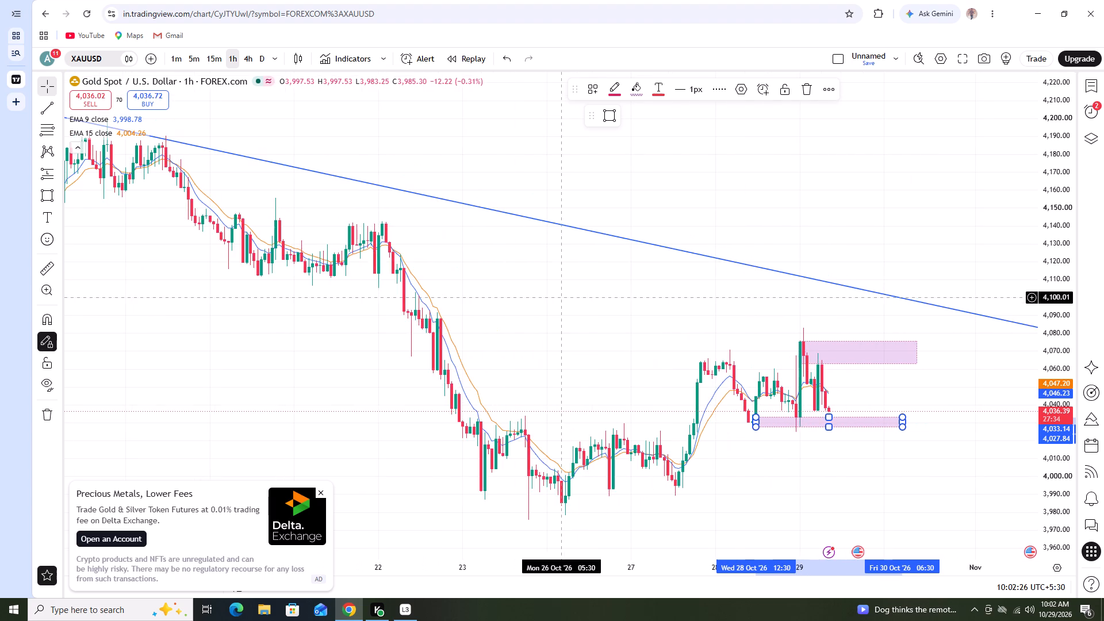
{"action": "scroll", "coordinate": [560, 297], "scroll_direction": "down", "scroll_amount": 1}
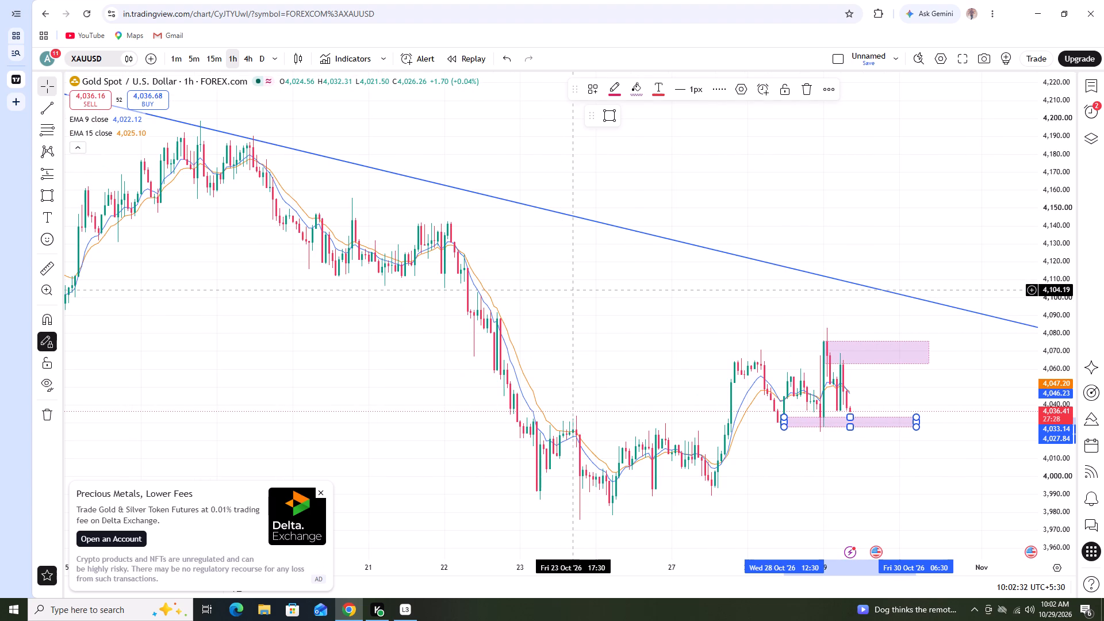
{"action": "scroll", "coordinate": [457, 278], "scroll_direction": "down", "scroll_amount": 2}
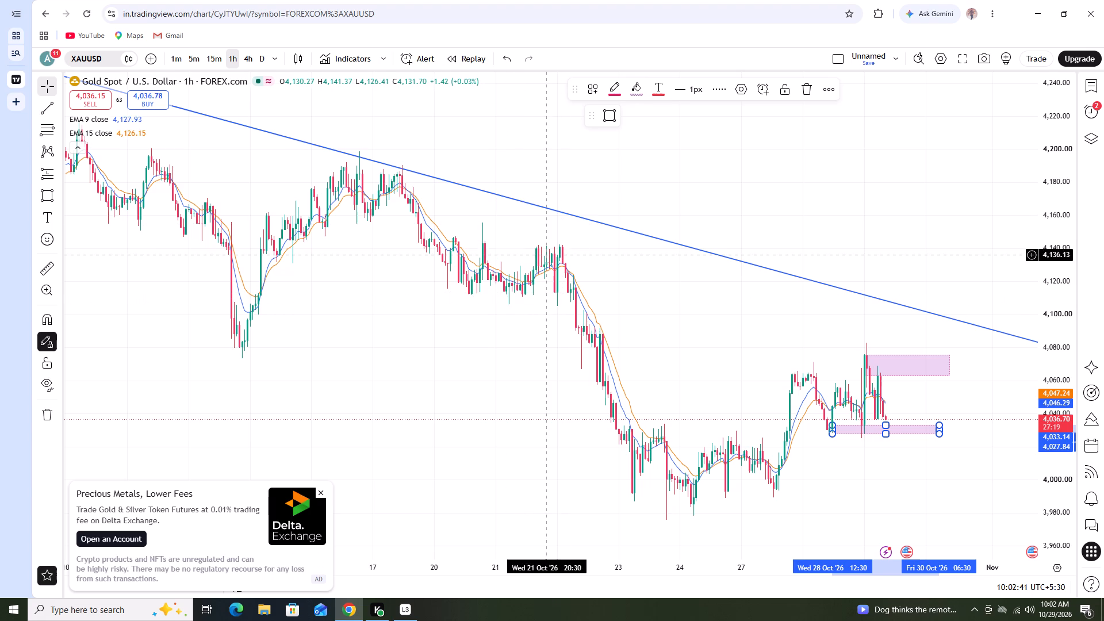
{"action": "left_click_drag", "start_coordinate": [611, 117], "coordinate": [609, 122]}
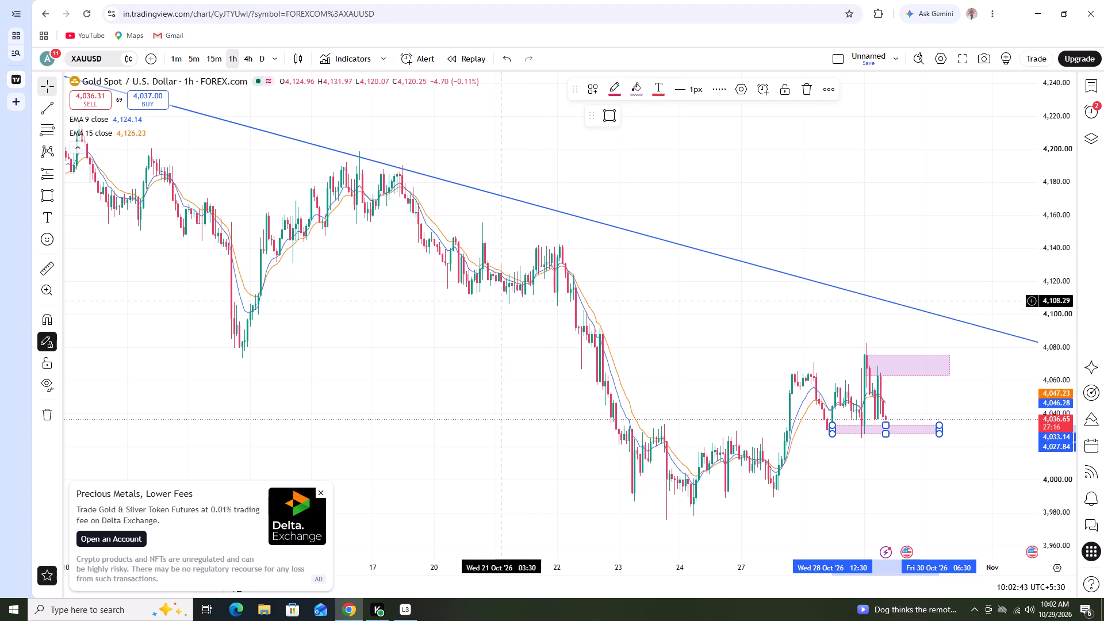
{"action": "left_click_drag", "start_coordinate": [475, 296], "coordinate": [620, 303]}
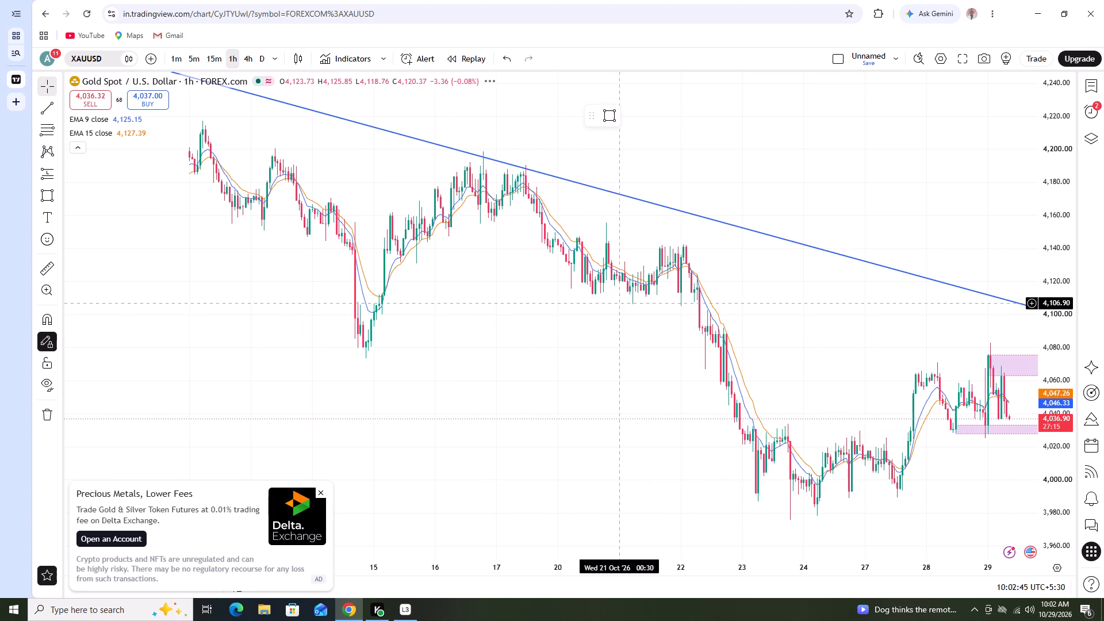
{"action": "left_click_drag", "start_coordinate": [576, 304], "coordinate": [448, 246]}
{"action": "left_click", "coordinate": [608, 116]}
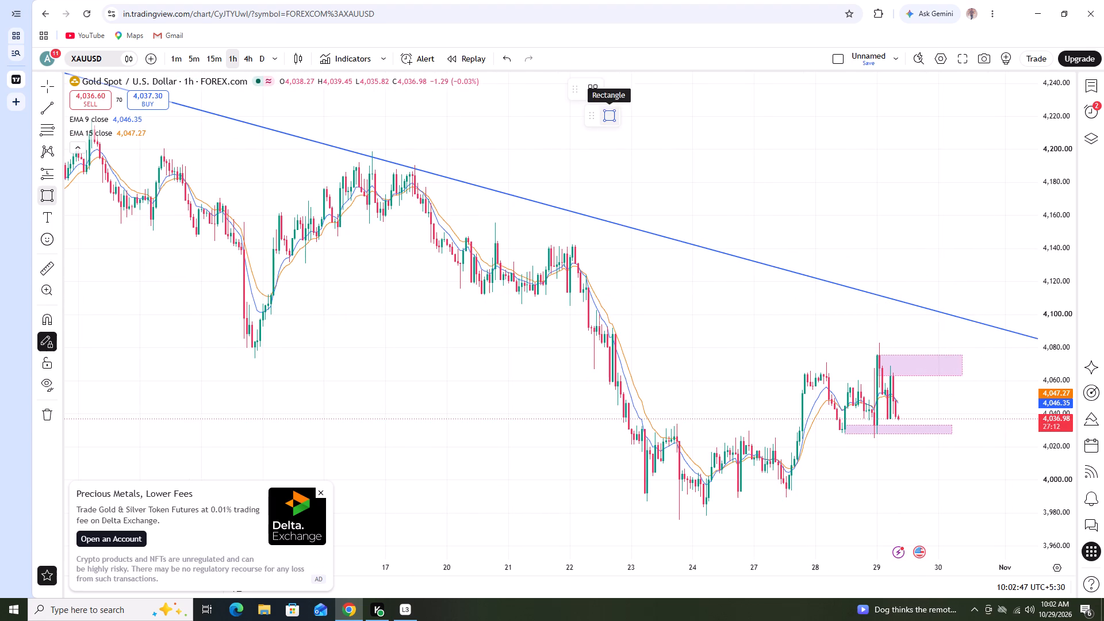
{"action": "left_click_drag", "start_coordinate": [489, 293], "coordinate": [630, 296]}
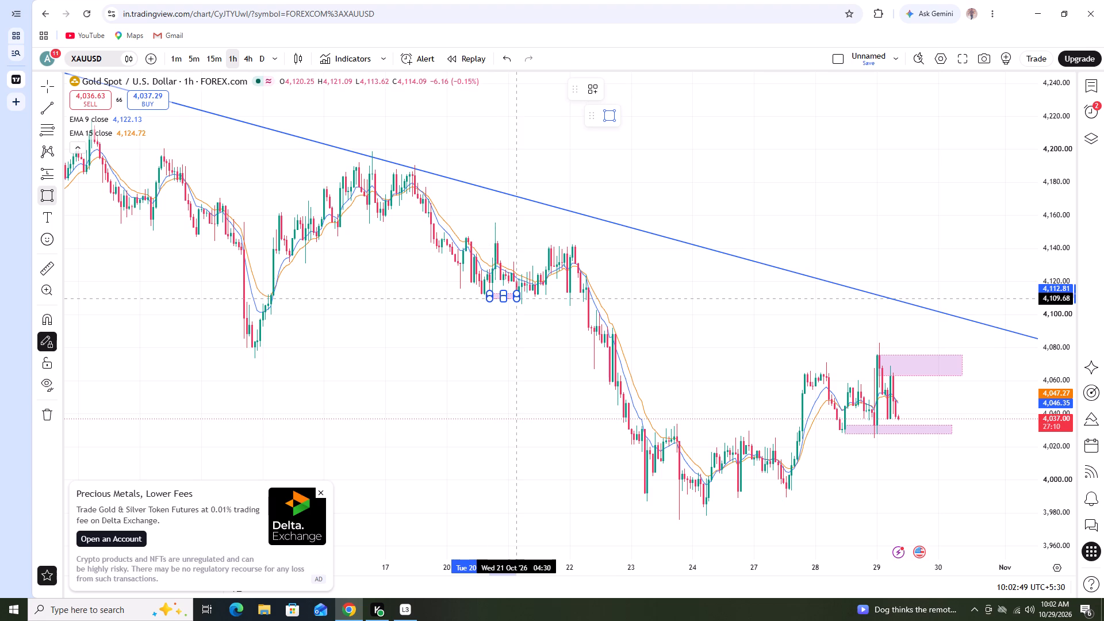
{"action": "left_click_drag", "start_coordinate": [630, 296], "coordinate": [783, 310]}
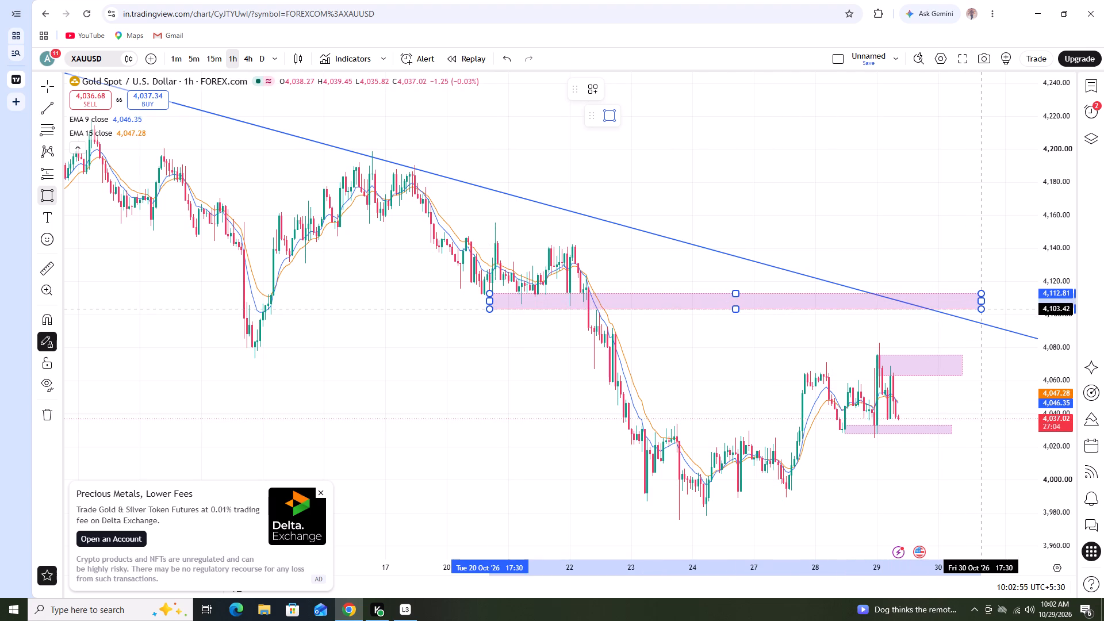
{"action": "left_click", "coordinate": [980, 309]}
{"action": "right_click", "coordinate": [448, 352]}
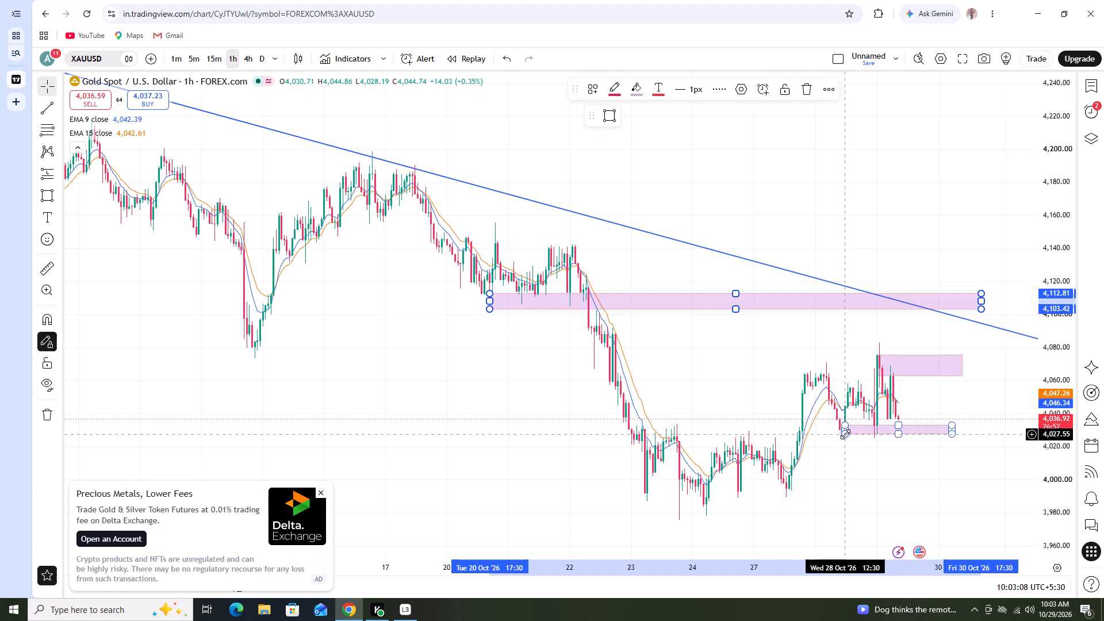
{"action": "left_click", "coordinate": [684, 365]}
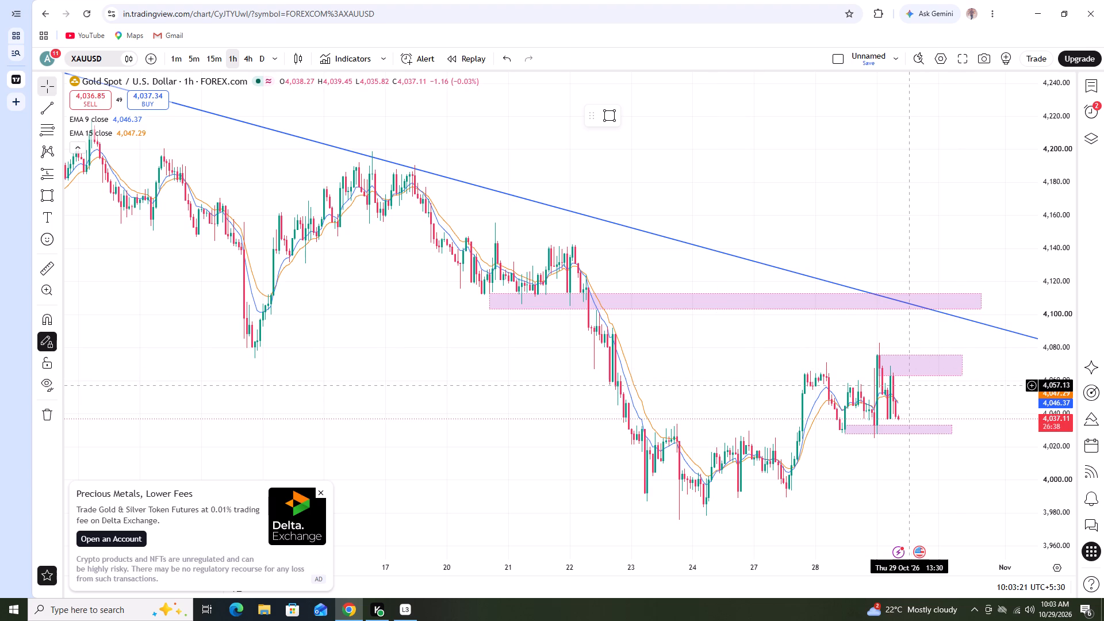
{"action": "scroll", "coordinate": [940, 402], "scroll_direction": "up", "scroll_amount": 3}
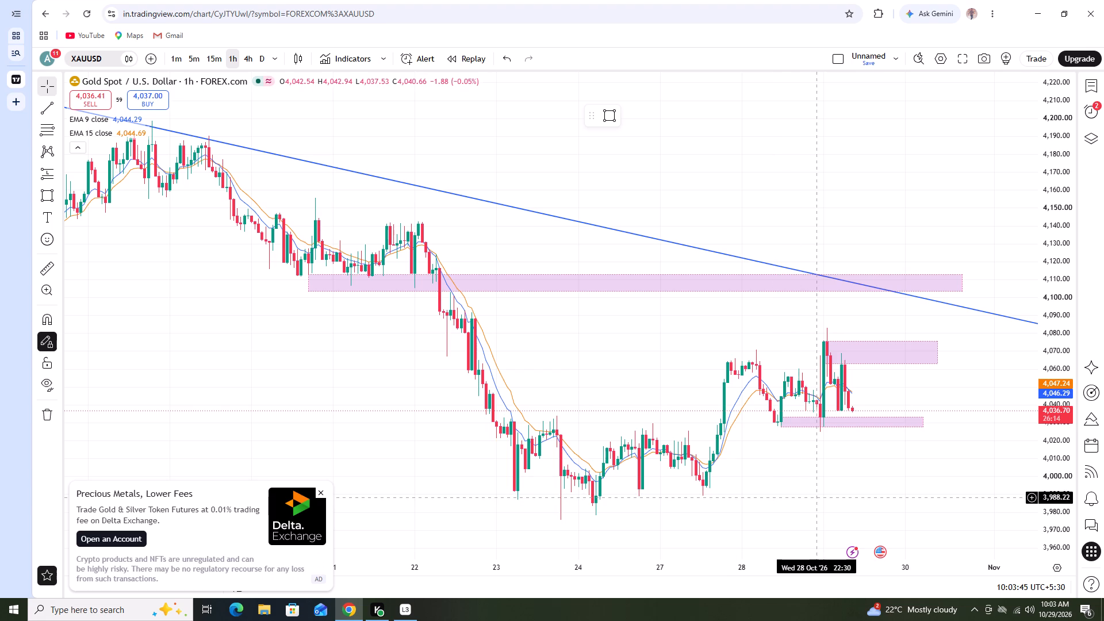
Draw a lower rectangle support zone from about 3,991.4 at 26 Oct 18:30 to about 3,995 at 2 Nov 11:30.
{"action": "left_click", "coordinate": [607, 119]}
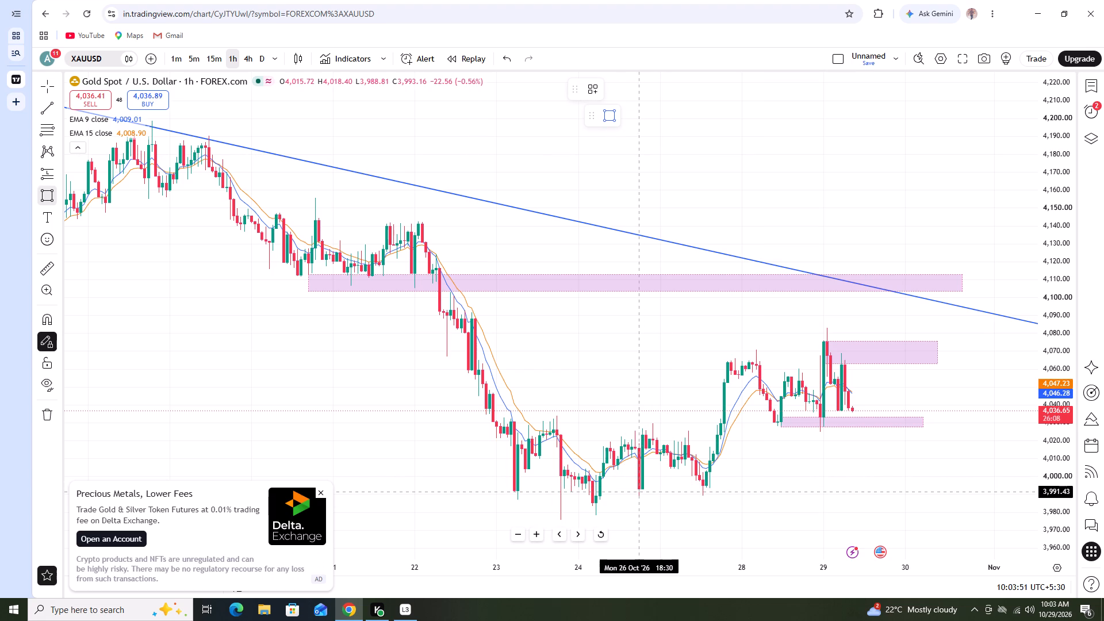
{"action": "left_click_drag", "start_coordinate": [638, 492], "coordinate": [794, 496]}
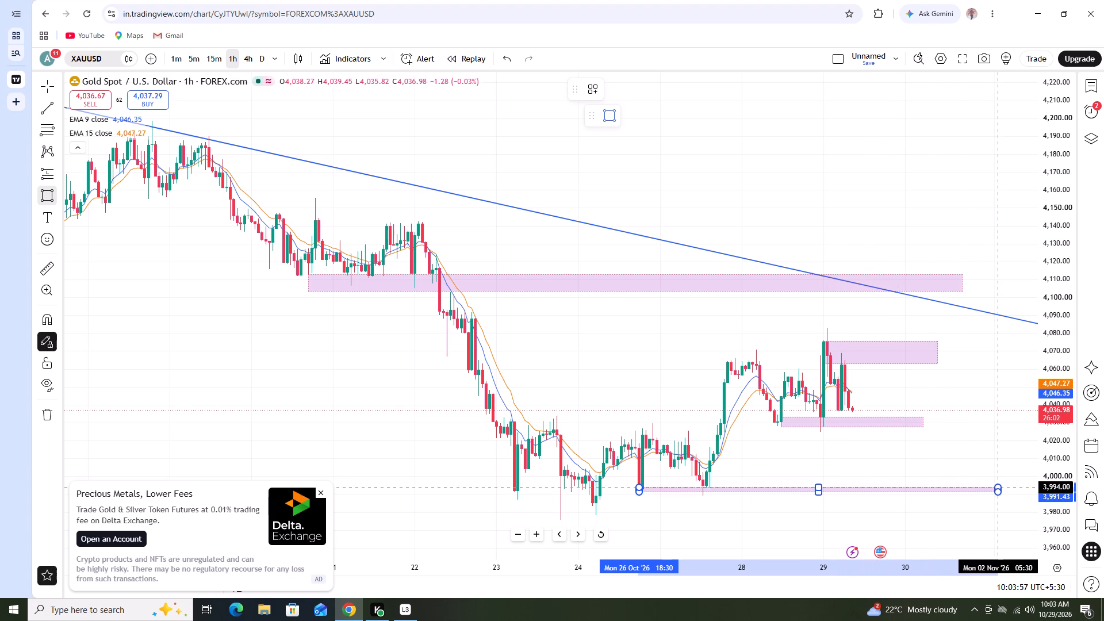
{"action": "left_click", "coordinate": [1021, 485]}
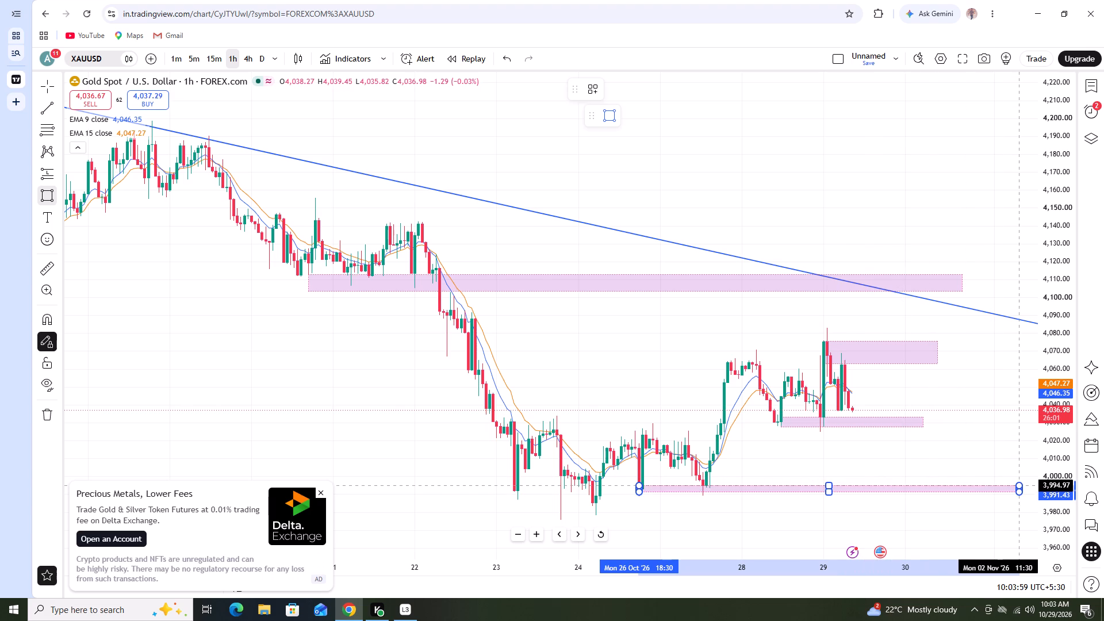
{"action": "right_click", "coordinate": [580, 332]}
{"action": "left_click", "coordinate": [577, 327]}
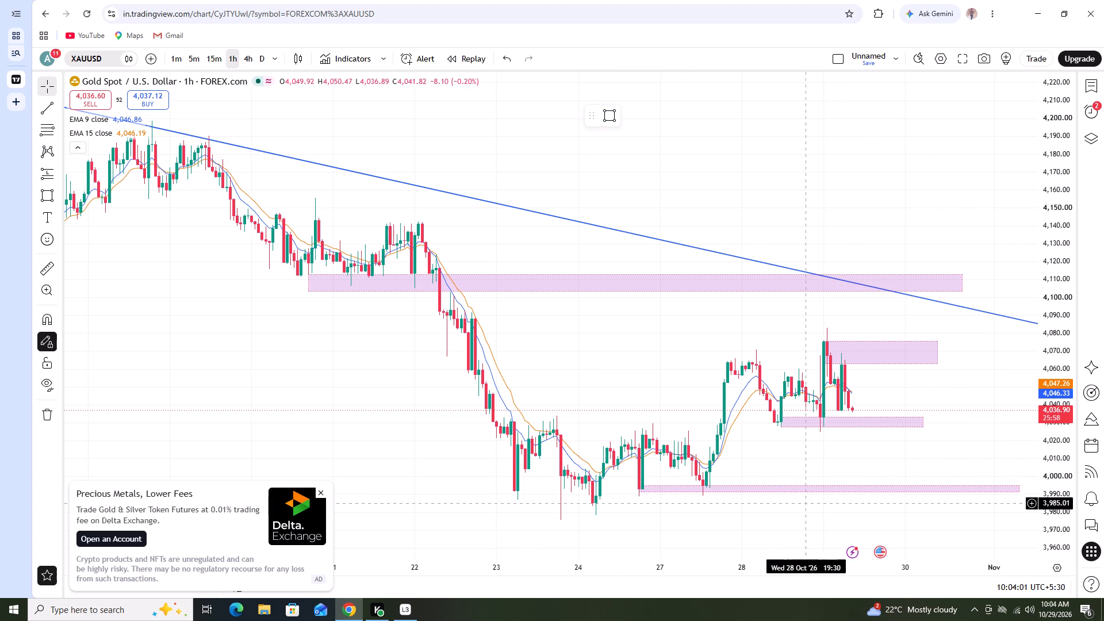
Lower the bottom edge of the new support zone to about 3,989.8.
{"action": "left_click", "coordinate": [829, 492]}
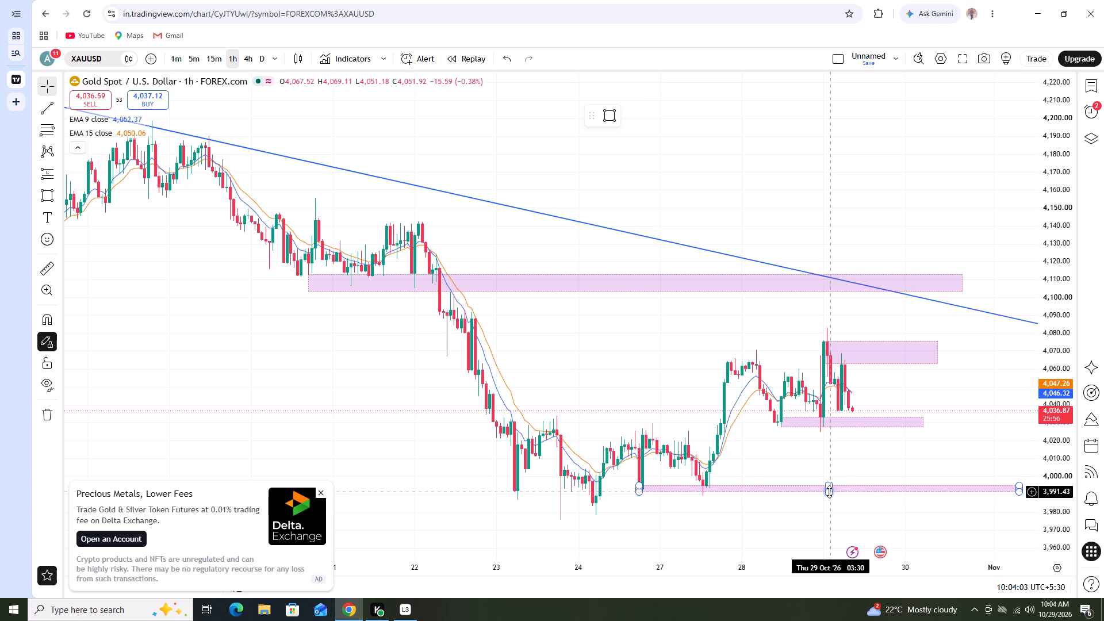
{"action": "left_click", "coordinate": [830, 494]}
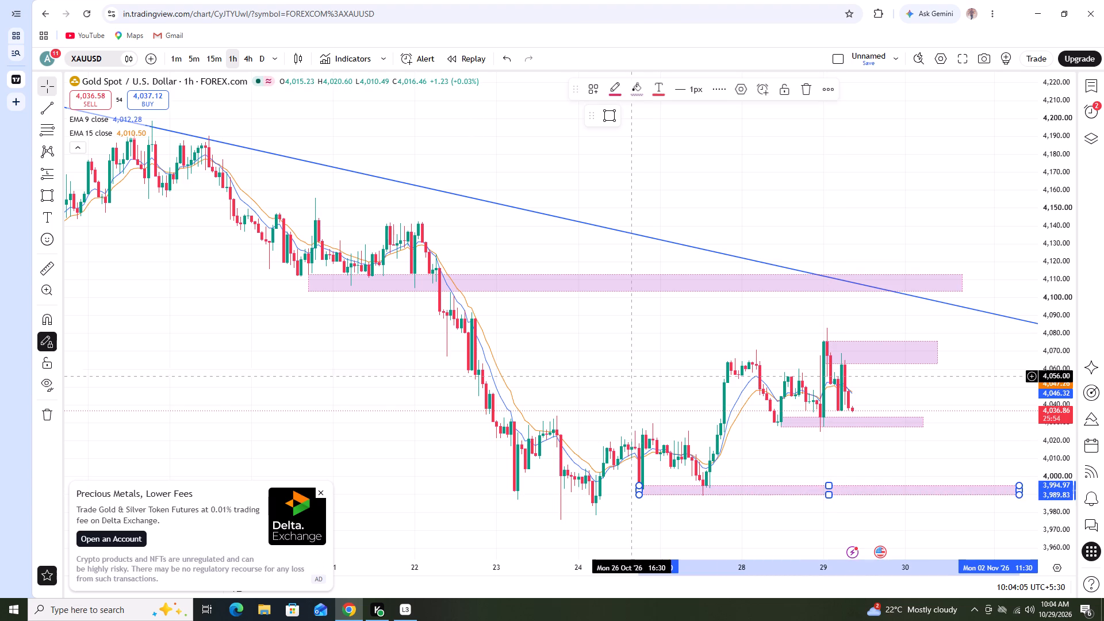
{"action": "left_click", "coordinate": [640, 371]}
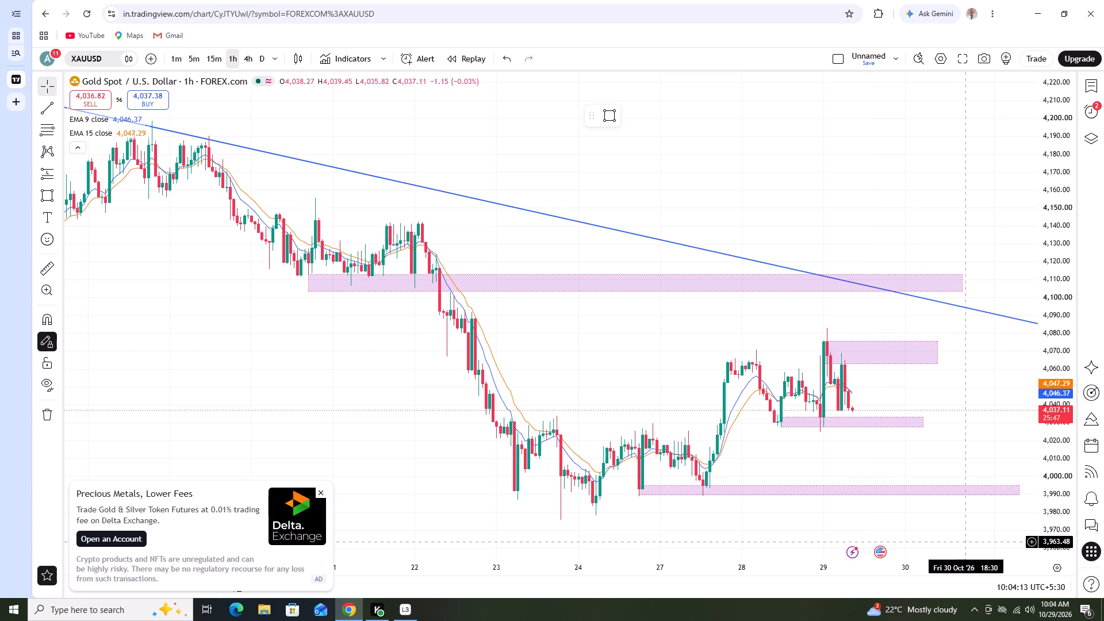
Switch the chart to the 15-minute timeframe and examine the 28–29 Oct price action around the marked zones.
{"action": "left_click", "coordinate": [212, 53]}
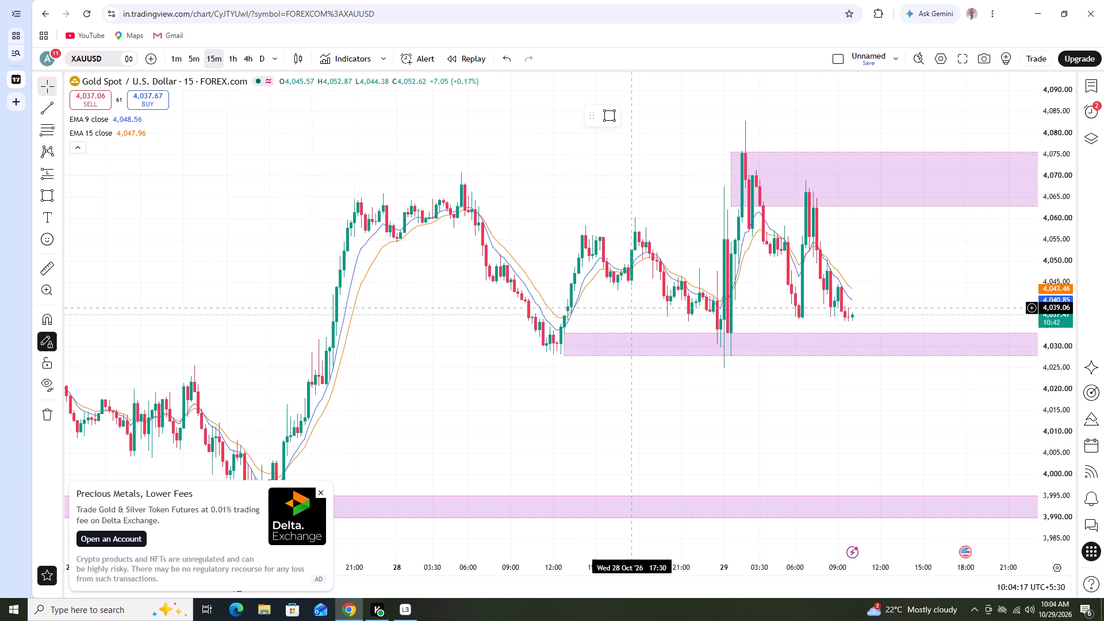
{"action": "left_click_drag", "start_coordinate": [852, 397], "coordinate": [829, 400]}
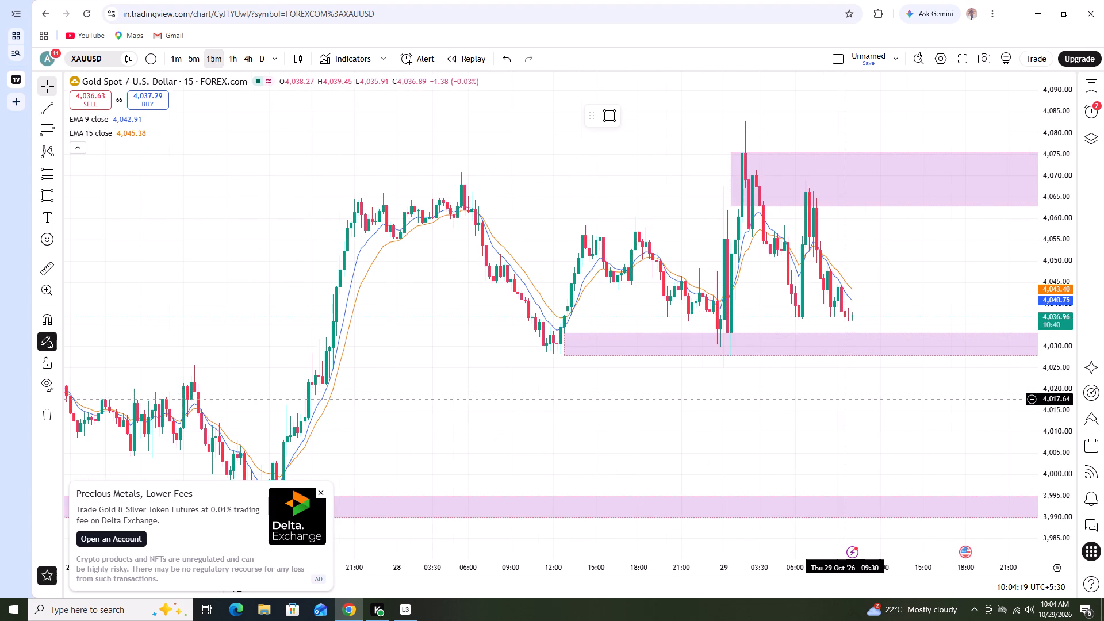
{"action": "left_click_drag", "start_coordinate": [829, 400], "coordinate": [1016, 398]}
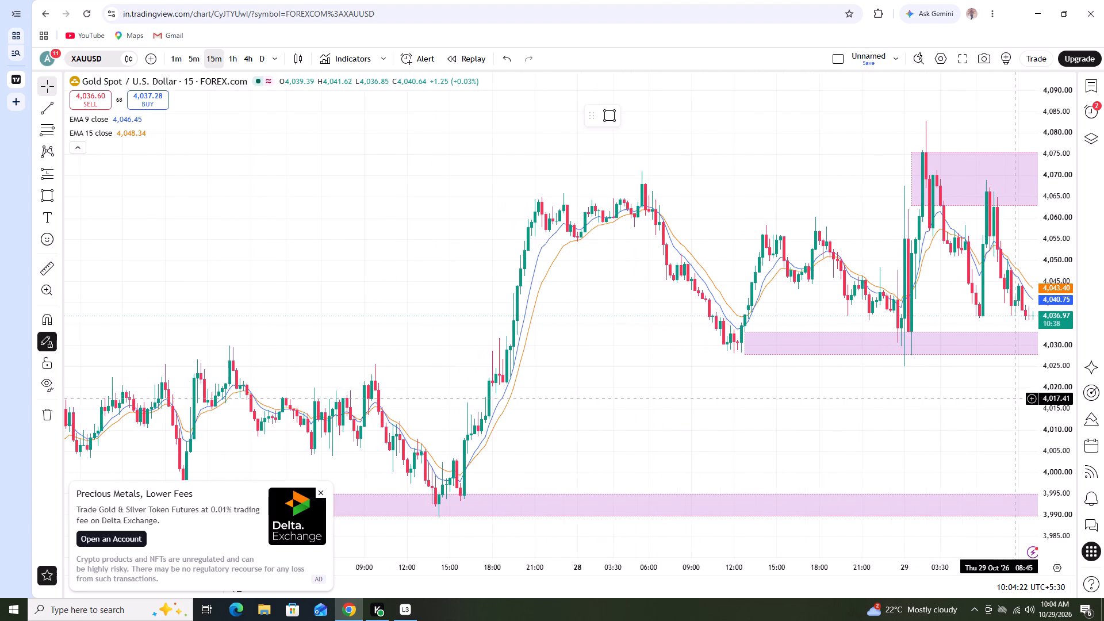
{"action": "left_click_drag", "start_coordinate": [1016, 398], "coordinate": [893, 400]}
{"action": "scroll", "coordinate": [885, 398], "scroll_direction": "down", "scroll_amount": 3}
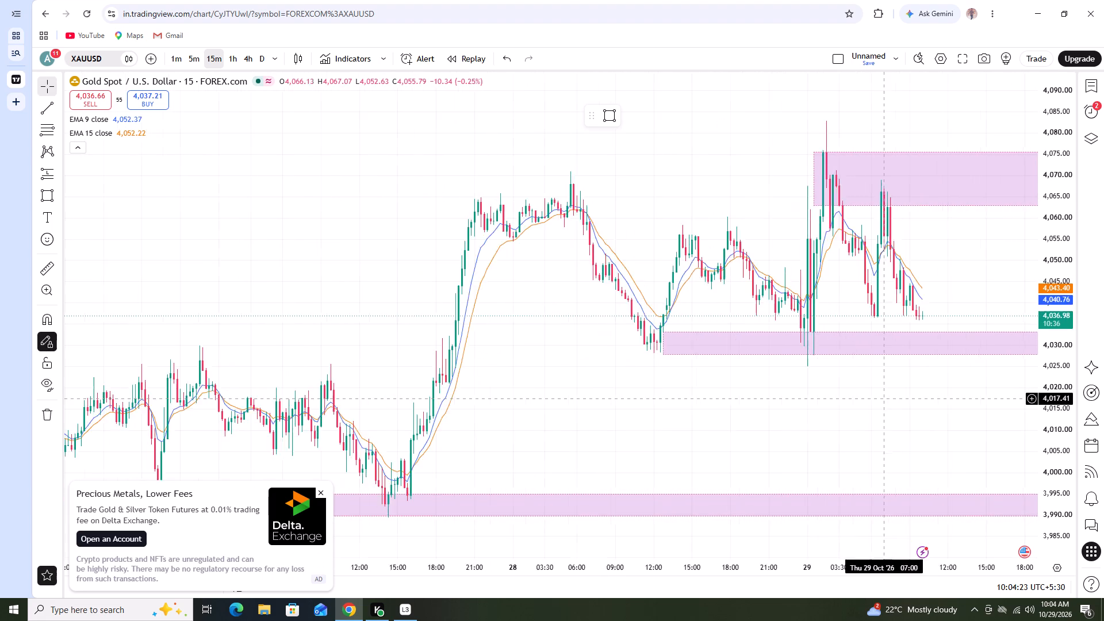
{"action": "scroll", "coordinate": [885, 397], "scroll_direction": "up", "scroll_amount": 2}
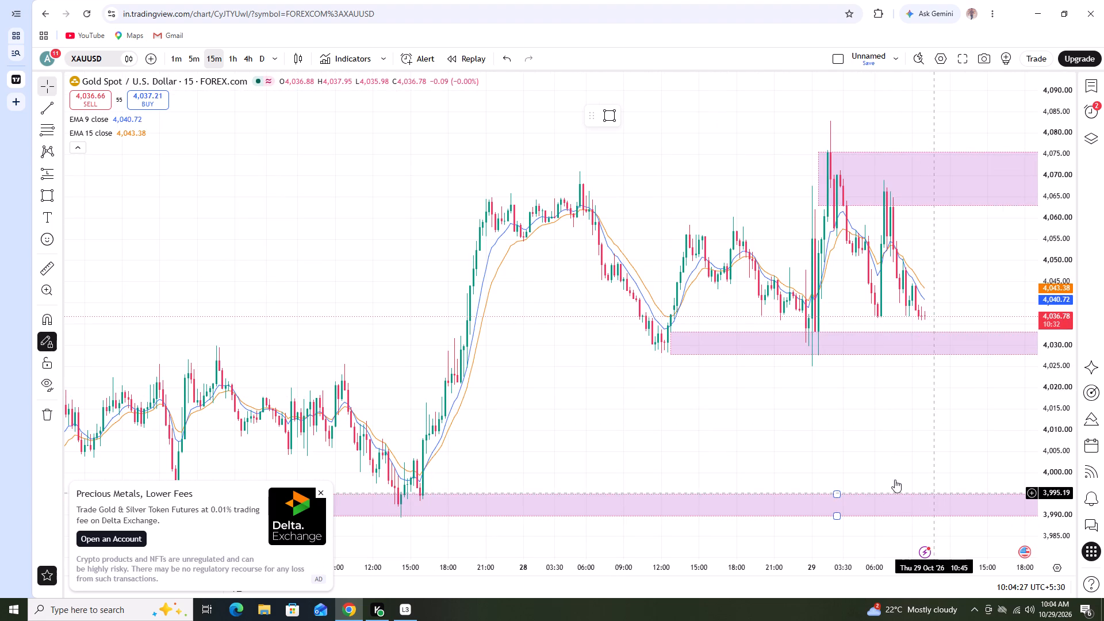
{"action": "scroll", "coordinate": [913, 447], "scroll_direction": "up", "scroll_amount": 1}
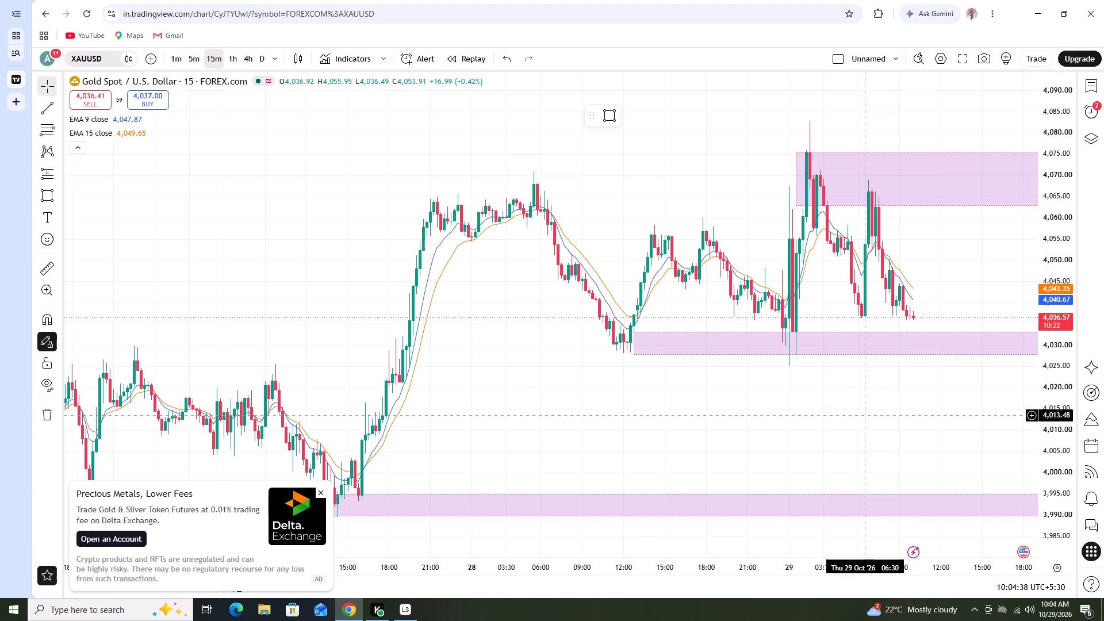
{"action": "left_click_drag", "start_coordinate": [910, 414], "coordinate": [720, 414]}
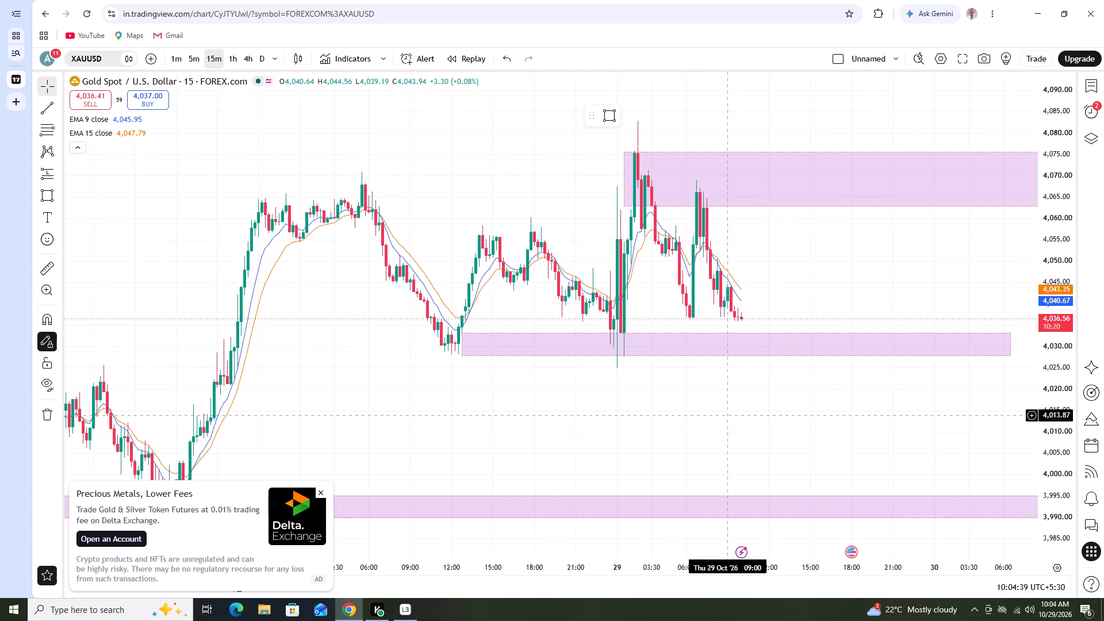
{"action": "left_click_drag", "start_coordinate": [720, 414], "coordinate": [663, 408]}
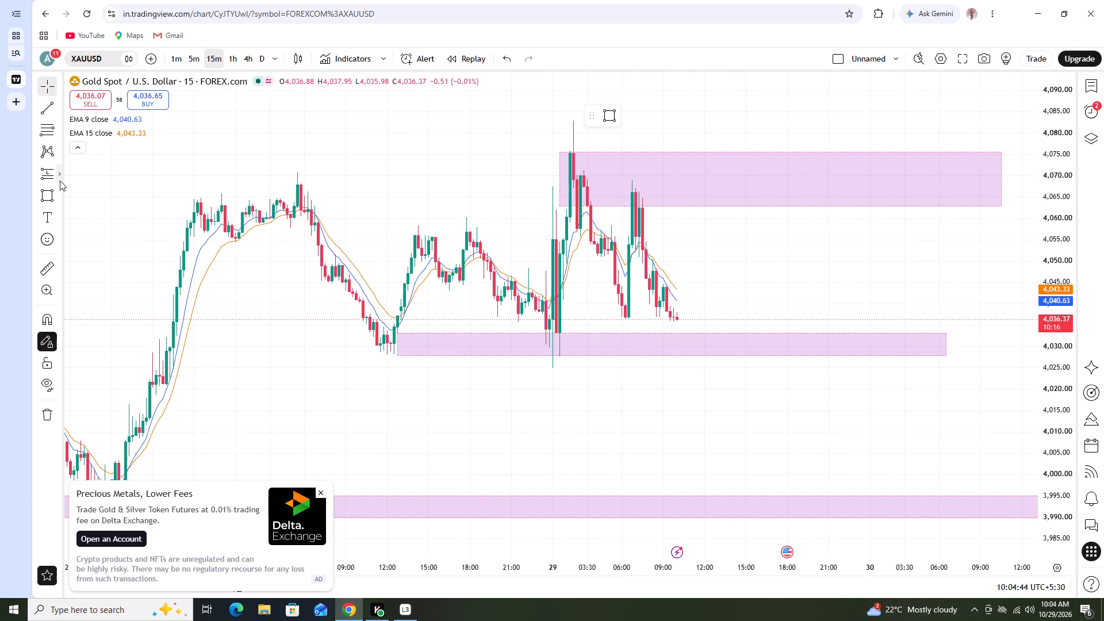
Place a long position with entry at about 4,033.4 on 29 Oct 14:15 and tighten its stop to about 4,022.5.
{"action": "left_click", "coordinate": [59, 181]}
{"action": "left_click", "coordinate": [93, 195]}
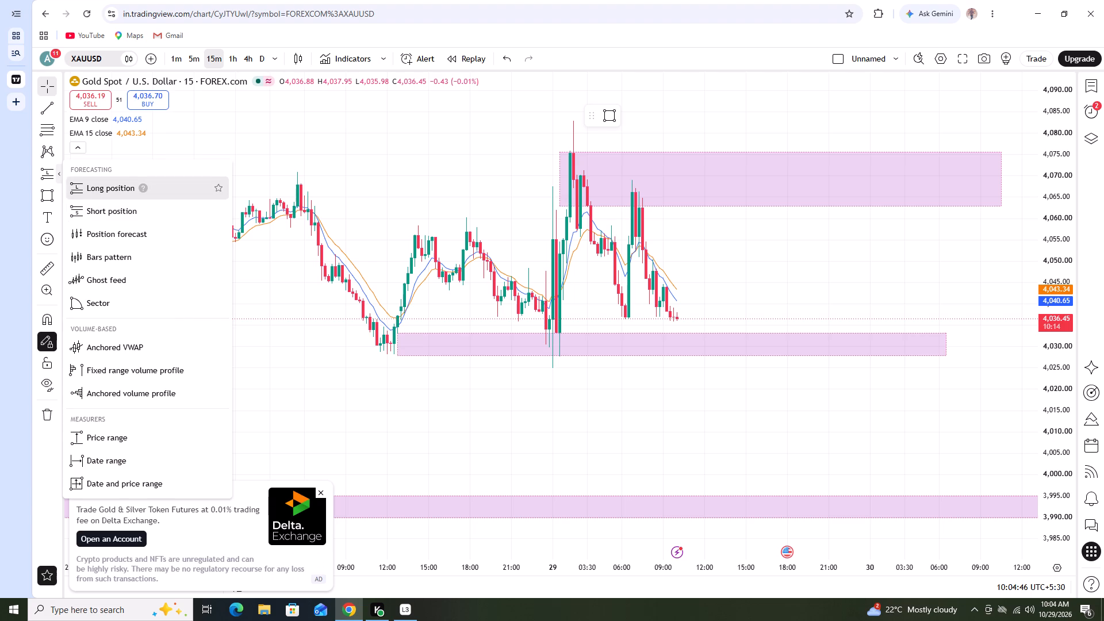
{"action": "left_click", "coordinate": [737, 332]}
{"action": "right_click", "coordinate": [719, 384]}
{"action": "left_click_drag", "start_coordinate": [733, 412], "coordinate": [733, 410]}
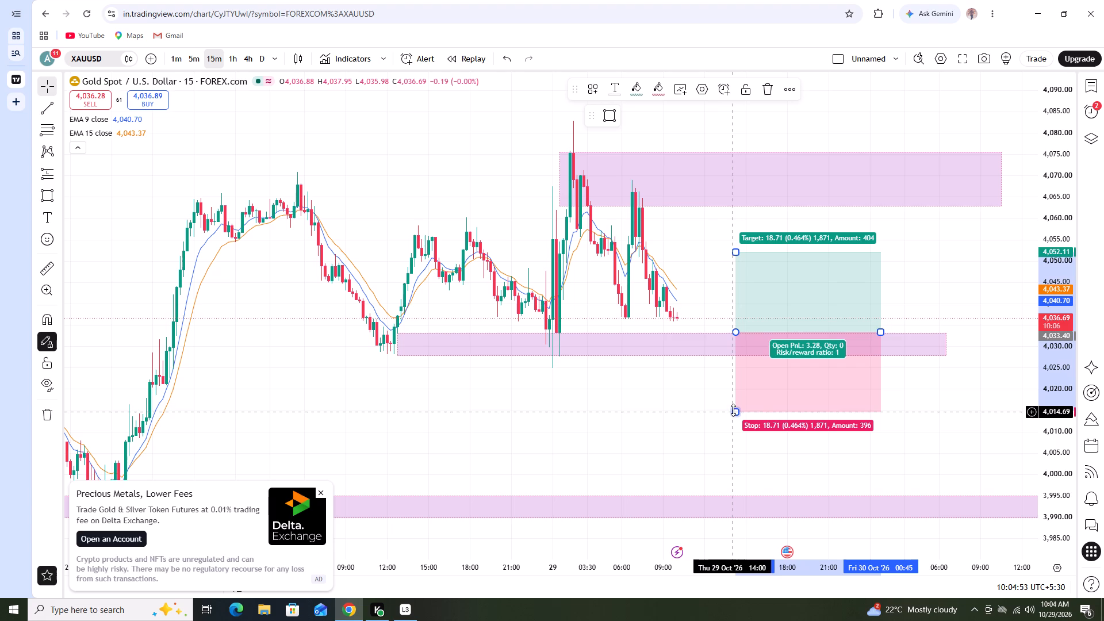
{"action": "left_click_drag", "start_coordinate": [733, 410], "coordinate": [735, 382]}
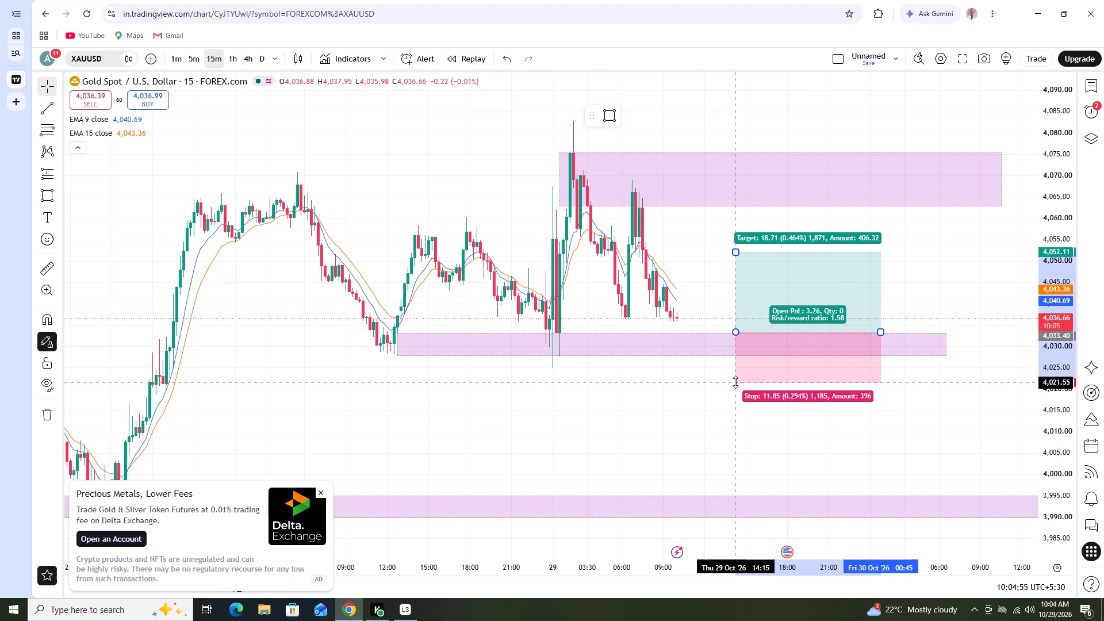
{"action": "left_click_drag", "start_coordinate": [735, 382], "coordinate": [738, 371]}
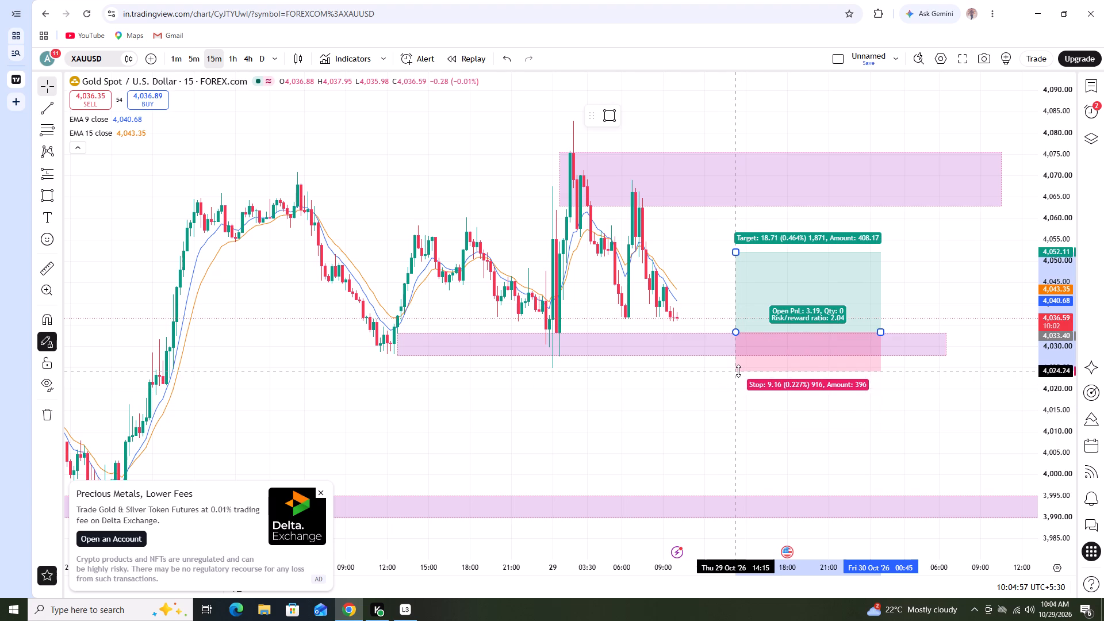
{"action": "left_click_drag", "start_coordinate": [738, 371], "coordinate": [742, 378]}
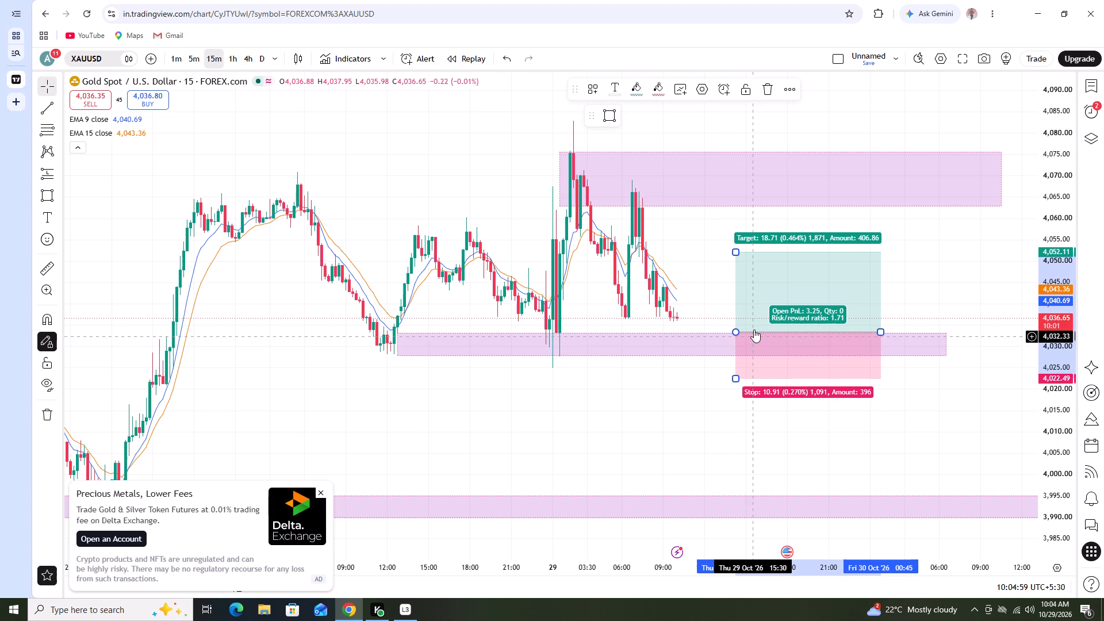
Move the long position's entry to about 4,031.5 at 29 Oct 14:00 and shorten its end time to 20:45.
{"action": "left_click_drag", "start_coordinate": [761, 333], "coordinate": [762, 337]}
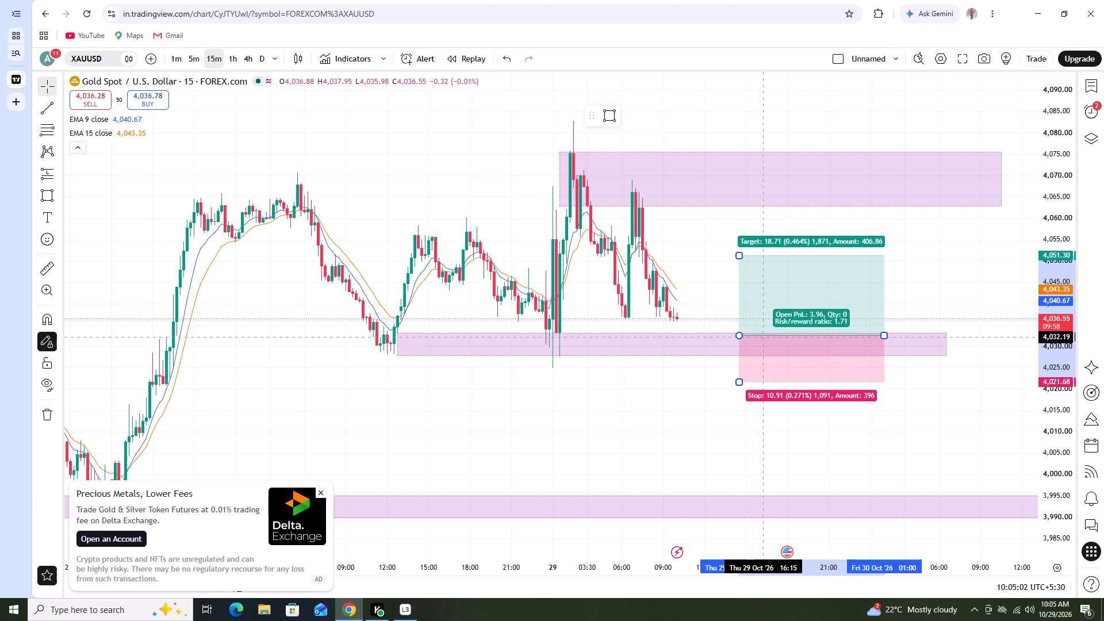
{"action": "left_click_drag", "start_coordinate": [762, 337], "coordinate": [758, 341]}
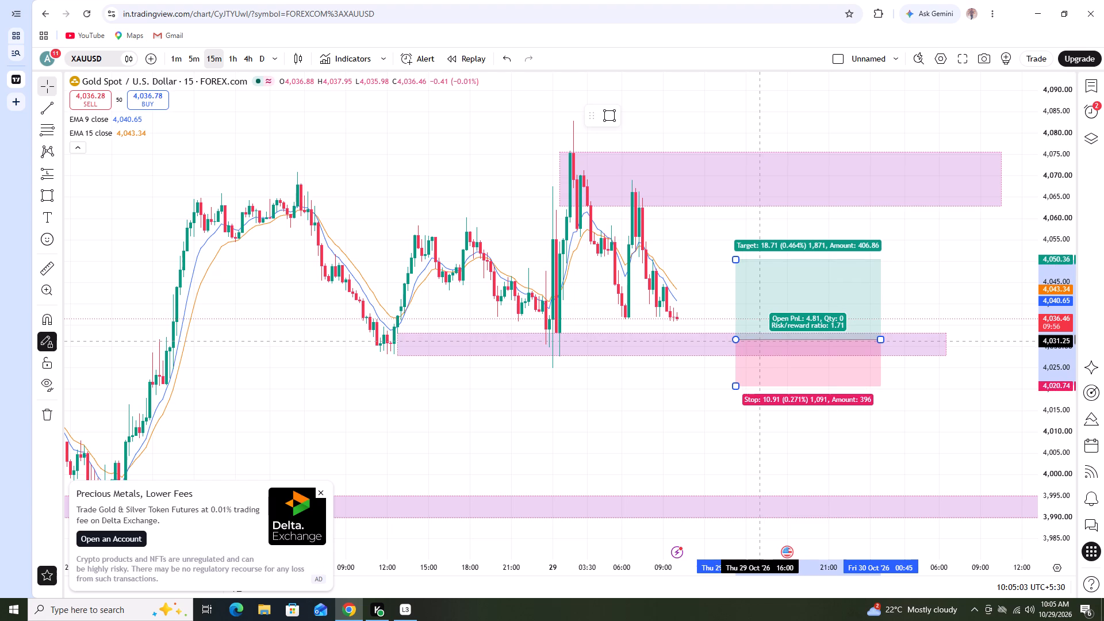
{"action": "left_click_drag", "start_coordinate": [758, 341], "coordinate": [758, 342]}
{"action": "left_click_drag", "start_coordinate": [875, 343], "coordinate": [866, 343]}
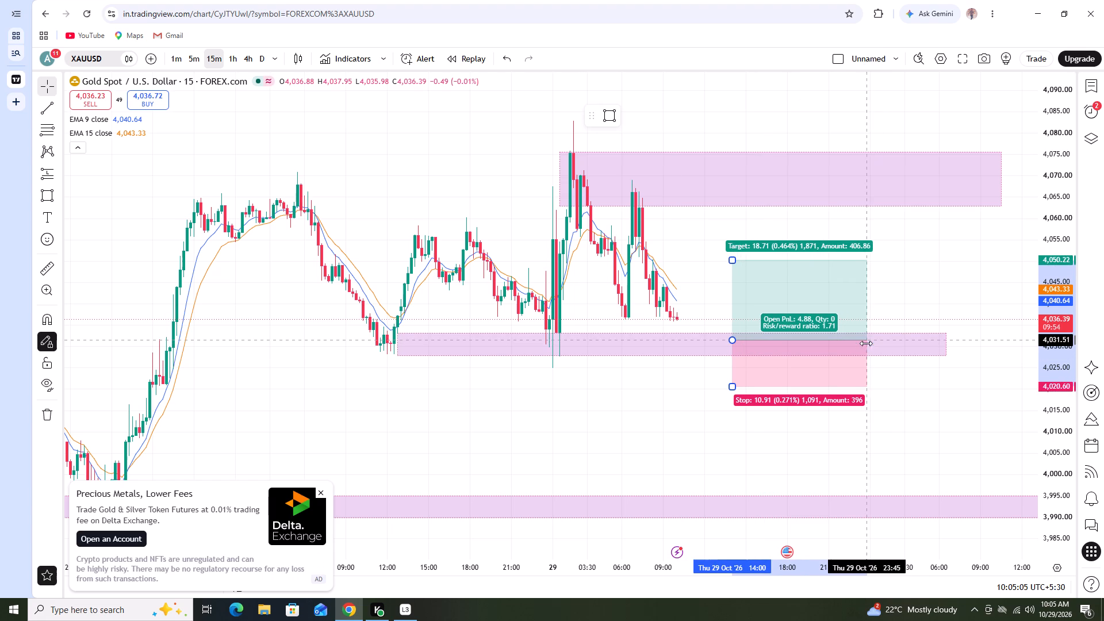
{"action": "left_click_drag", "start_coordinate": [866, 343], "coordinate": [825, 344]}
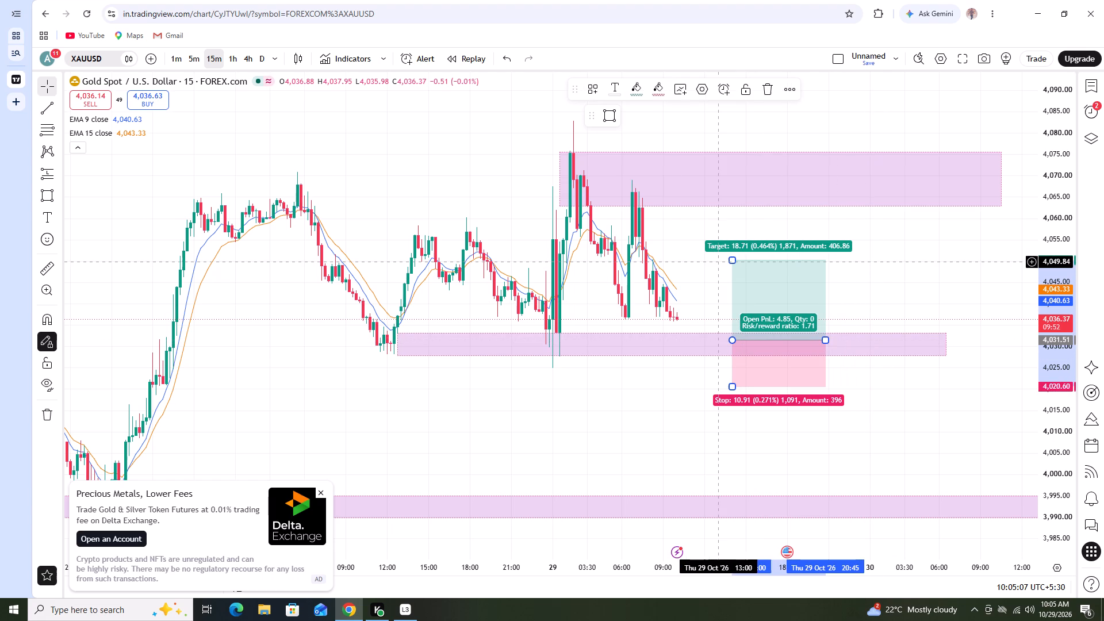
Raise the long position's target to about 4,063 and its stop to about 4,023.4, and end it at 20:00.
{"action": "left_click_drag", "start_coordinate": [730, 258], "coordinate": [730, 217]}
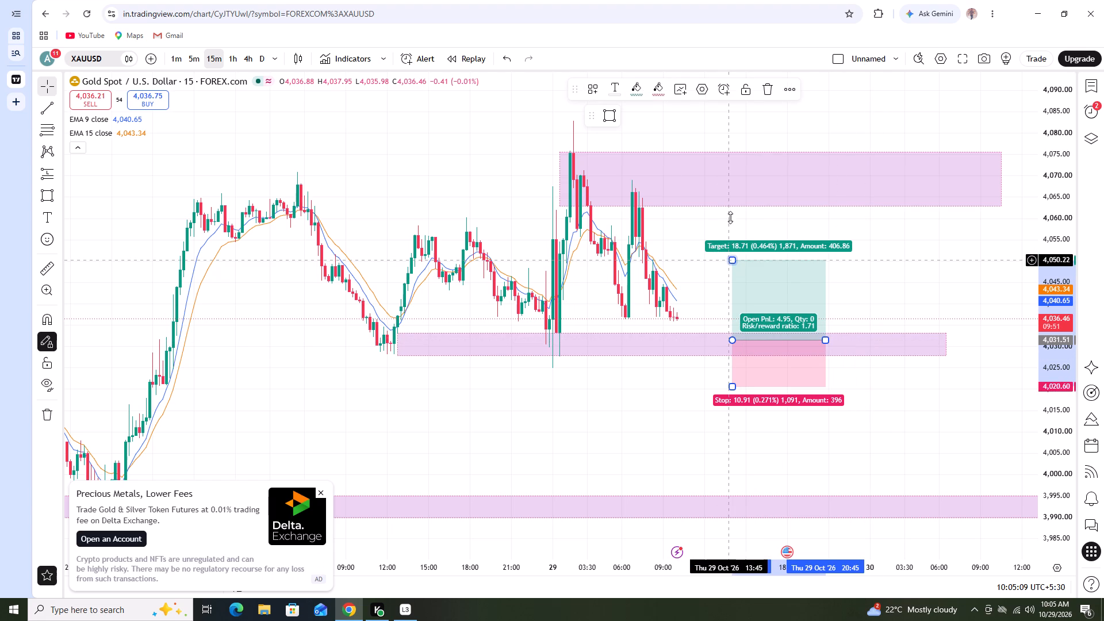
{"action": "left_click_drag", "start_coordinate": [730, 217], "coordinate": [732, 205]}
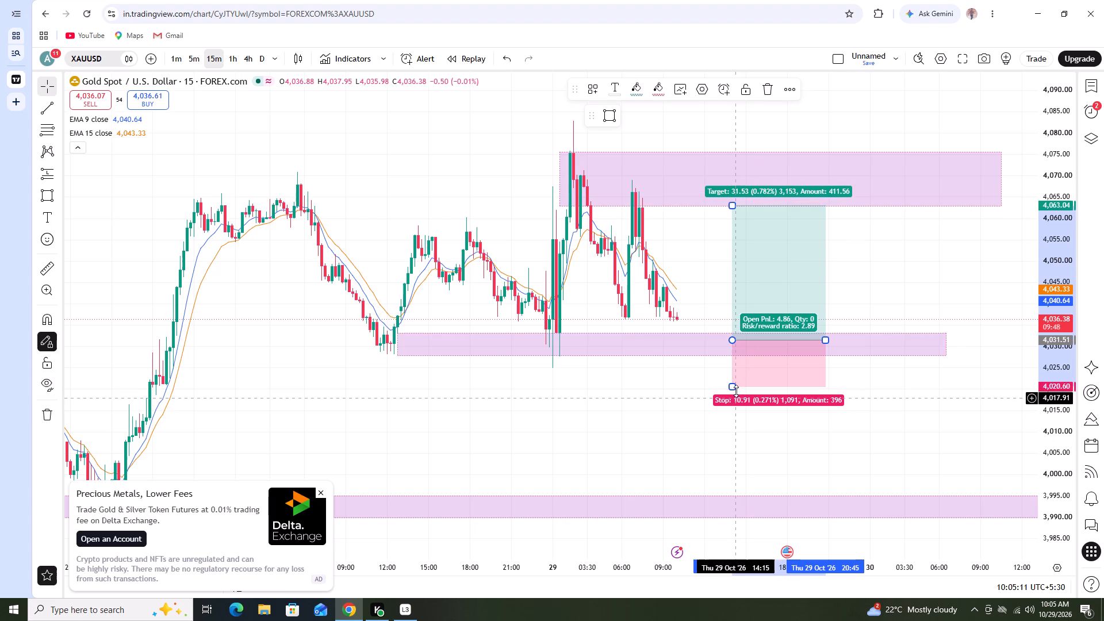
{"action": "left_click_drag", "start_coordinate": [733, 389], "coordinate": [733, 374]}
{"action": "left_click_drag", "start_coordinate": [827, 341], "coordinate": [814, 340]}
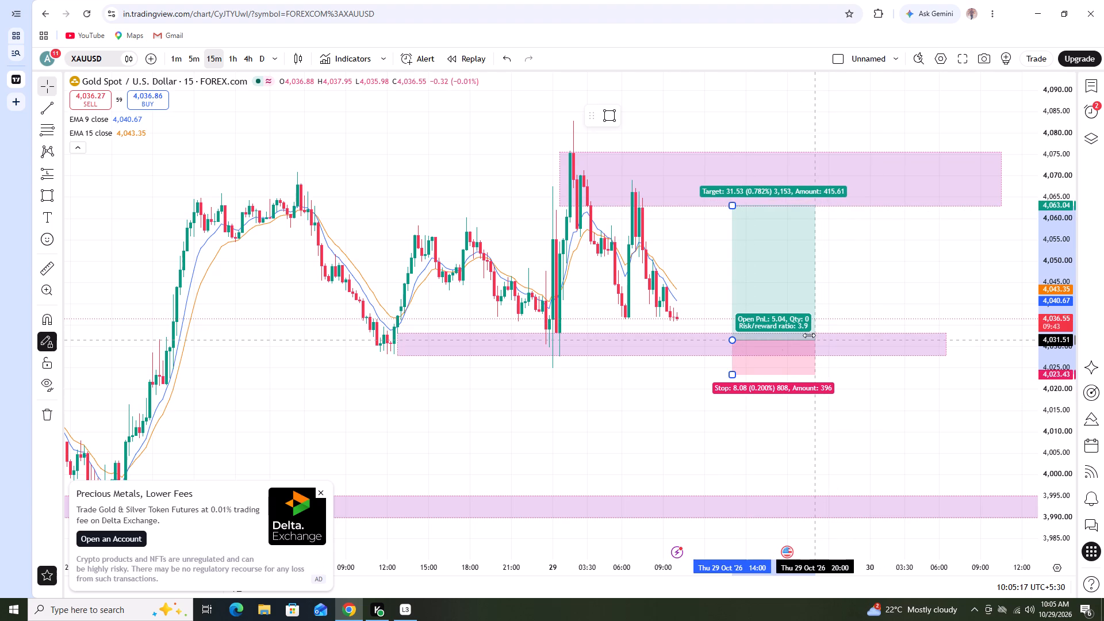
Shift the long position to span 29 Oct 12:45–18:45 with entry about 4,031.3, target about 4,062.9 and stop about 4,023.3.
{"action": "left_click_drag", "start_coordinate": [772, 343], "coordinate": [741, 336]}
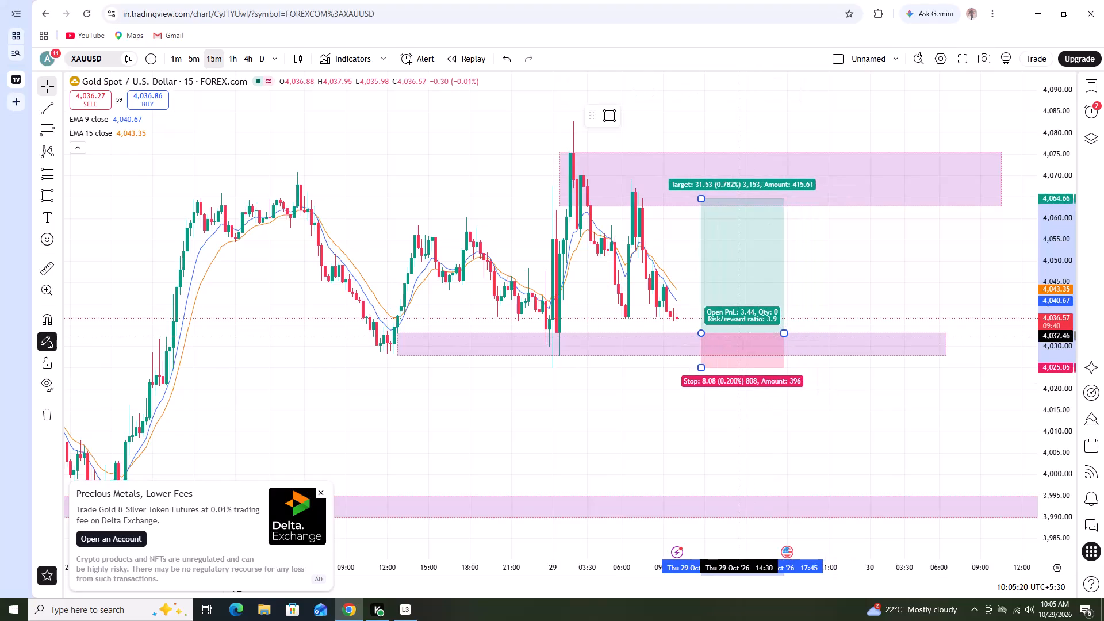
{"action": "left_click_drag", "start_coordinate": [741, 336], "coordinate": [745, 336]}
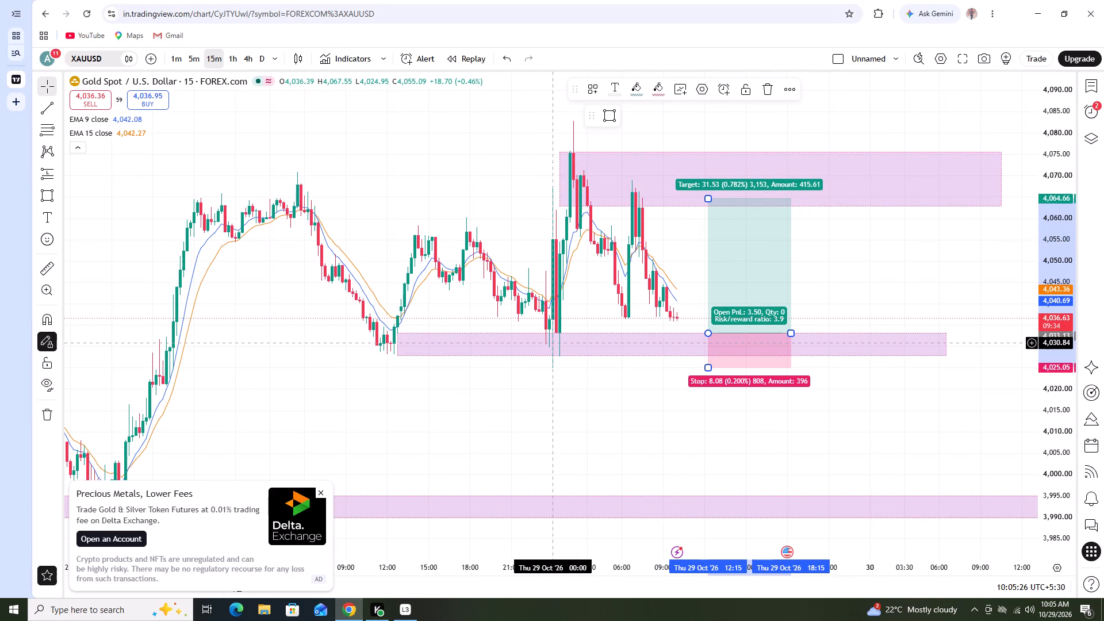
{"action": "left_click_drag", "start_coordinate": [653, 416], "coordinate": [646, 416]}
{"action": "scroll", "coordinate": [651, 435], "scroll_direction": "down", "scroll_amount": 1}
{"action": "scroll", "coordinate": [687, 416], "scroll_direction": "up", "scroll_amount": 2}
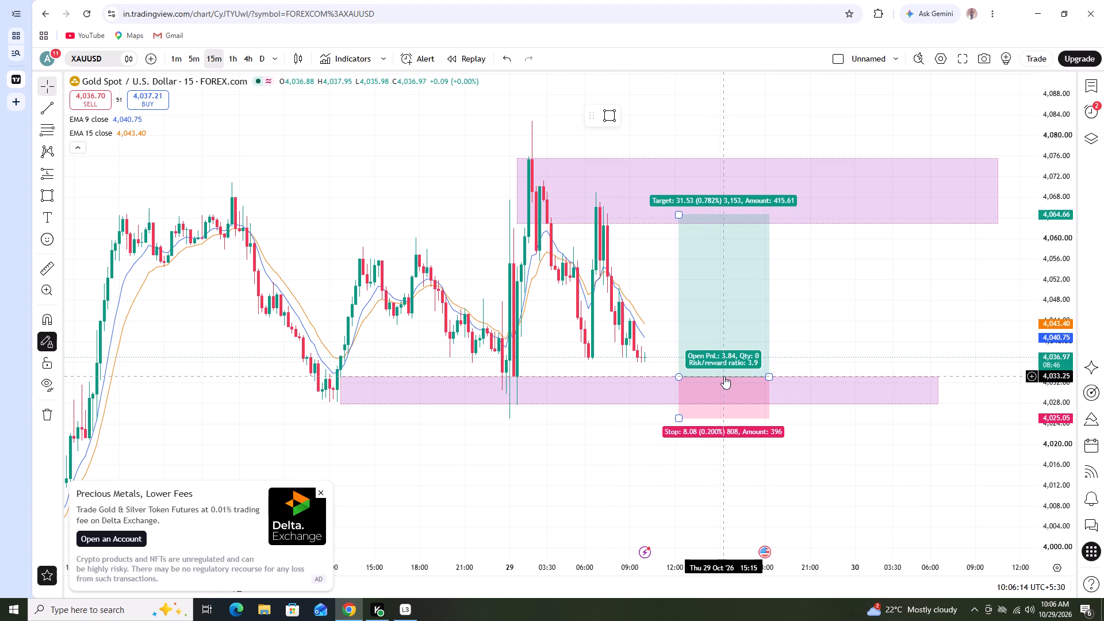
{"action": "left_click_drag", "start_coordinate": [724, 376], "coordinate": [726, 378]}
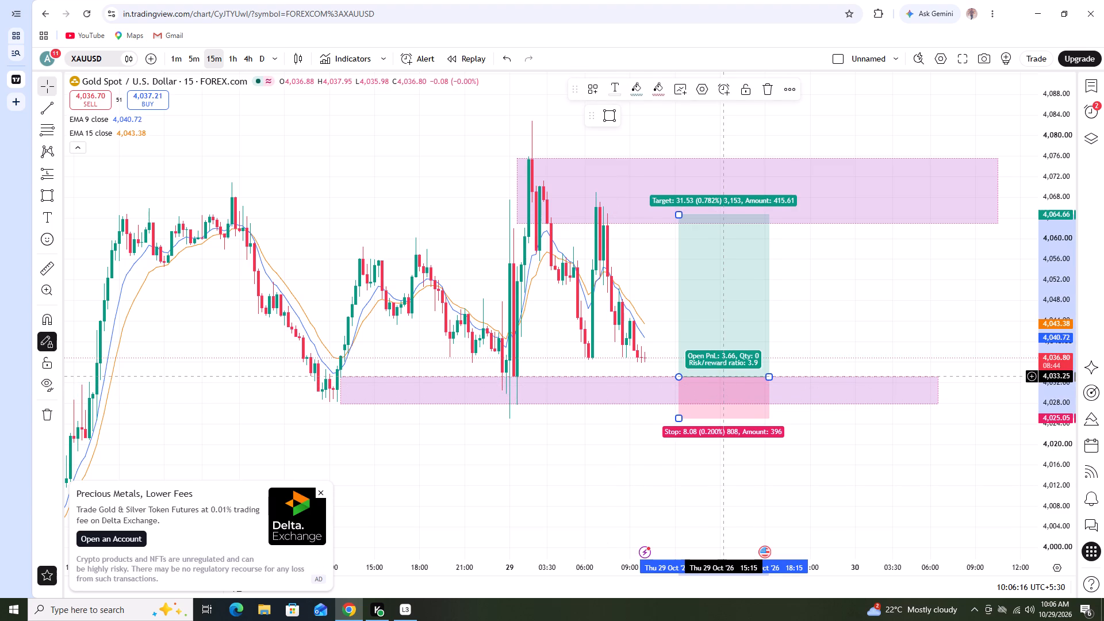
{"action": "left_click_drag", "start_coordinate": [726, 378], "coordinate": [730, 384]}
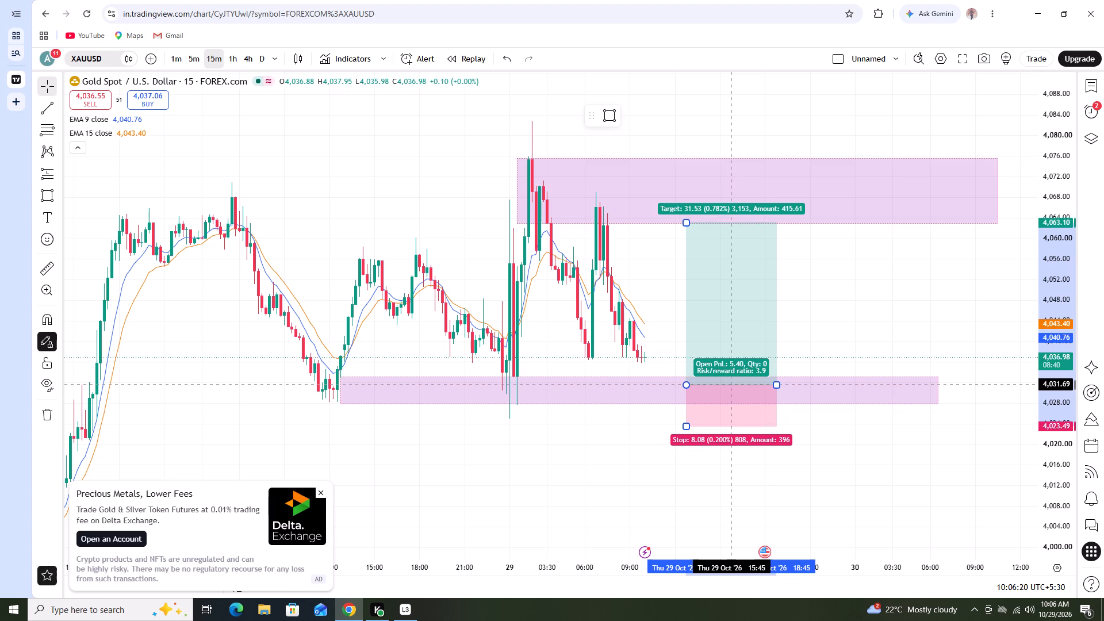
{"action": "left_click_drag", "start_coordinate": [730, 384], "coordinate": [731, 385]}
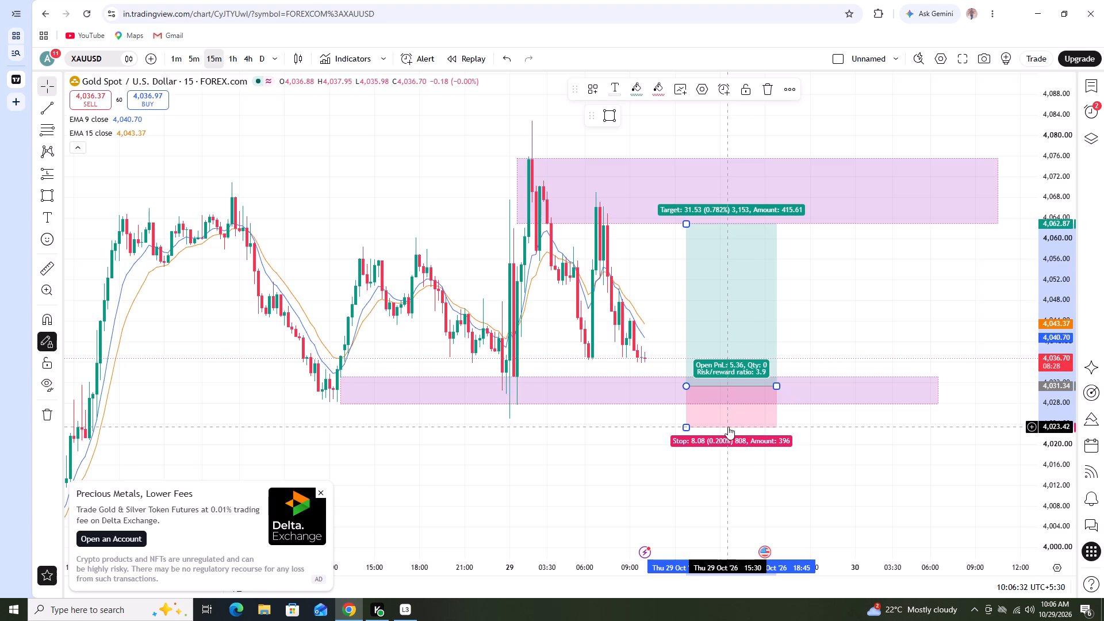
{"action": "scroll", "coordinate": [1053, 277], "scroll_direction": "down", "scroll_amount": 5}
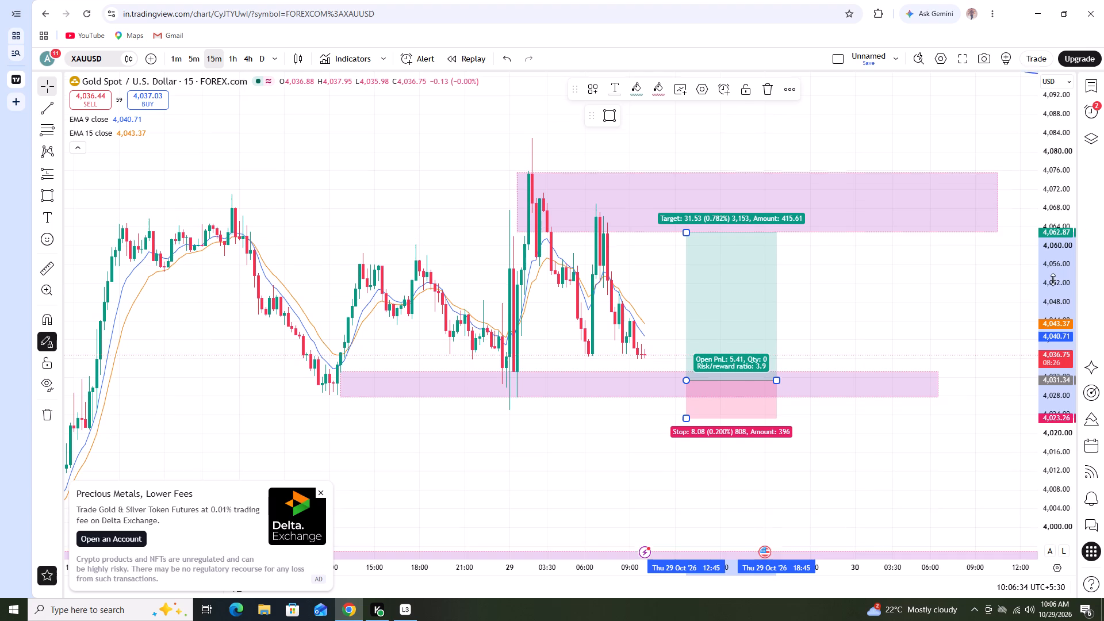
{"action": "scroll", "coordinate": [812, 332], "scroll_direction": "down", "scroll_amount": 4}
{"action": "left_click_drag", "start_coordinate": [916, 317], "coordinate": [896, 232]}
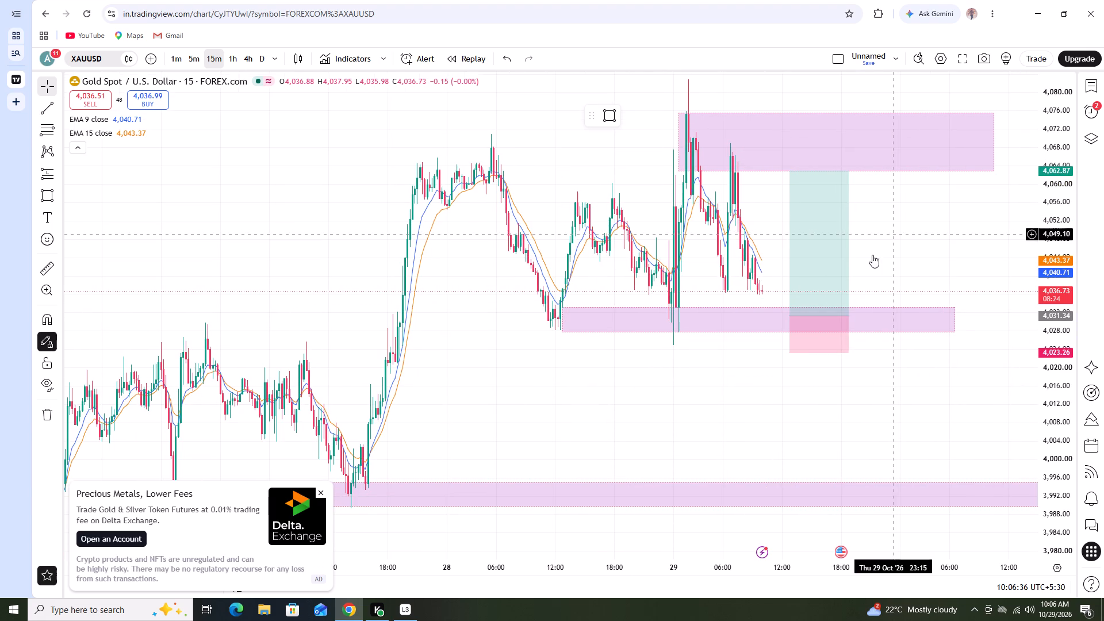
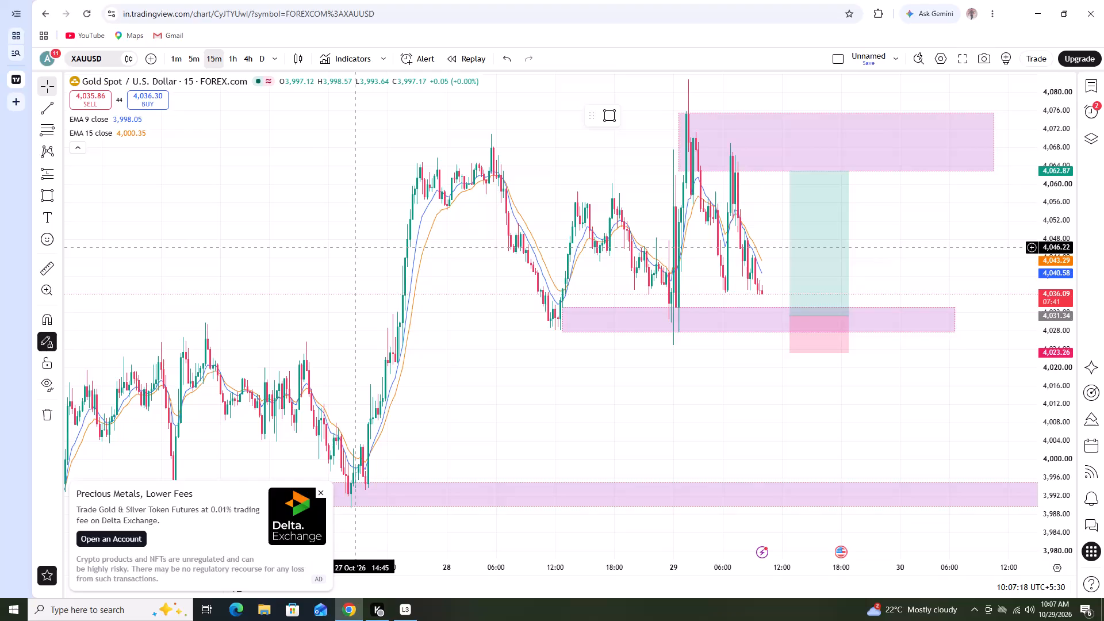
Switch the XAUUSD chart to the 5-minute timeframe.
{"action": "scroll", "coordinate": [797, 358], "scroll_direction": "up", "scroll_amount": 1}
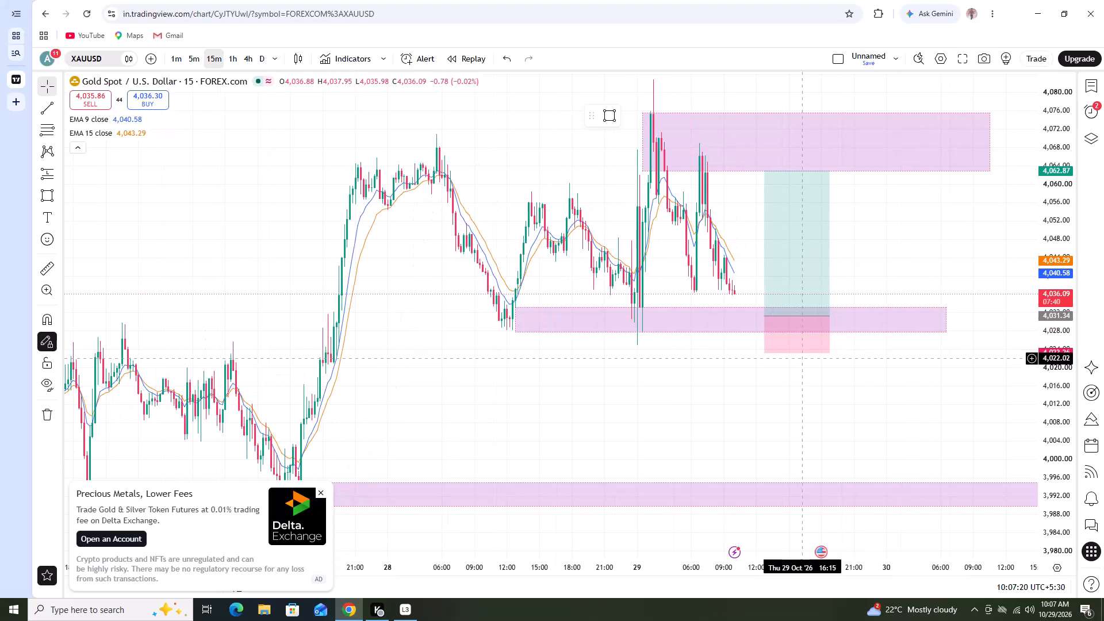
{"action": "scroll", "coordinate": [681, 335], "scroll_direction": "up", "scroll_amount": 1}
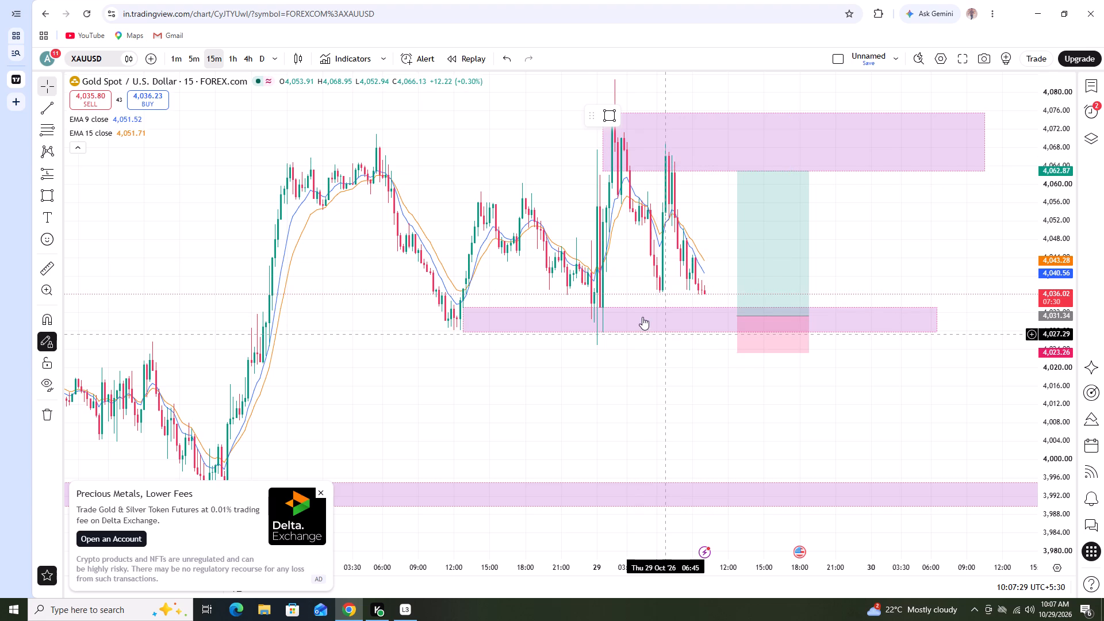
{"action": "scroll", "coordinate": [681, 281], "scroll_direction": "up", "scroll_amount": 2}
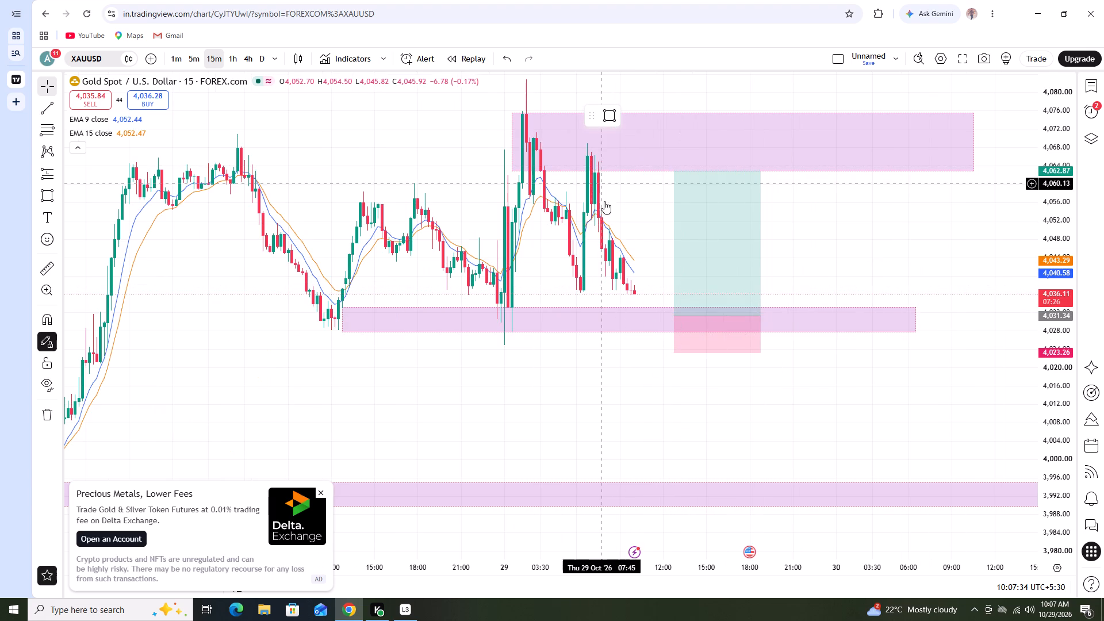
{"action": "scroll", "coordinate": [640, 309], "scroll_direction": "down", "scroll_amount": 1}
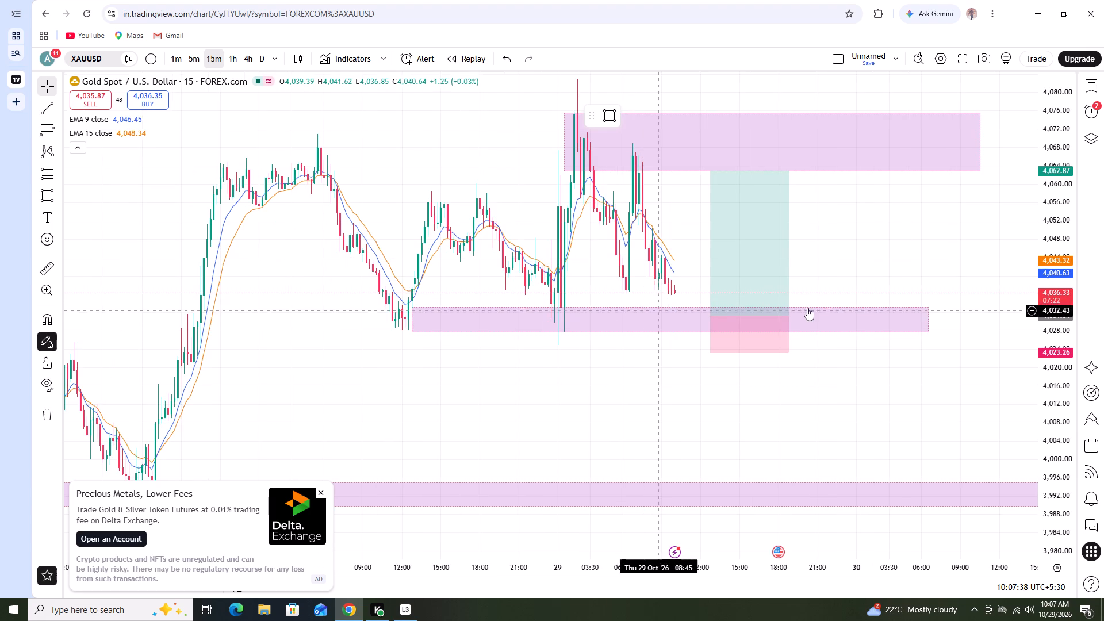
{"action": "left_click", "coordinate": [191, 59]}
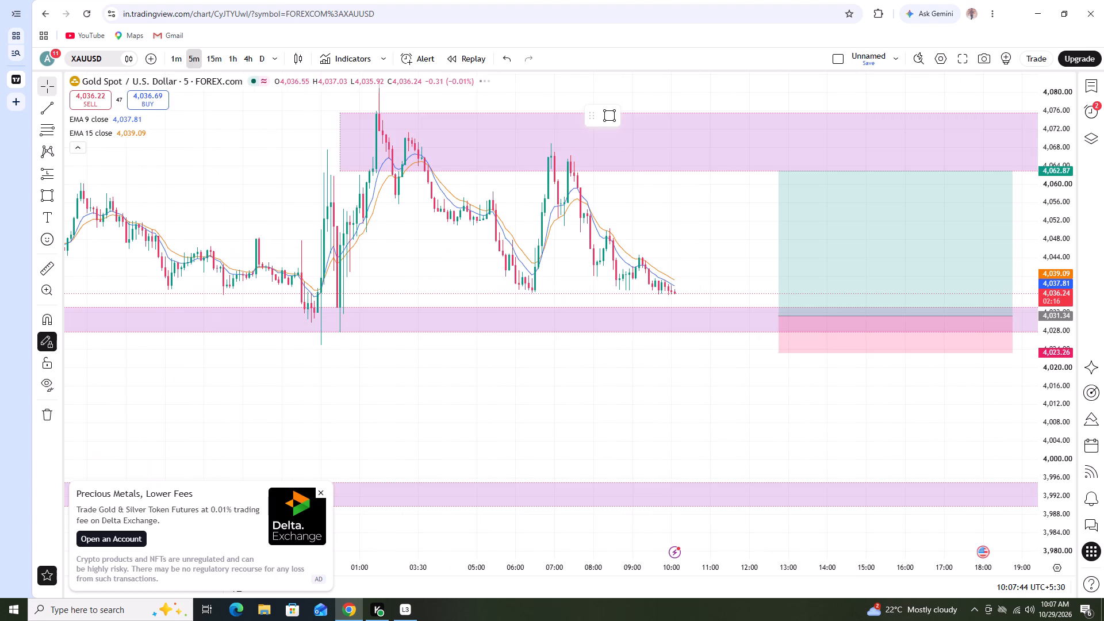
Delete the long position drawing planned between the 4,031 support zone and the 4,063 resistance zone.
{"action": "scroll", "coordinate": [425, 254], "scroll_direction": "down", "scroll_amount": 2}
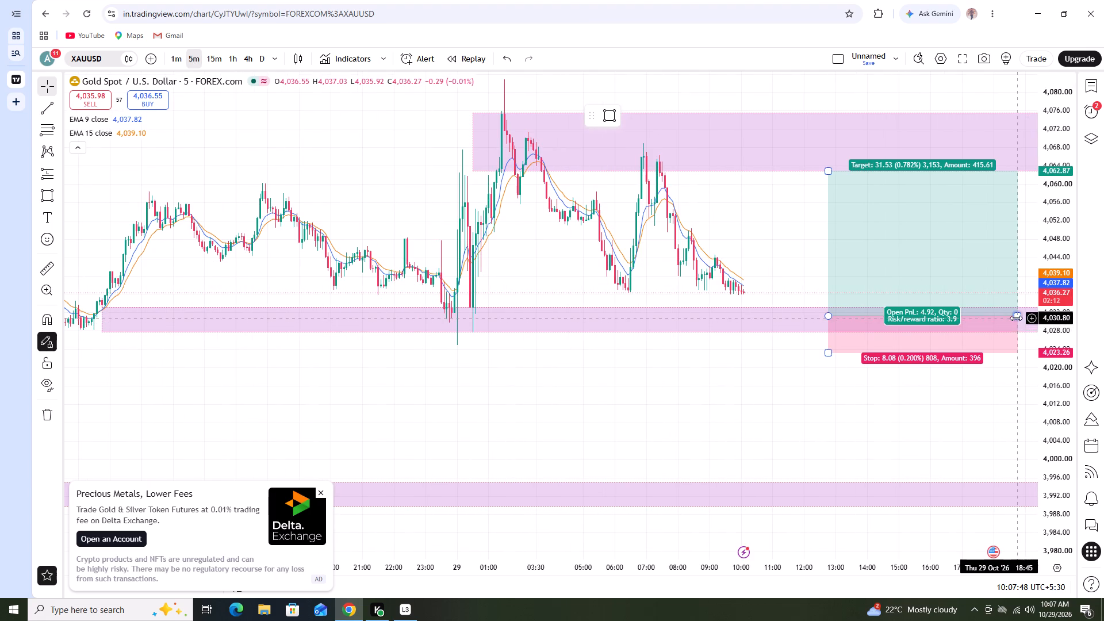
{"action": "left_click_drag", "start_coordinate": [991, 317], "coordinate": [948, 320]}
{"action": "left_click", "coordinate": [765, 86]}
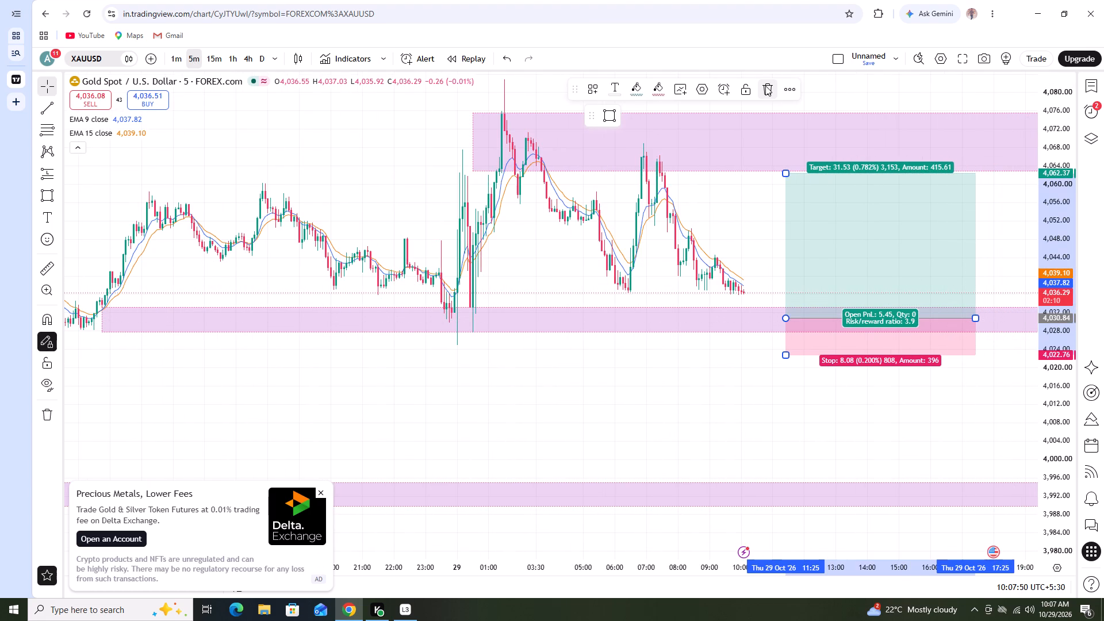
Reset the chart view and examine the recent 5-minute price action between the support and resistance zones.
{"action": "left_click", "coordinate": [600, 536]}
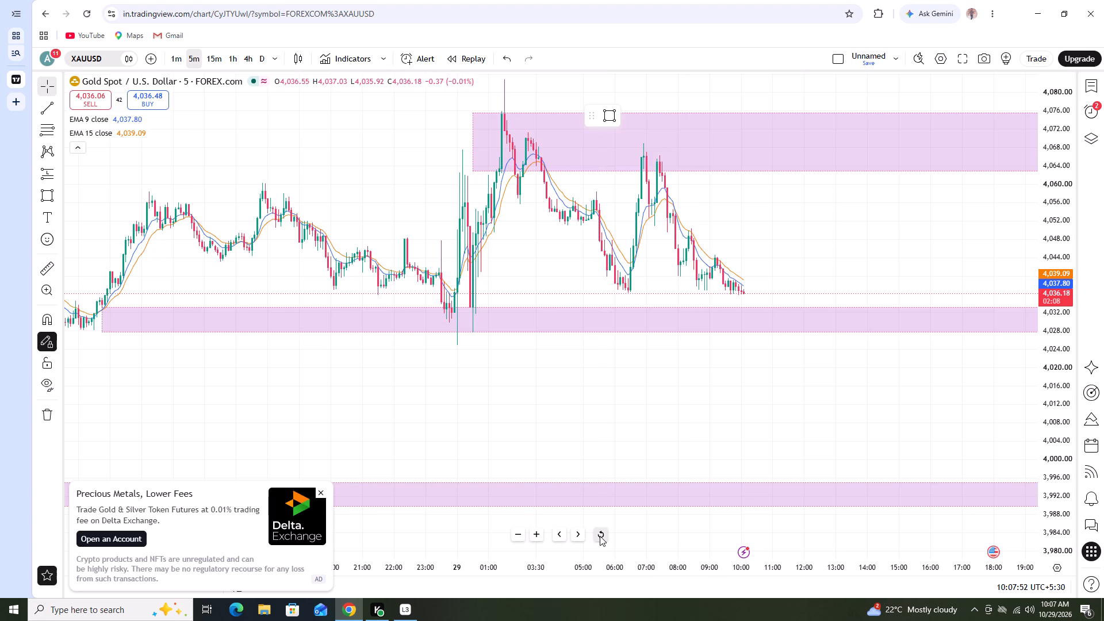
{"action": "scroll", "coordinate": [785, 455], "scroll_direction": "down", "scroll_amount": 4}
{"action": "left_click_drag", "start_coordinate": [844, 424], "coordinate": [648, 258]}
{"action": "left_click_drag", "start_coordinate": [895, 382], "coordinate": [890, 297]}
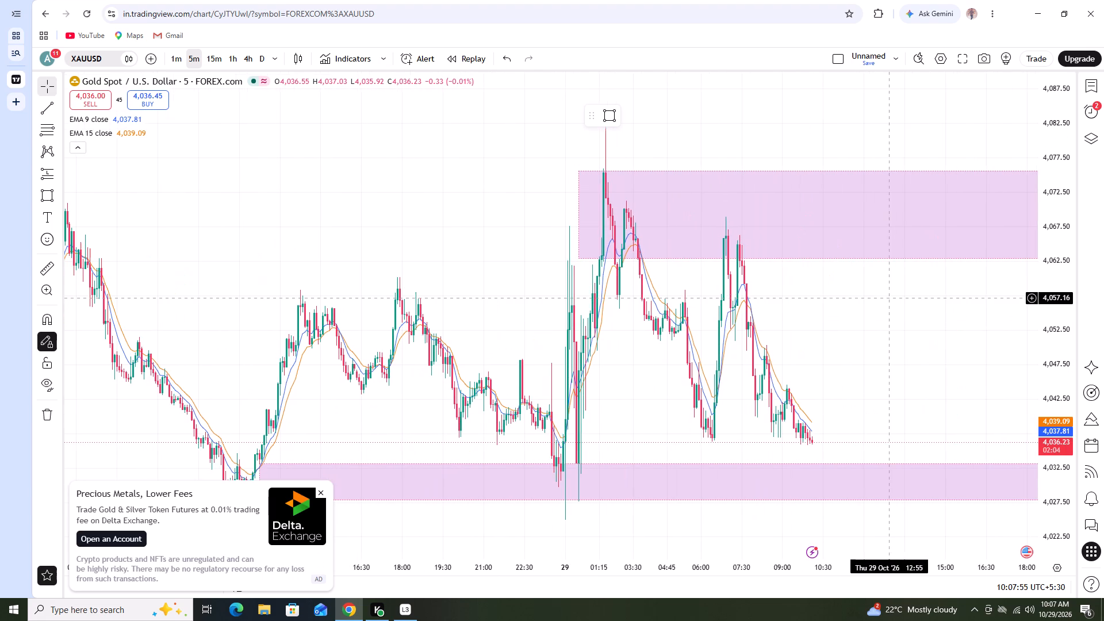
{"action": "scroll", "coordinate": [1068, 339], "scroll_direction": "down", "scroll_amount": 3}
{"action": "left_click_drag", "start_coordinate": [941, 362], "coordinate": [910, 270]}
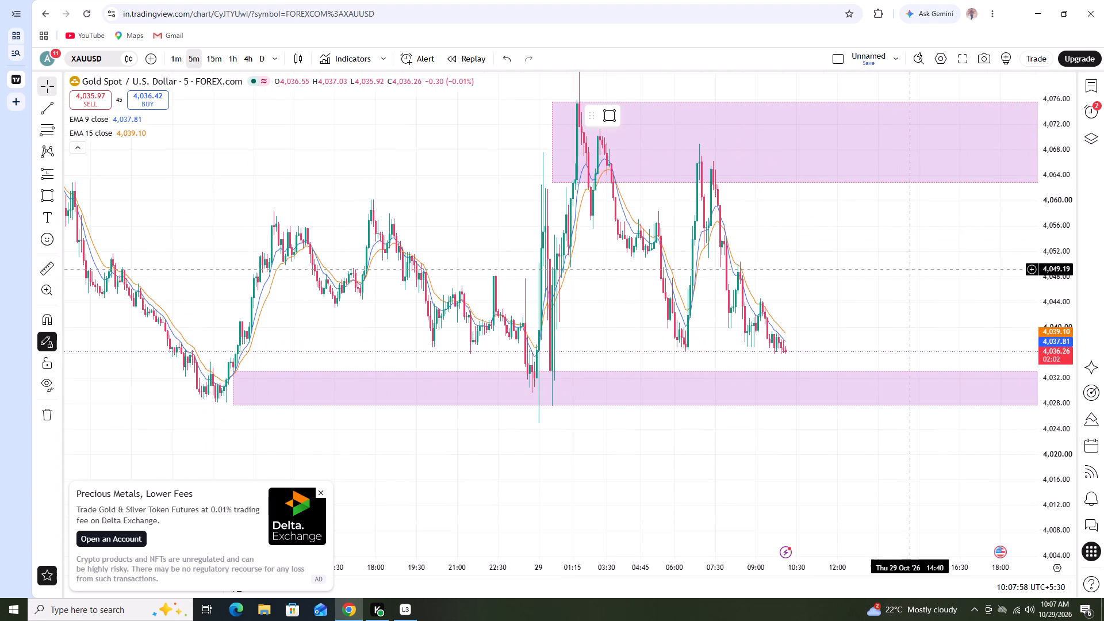
{"action": "scroll", "coordinate": [825, 313], "scroll_direction": "up", "scroll_amount": 2}
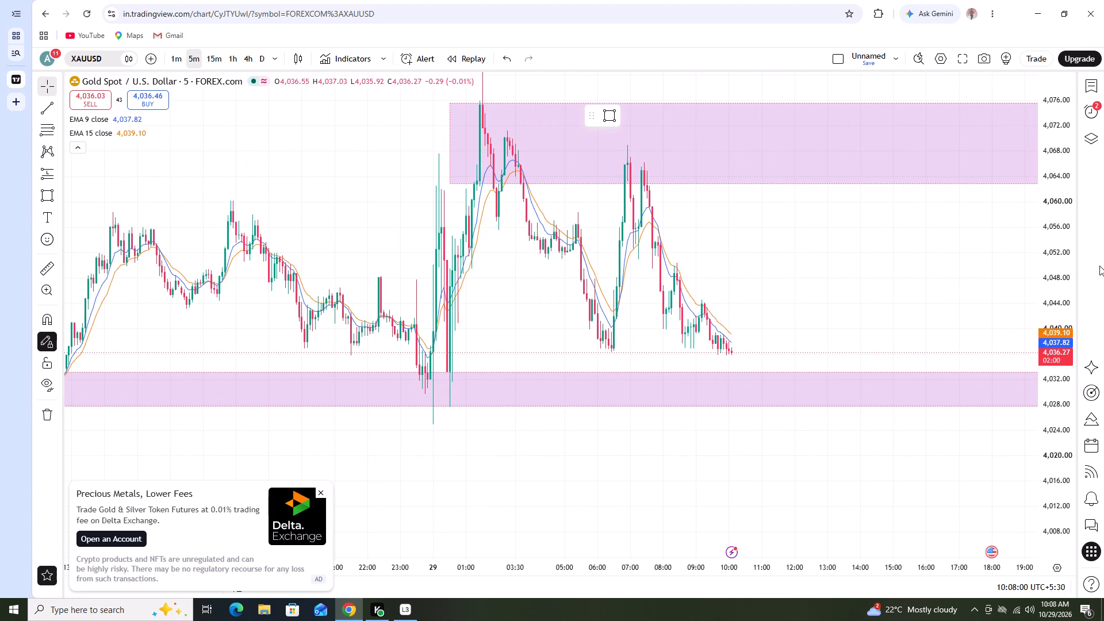
{"action": "scroll", "coordinate": [1053, 276], "scroll_direction": "up", "scroll_amount": 6}
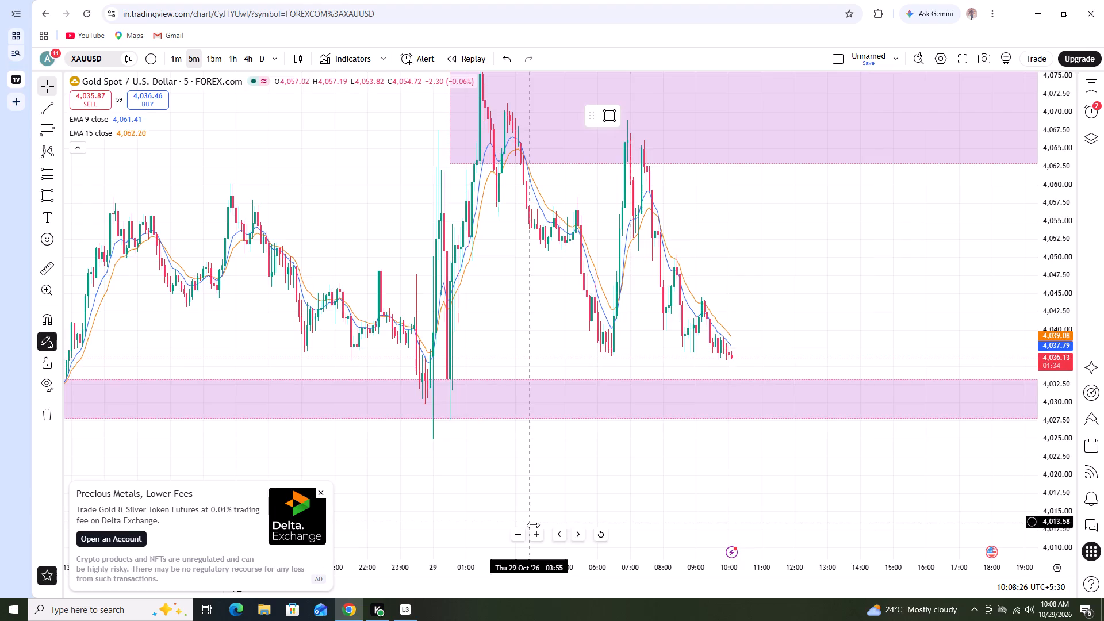
Switch to Loggy3 to check the recording session status, and minimise its window.
{"action": "left_click", "coordinate": [396, 612]}
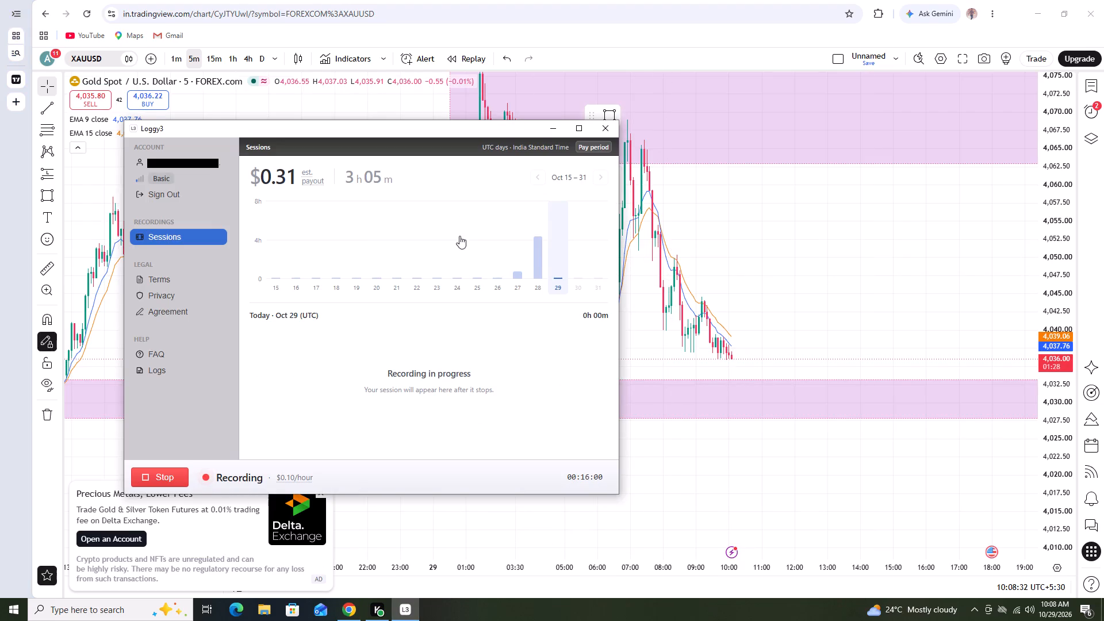
{"action": "left_click", "coordinate": [309, 184]}
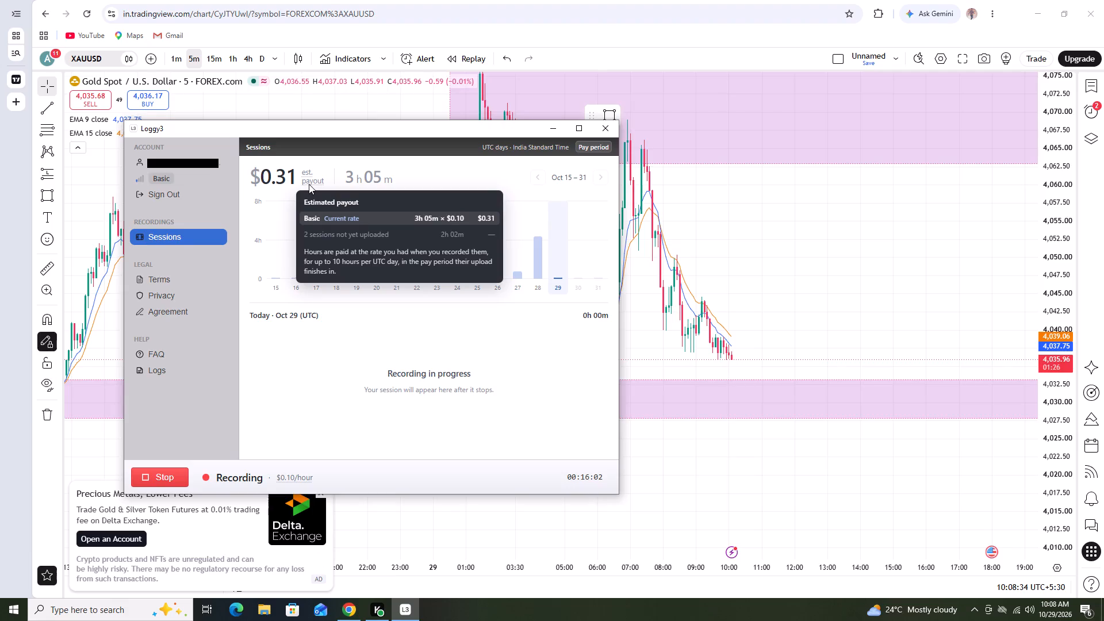
{"action": "left_click", "coordinate": [555, 125]}
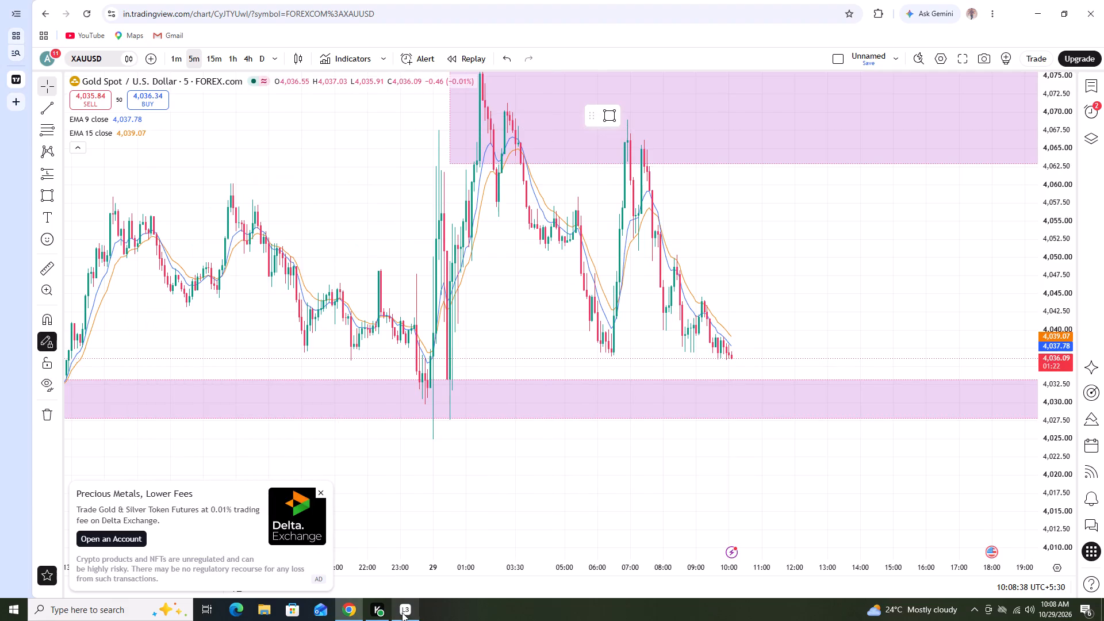
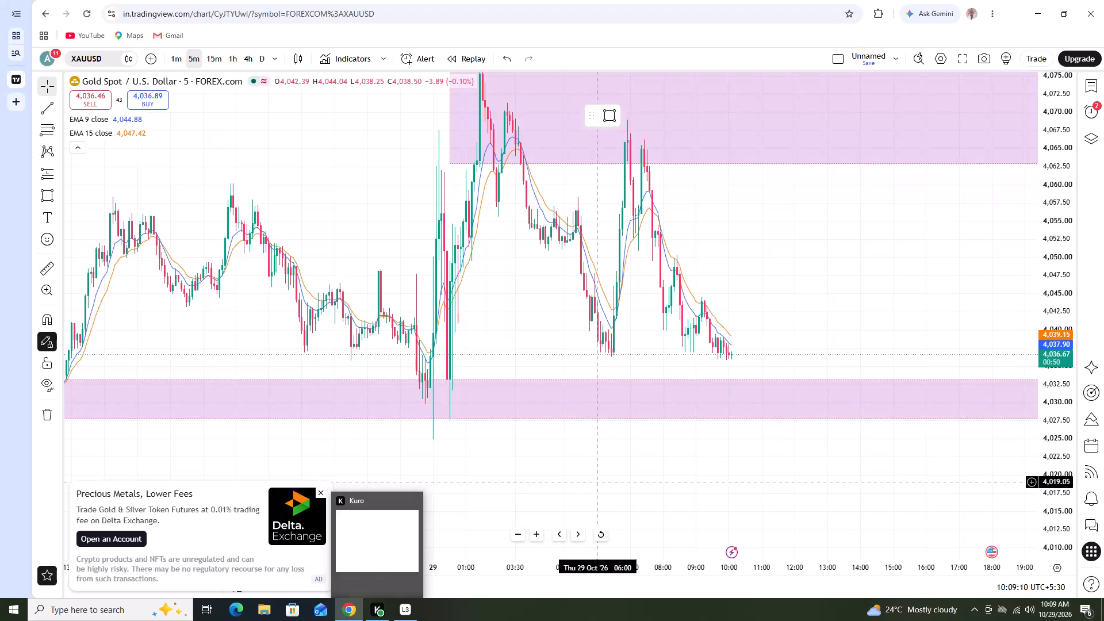
Switch the XAUUSD chart to the 15-minute timeframe and examine recent price action between the support and resistance zones.
{"action": "left_click", "coordinate": [209, 56]}
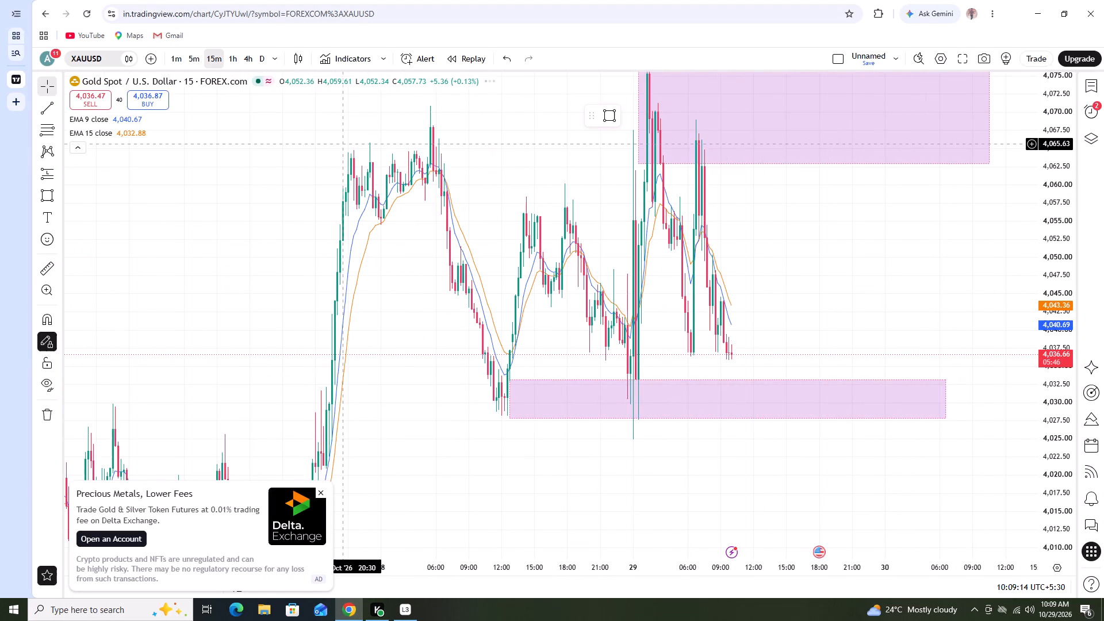
{"action": "scroll", "coordinate": [377, 227], "scroll_direction": "up", "scroll_amount": 2}
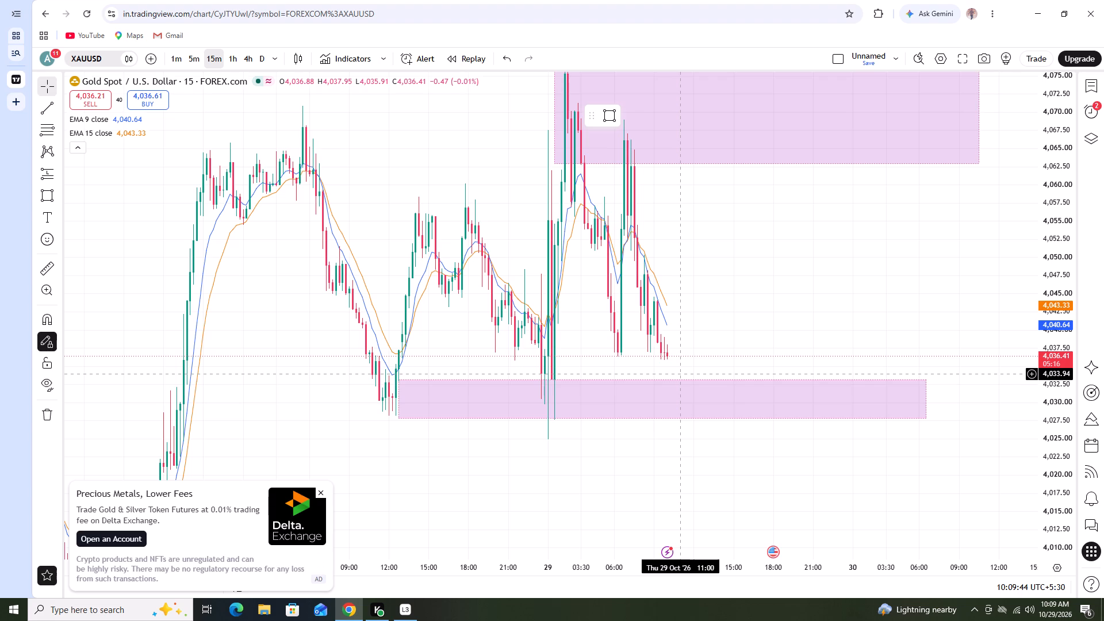
{"action": "scroll", "coordinate": [710, 197], "scroll_direction": "up", "scroll_amount": 1}
{"action": "scroll", "coordinate": [745, 261], "scroll_direction": "up", "scroll_amount": 1}
{"action": "left_click_drag", "start_coordinate": [746, 261], "coordinate": [840, 270]}
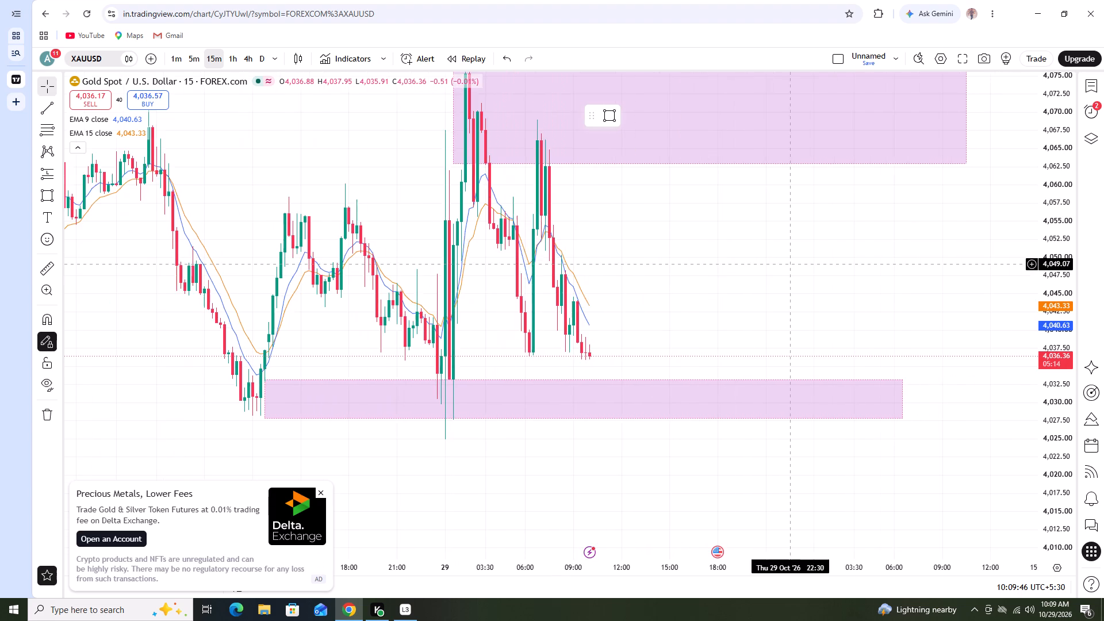
{"action": "left_click_drag", "start_coordinate": [840, 270], "coordinate": [881, 274]}
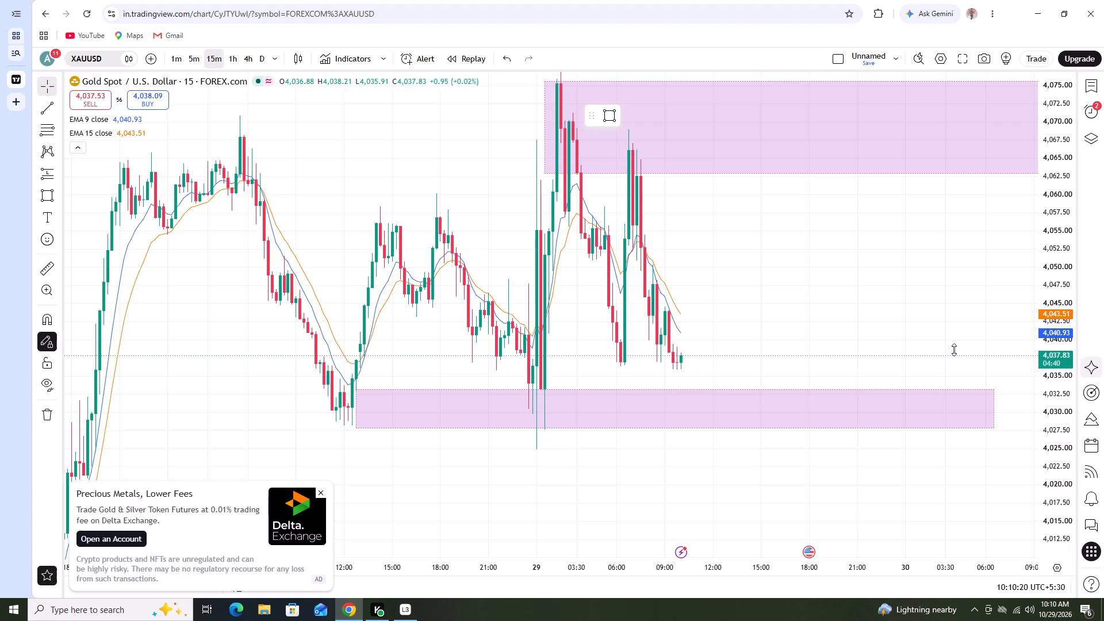
{"action": "scroll", "coordinate": [1053, 306], "scroll_direction": "down", "scroll_amount": 3}
{"action": "left_click_drag", "start_coordinate": [834, 347], "coordinate": [915, 313]}
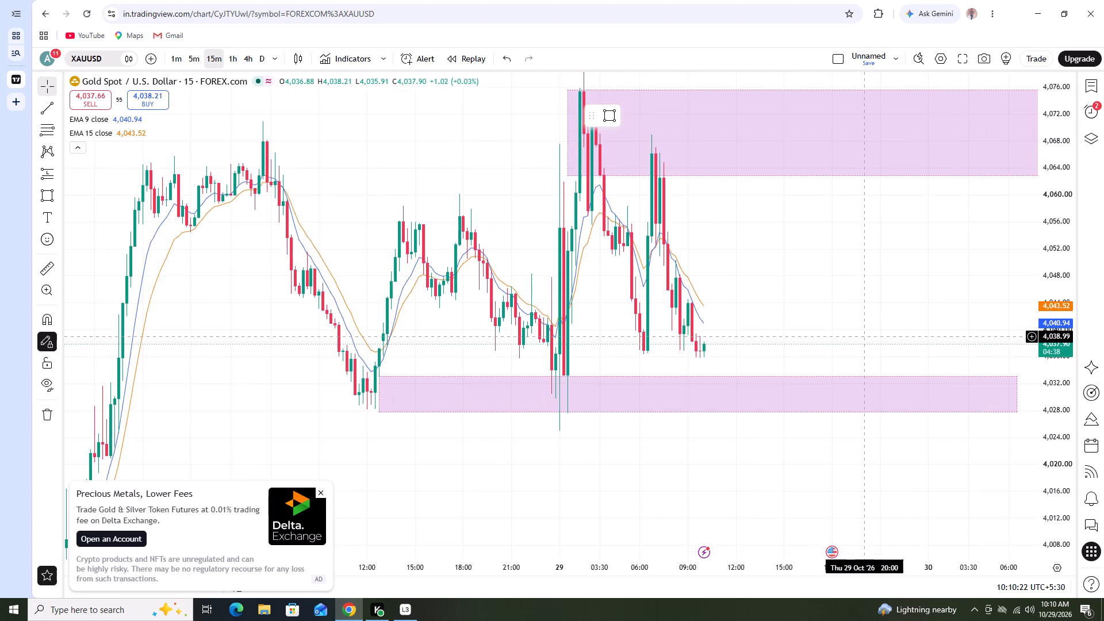
{"action": "left_click_drag", "start_coordinate": [915, 313], "coordinate": [941, 300]}
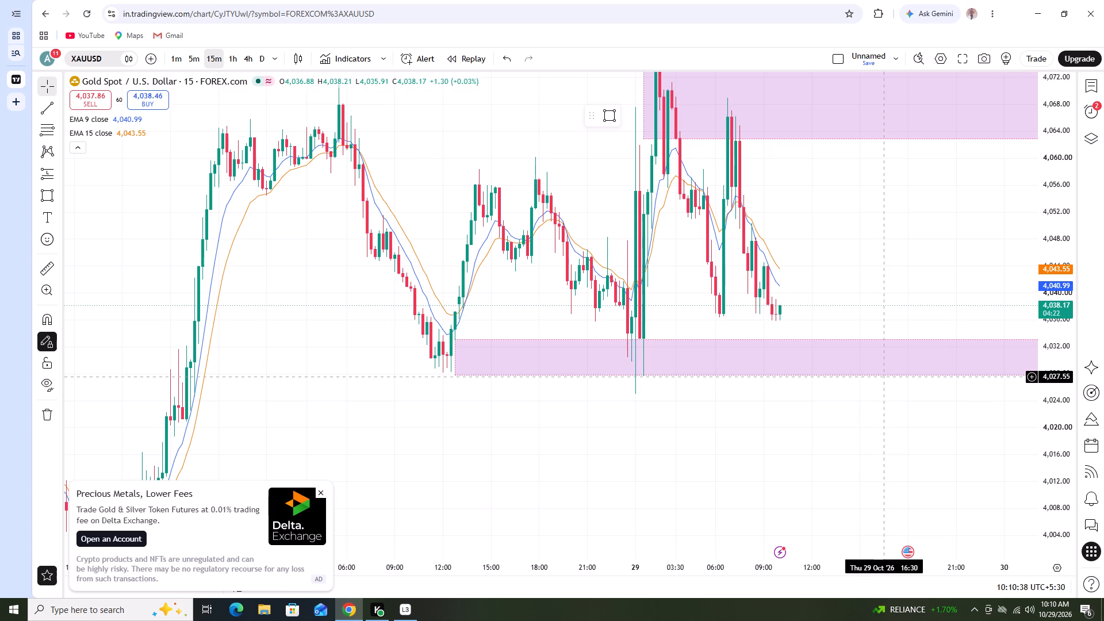
Return the XAUUSD chart to the 5-minute timeframe and examine the latest candles and EMAs above the support zone.
{"action": "left_click", "coordinate": [193, 67]}
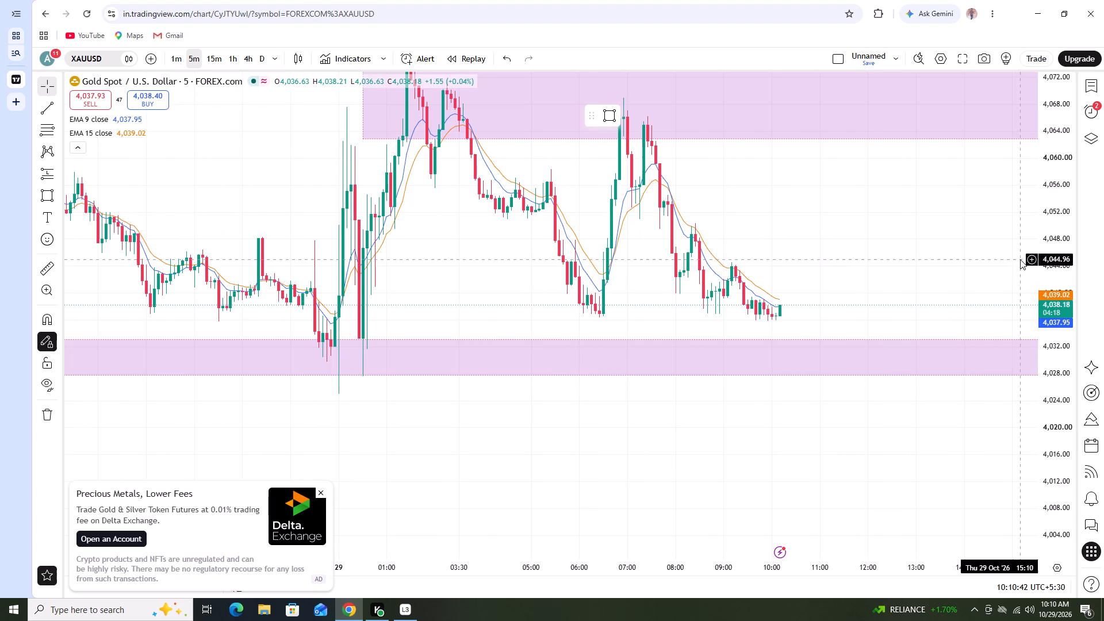
{"action": "scroll", "coordinate": [1065, 300], "scroll_direction": "up", "scroll_amount": 17}
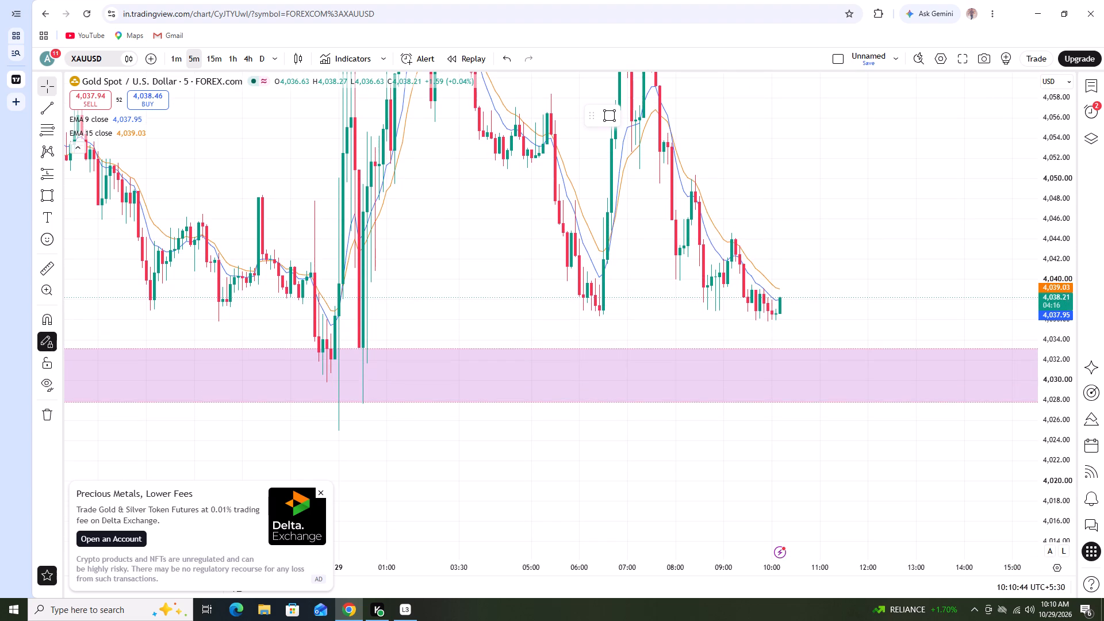
{"action": "left_click_drag", "start_coordinate": [876, 289], "coordinate": [816, 399]}
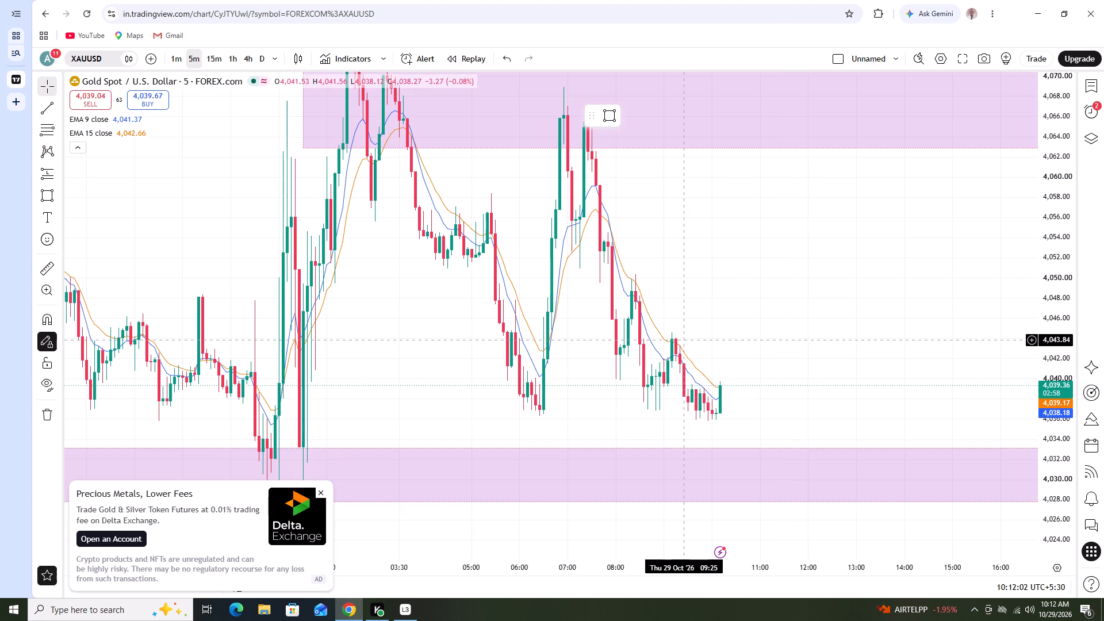
{"action": "scroll", "coordinate": [635, 393], "scroll_direction": "down", "scroll_amount": 1}
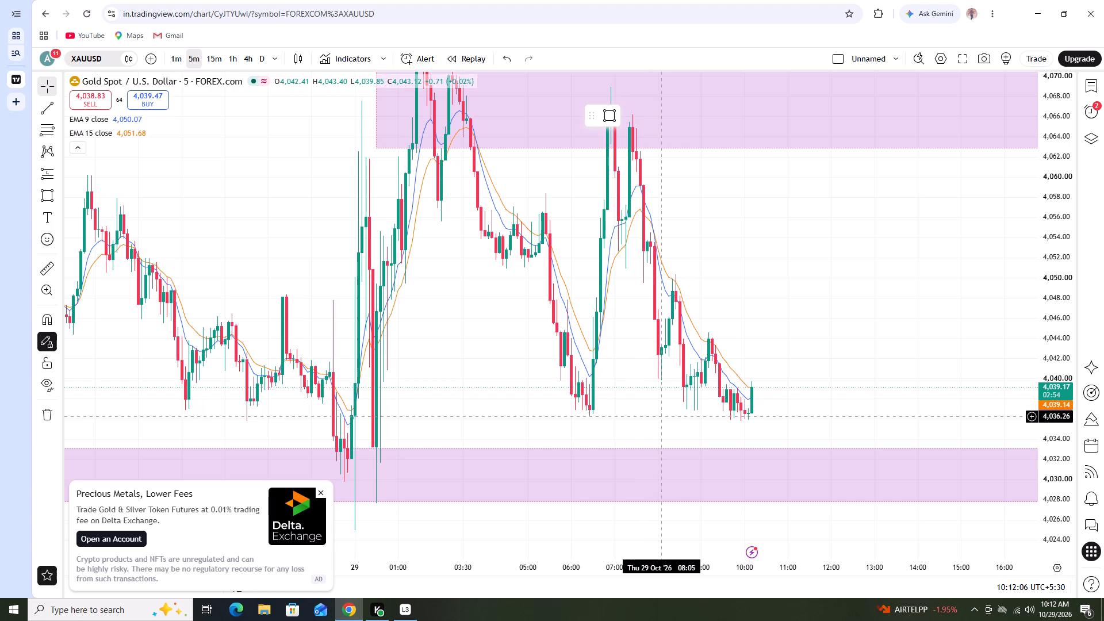
{"action": "scroll", "coordinate": [673, 415], "scroll_direction": "down", "scroll_amount": 1}
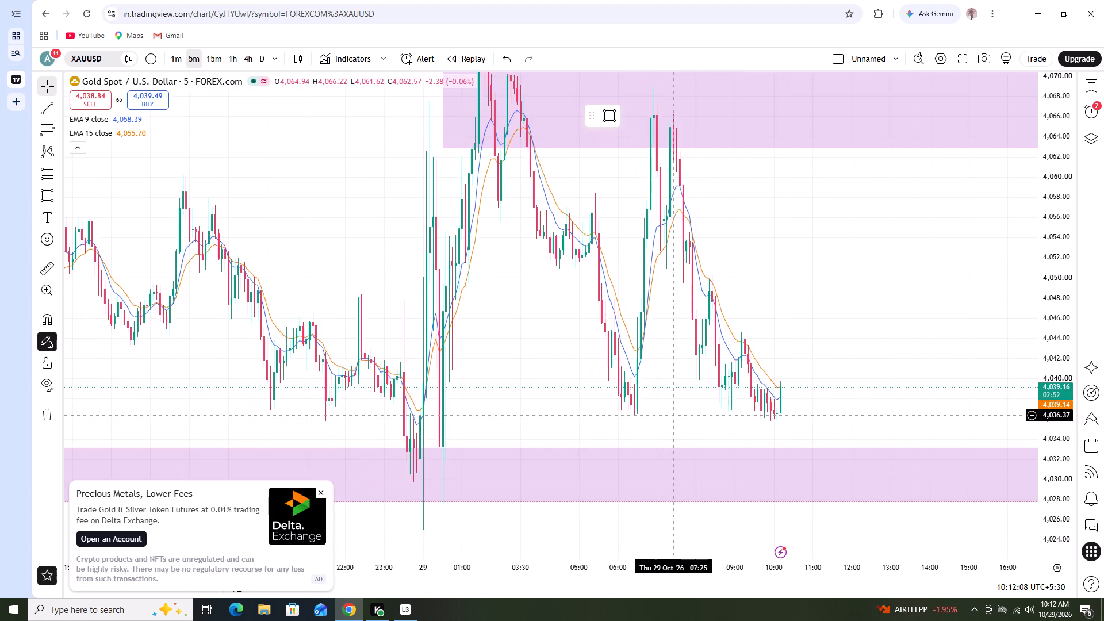
{"action": "scroll", "coordinate": [673, 415], "scroll_direction": "up", "scroll_amount": 2}
{"action": "left_click_drag", "start_coordinate": [658, 417], "coordinate": [716, 377]}
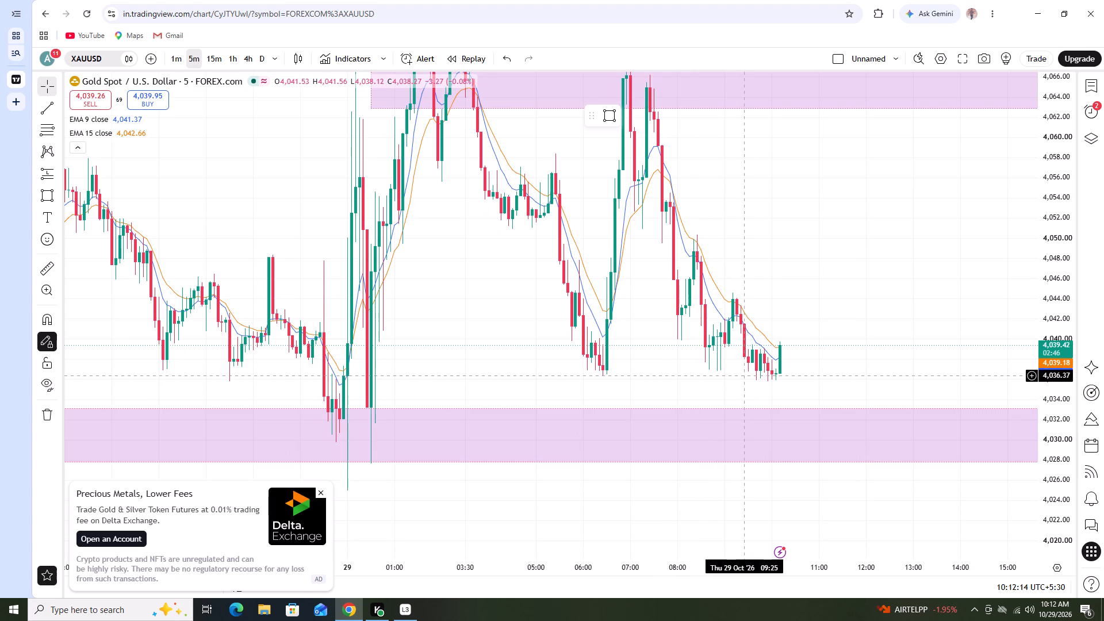
{"action": "scroll", "coordinate": [798, 355], "scroll_direction": "up", "scroll_amount": 1}
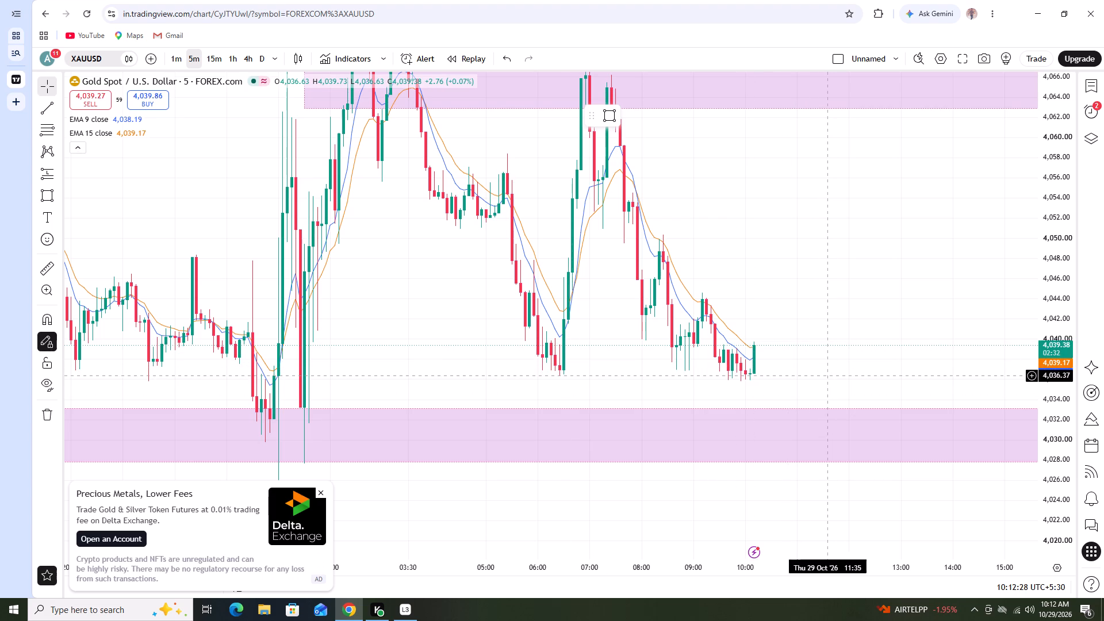
{"action": "scroll", "coordinate": [819, 379], "scroll_direction": "down", "scroll_amount": 1}
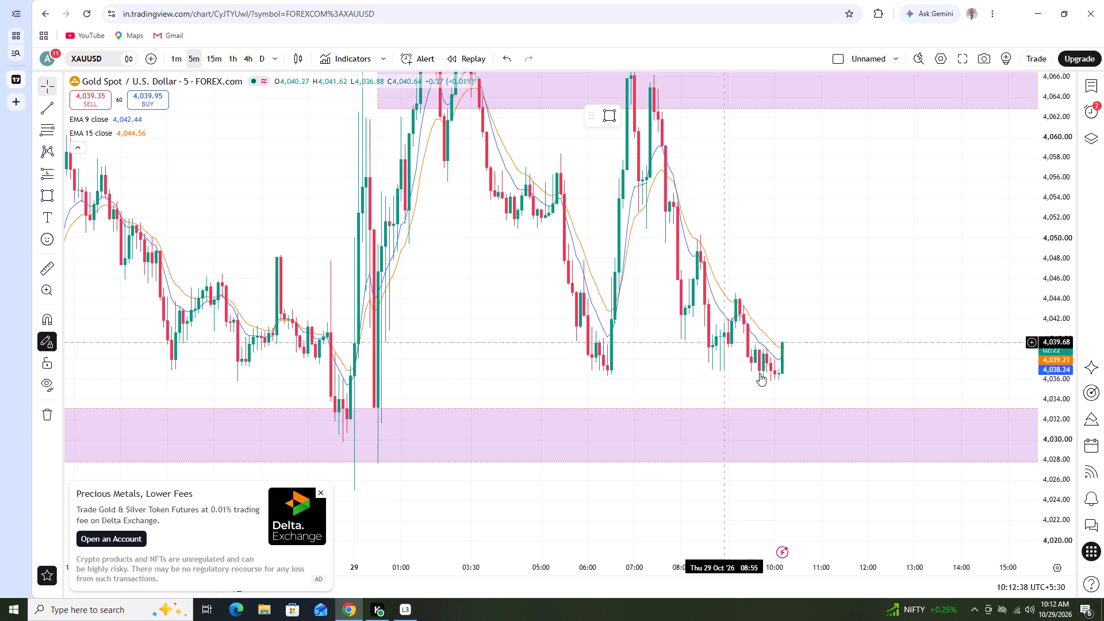
{"action": "scroll", "coordinate": [760, 373], "scroll_direction": "up", "scroll_amount": 1}
{"action": "scroll", "coordinate": [1054, 300], "scroll_direction": "down", "scroll_amount": 2}
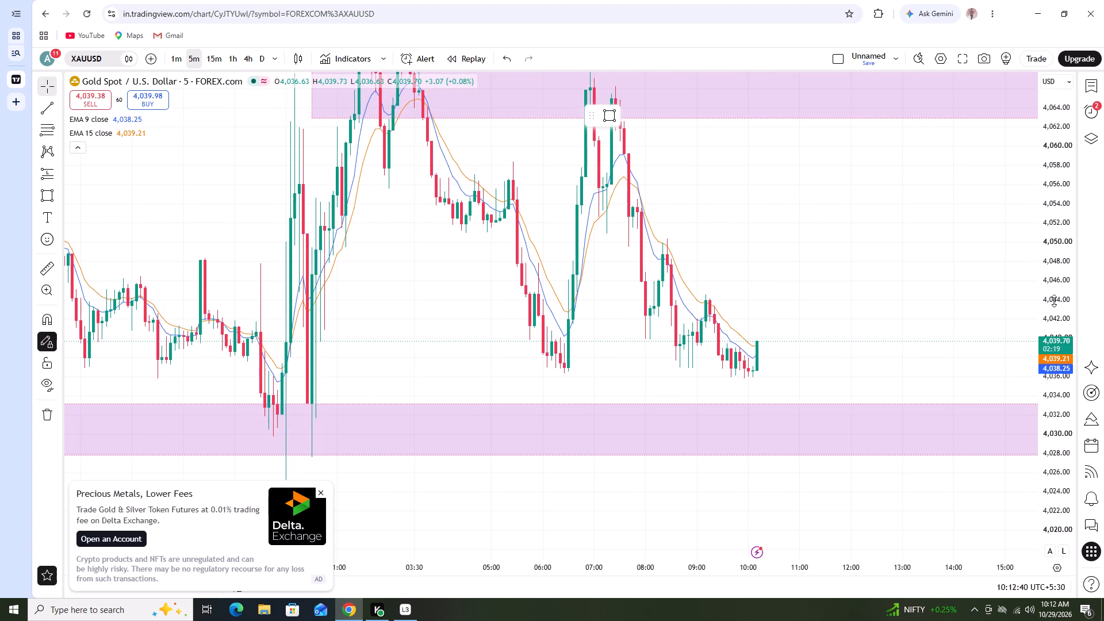
{"action": "scroll", "coordinate": [1054, 301], "scroll_direction": "down", "scroll_amount": 1}
{"action": "left_click_drag", "start_coordinate": [975, 314], "coordinate": [985, 279]}
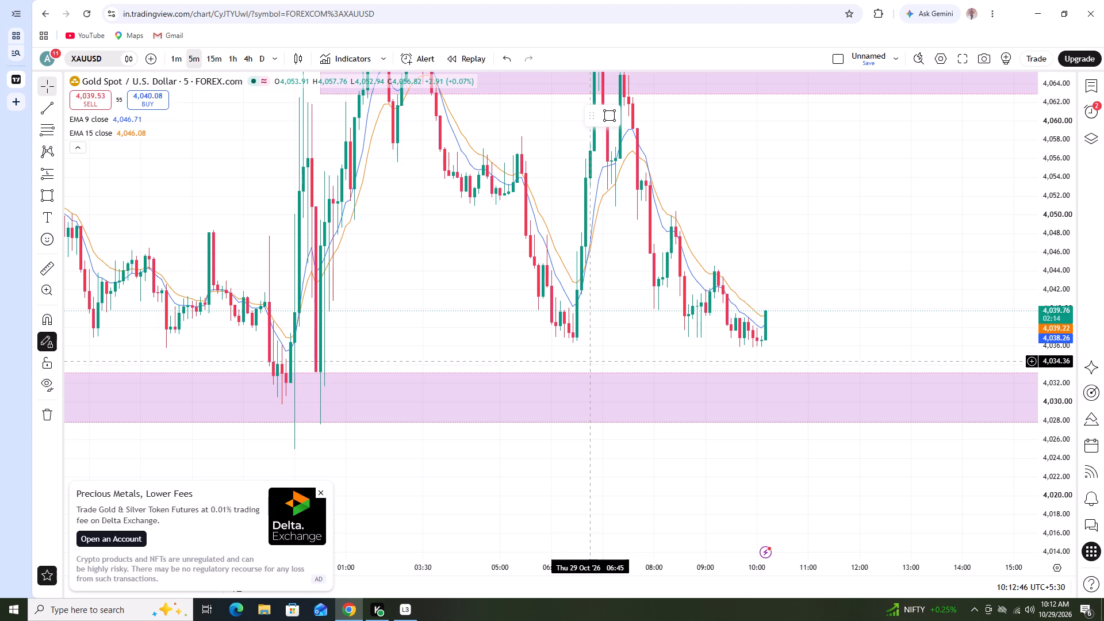
Switch to the 15-minute timeframe and check the latest candles against the support zone and the EMAs.
{"action": "left_click", "coordinate": [214, 57]}
{"action": "scroll", "coordinate": [663, 356], "scroll_direction": "up", "scroll_amount": 2}
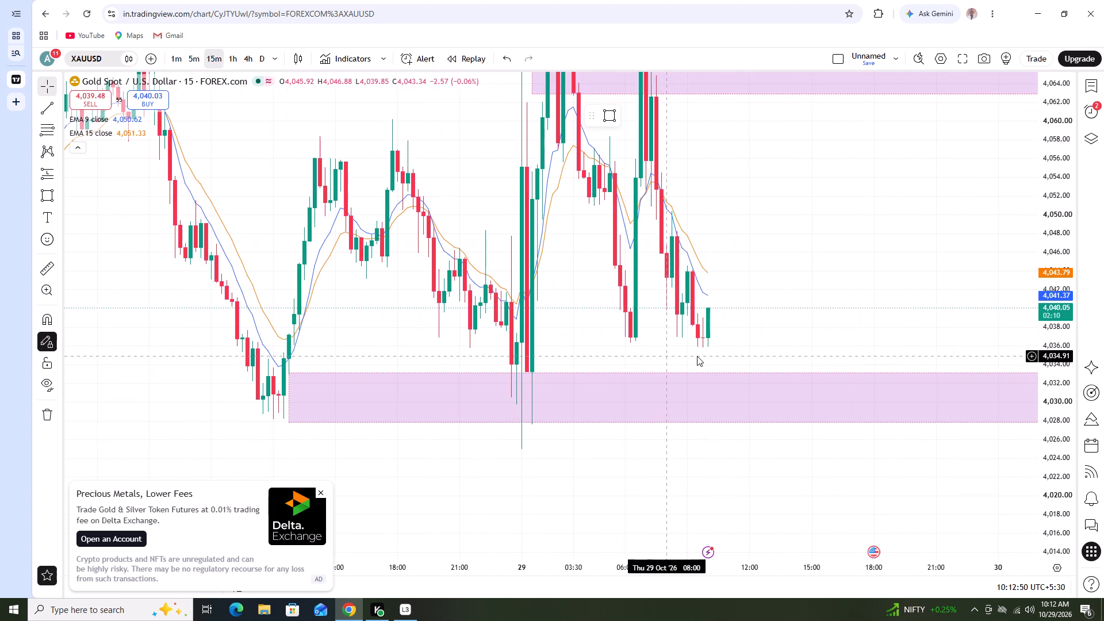
{"action": "scroll", "coordinate": [1068, 273], "scroll_direction": "down", "scroll_amount": 6}
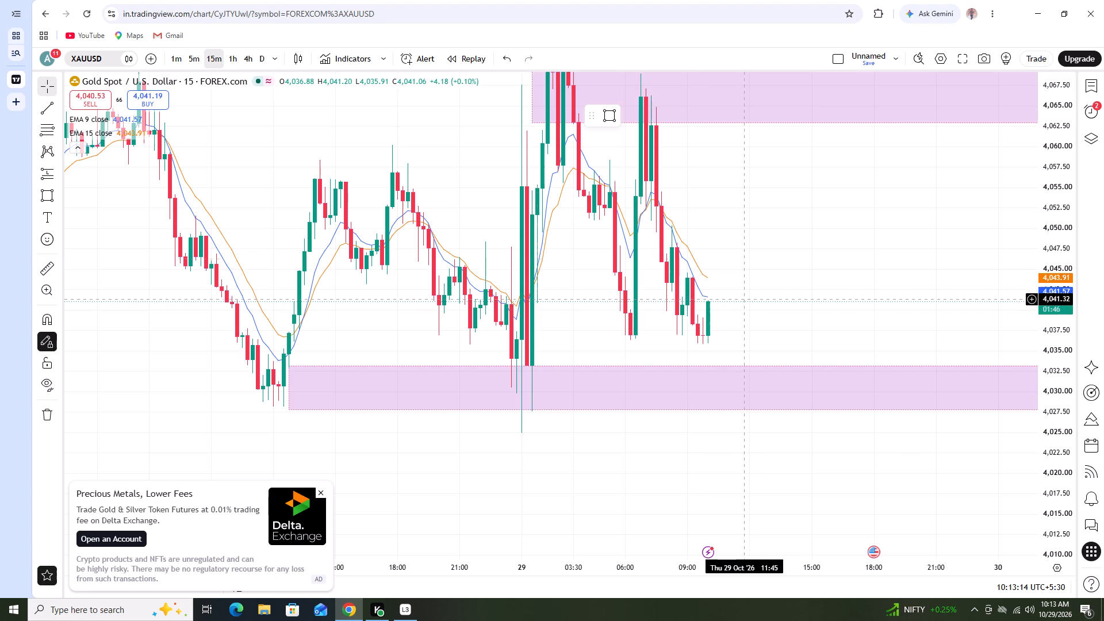
Switch to the 5-minute timeframe and review the latest candles near the EMA 9 and EMA 15 lines.
{"action": "left_click", "coordinate": [195, 57]}
{"action": "scroll", "coordinate": [814, 314], "scroll_direction": "down", "scroll_amount": 2}
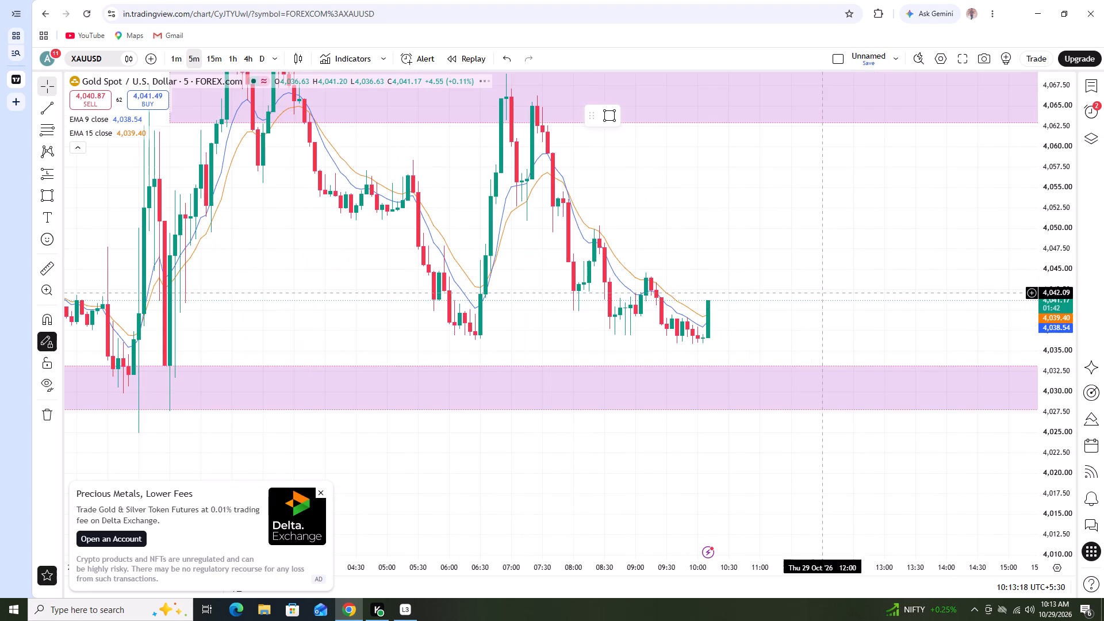
{"action": "scroll", "coordinate": [839, 293], "scroll_direction": "down", "scroll_amount": 1}
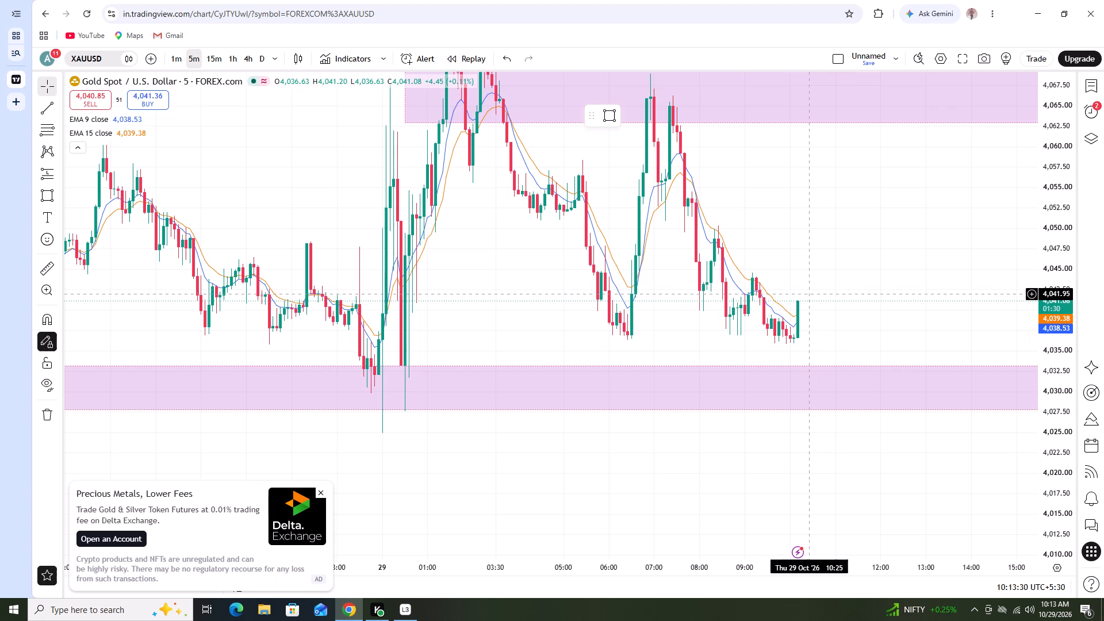
{"action": "scroll", "coordinate": [765, 302], "scroll_direction": "up", "scroll_amount": 1}
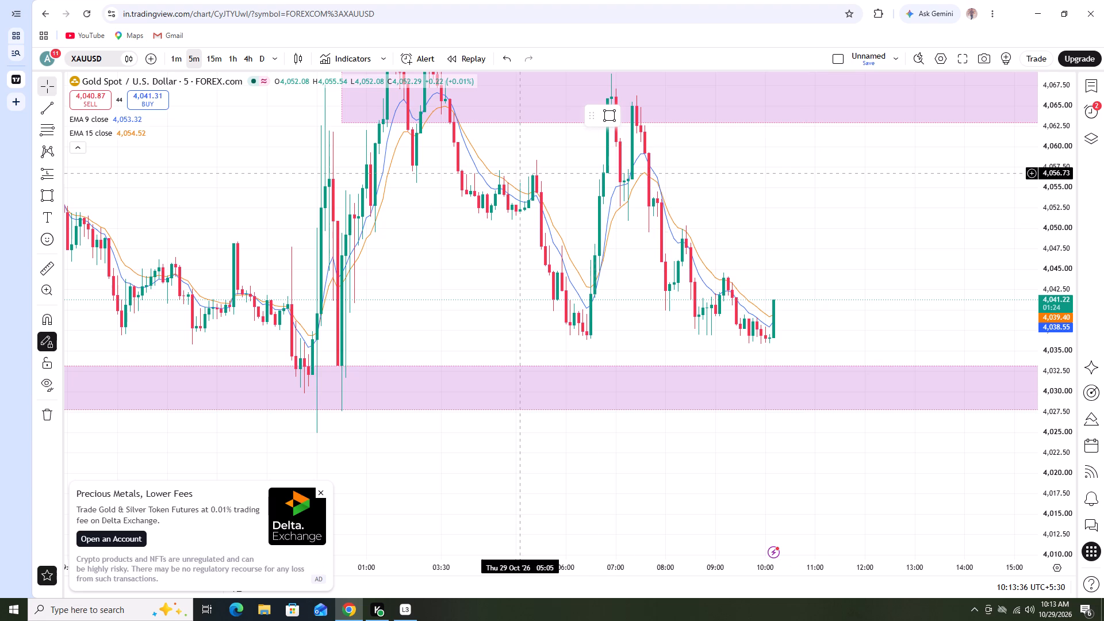
Switch to the 15-minute timeframe and compare the current candle with the EMAs and both price zones.
{"action": "left_click", "coordinate": [213, 55]}
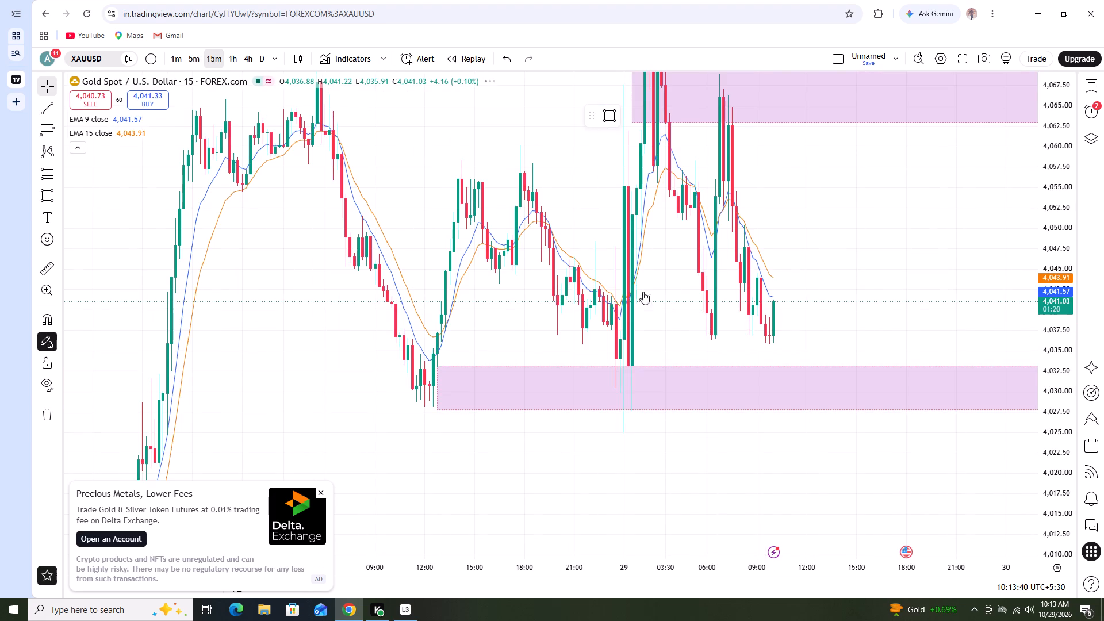
{"action": "scroll", "coordinate": [650, 294], "scroll_direction": "up", "scroll_amount": 1}
{"action": "scroll", "coordinate": [771, 319], "scroll_direction": "up", "scroll_amount": 1}
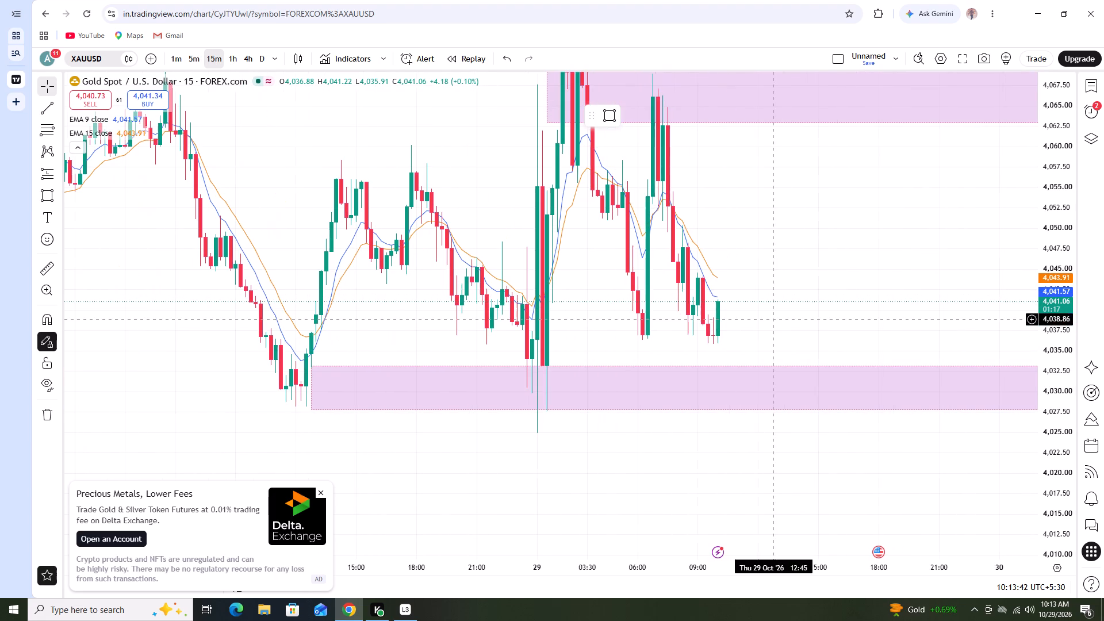
{"action": "scroll", "coordinate": [1053, 283], "scroll_direction": "down", "scroll_amount": 4}
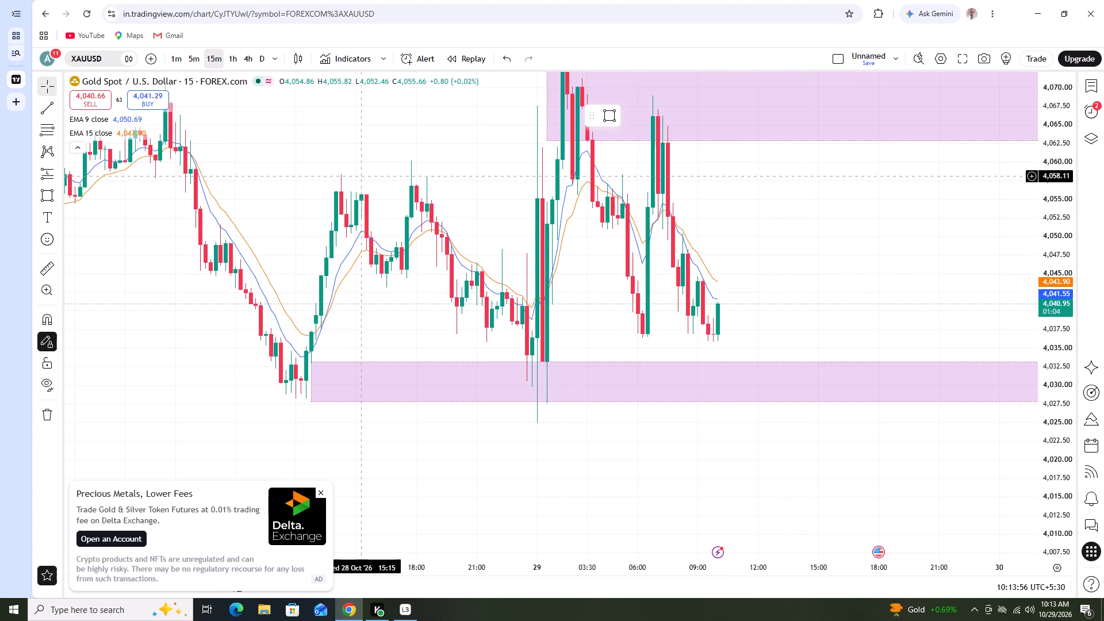
Switch to the 5-minute timeframe and examine a wider span of price history between the support and resistance zones.
{"action": "left_click", "coordinate": [195, 62]}
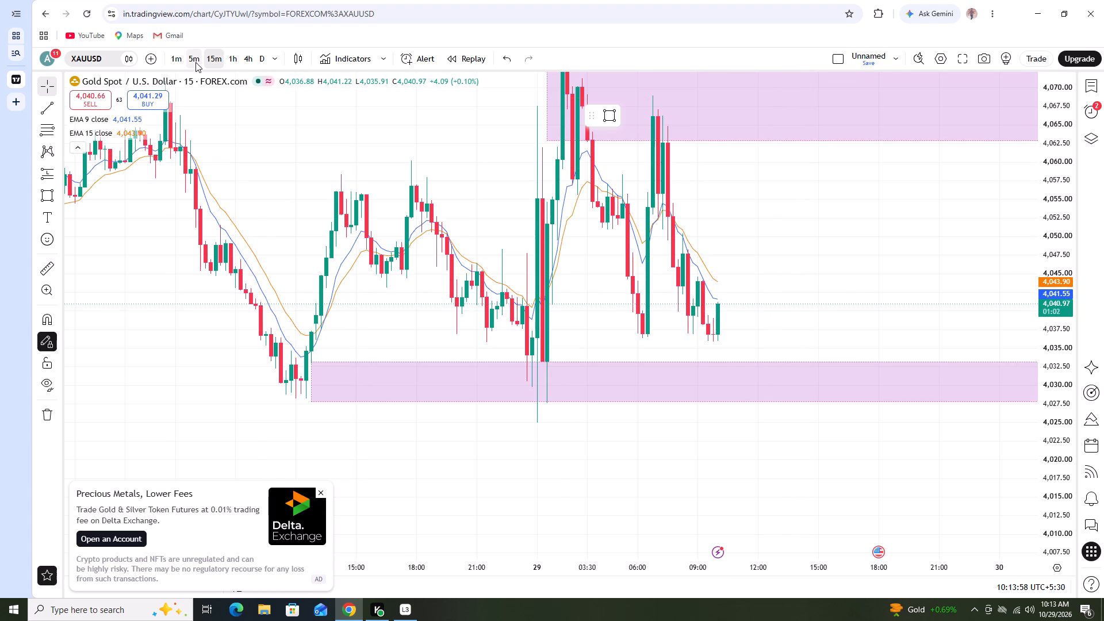
{"action": "scroll", "coordinate": [570, 280], "scroll_direction": "down", "scroll_amount": 2}
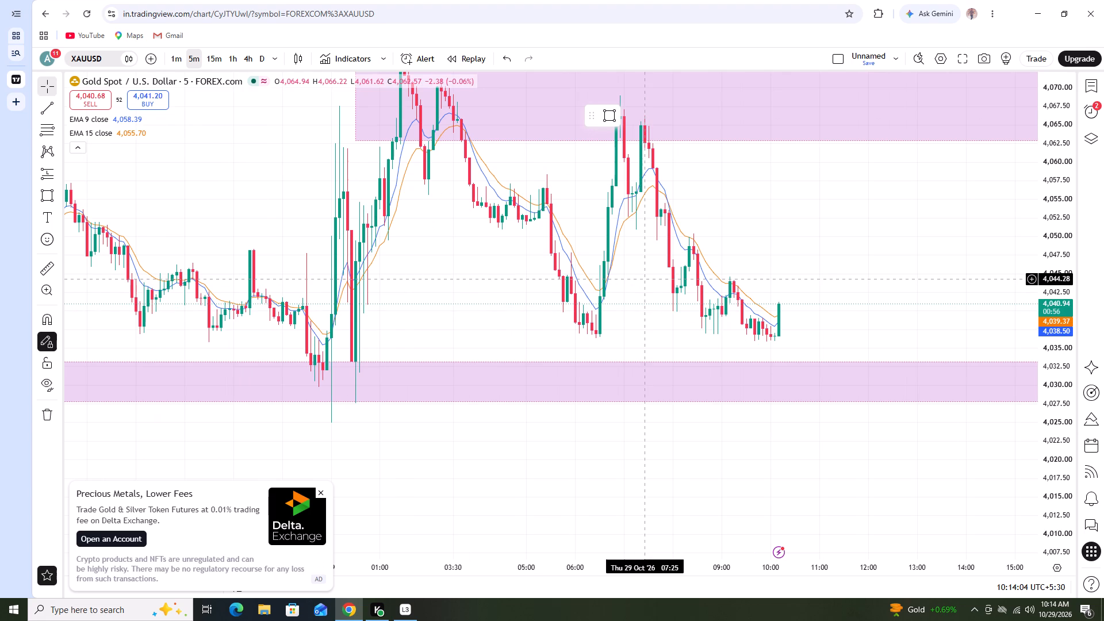
{"action": "scroll", "coordinate": [644, 283], "scroll_direction": "down", "scroll_amount": 1}
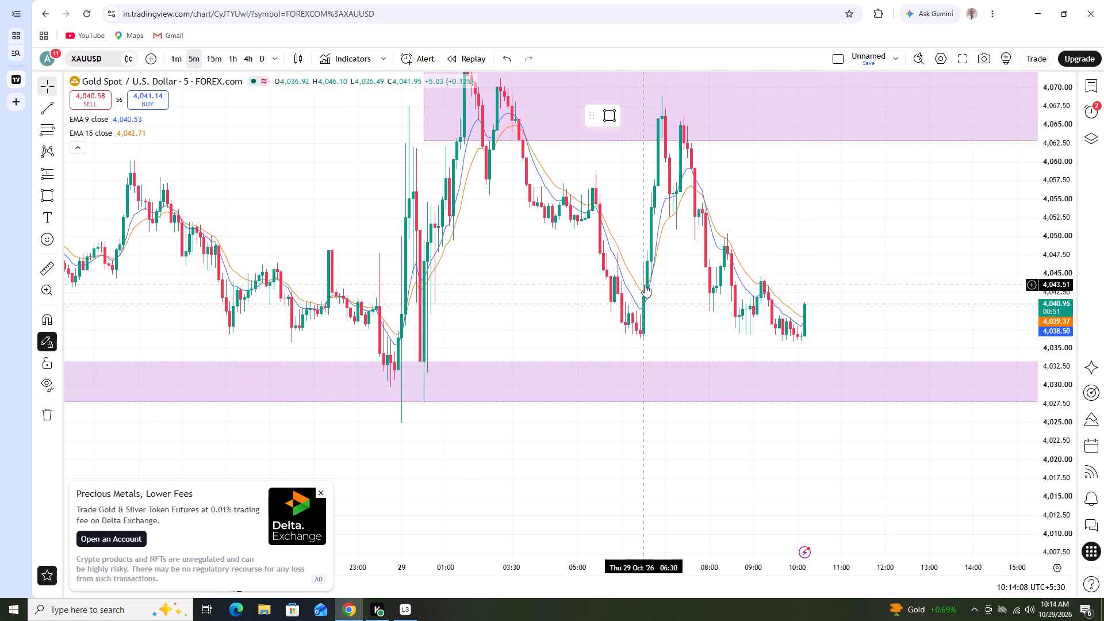
{"action": "scroll", "coordinate": [646, 286], "scroll_direction": "down", "scroll_amount": 1}
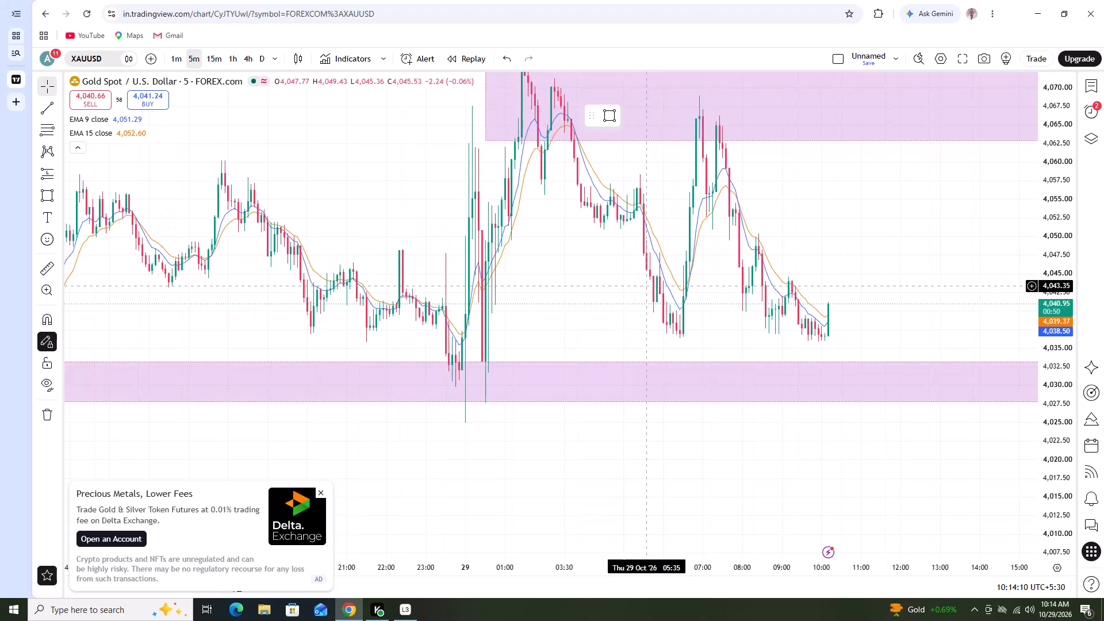
{"action": "scroll", "coordinate": [646, 286], "scroll_direction": "down", "scroll_amount": 1}
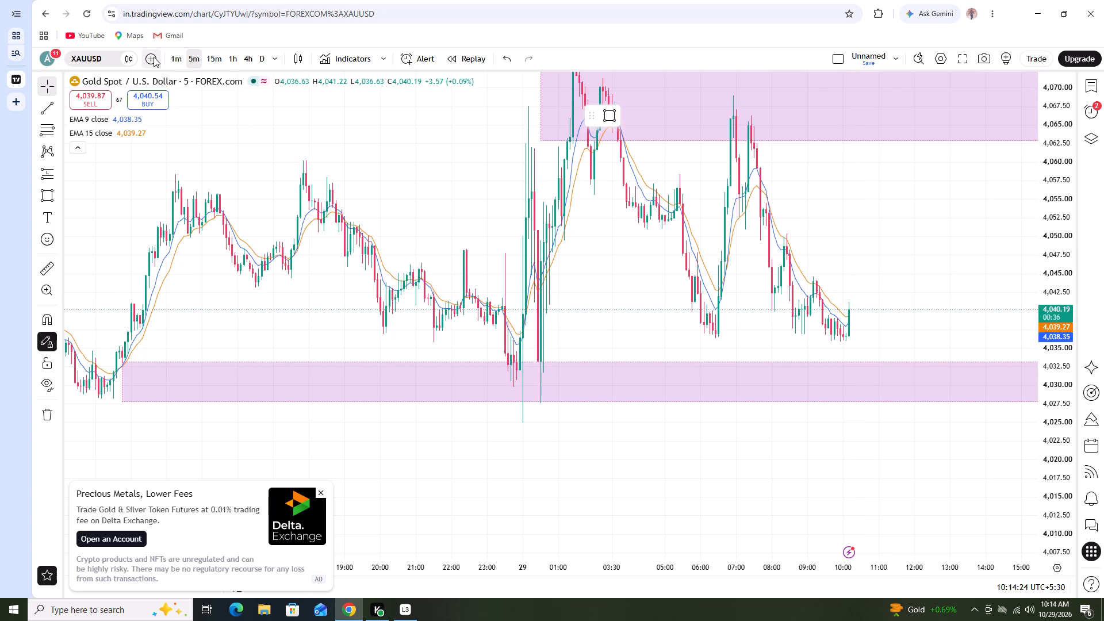
Switch the XAUUSD chart to the 1-minute timeframe, reset the chart view, and examine the latest candles above the support zone.
{"action": "left_click", "coordinate": [177, 59]}
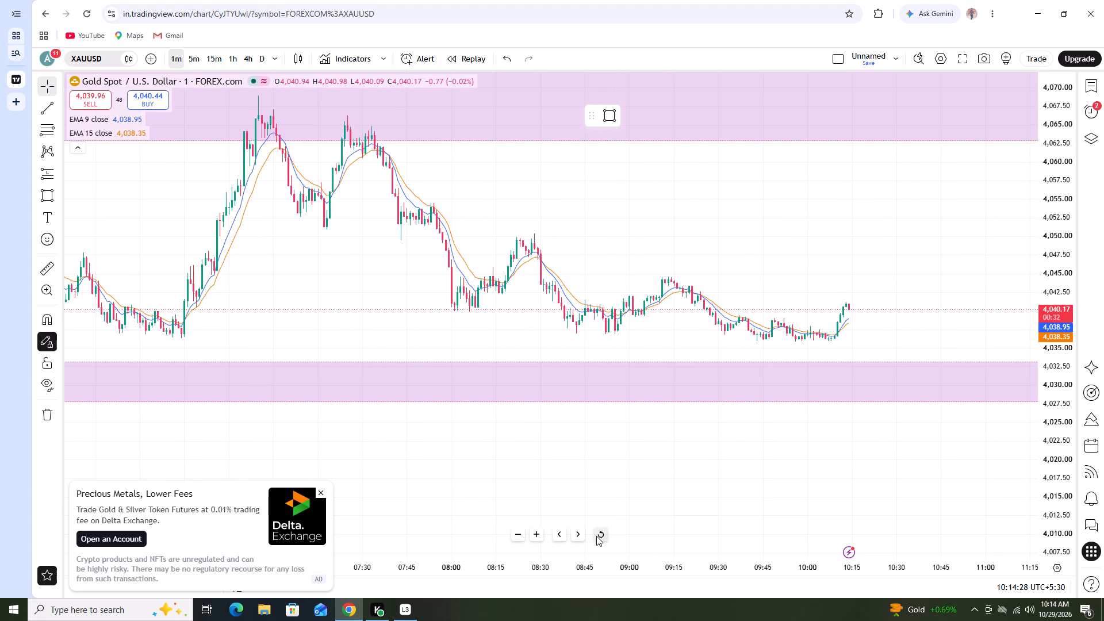
{"action": "left_click", "coordinate": [596, 536]}
{"action": "scroll", "coordinate": [655, 500], "scroll_direction": "down", "scroll_amount": 2}
{"action": "left_click_drag", "start_coordinate": [689, 485], "coordinate": [666, 471]}
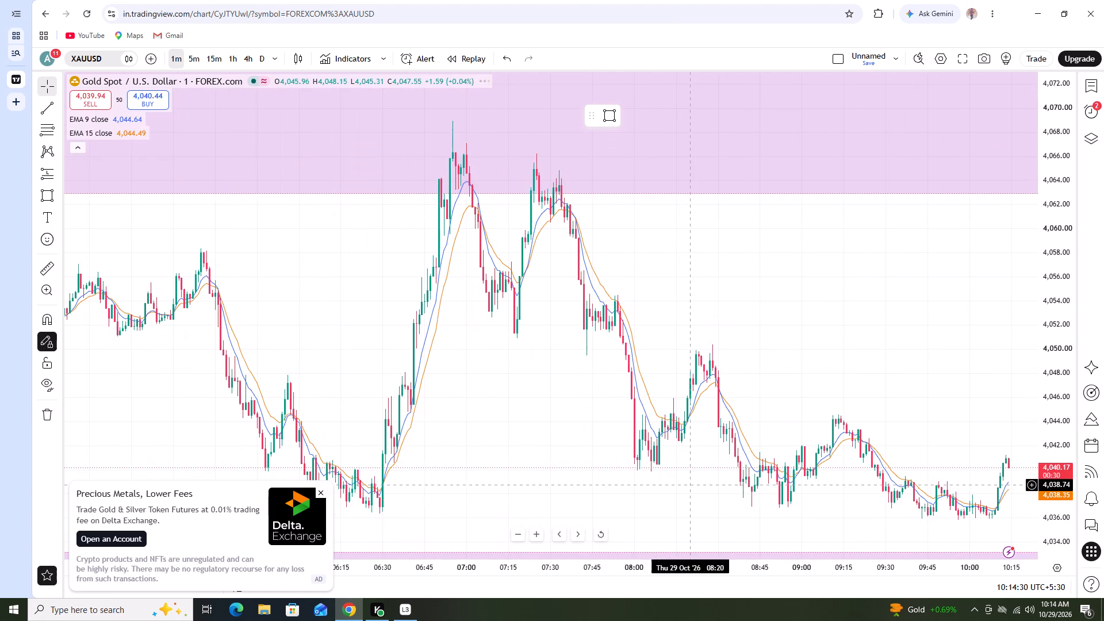
{"action": "left_click_drag", "start_coordinate": [666, 471], "coordinate": [508, 424]}
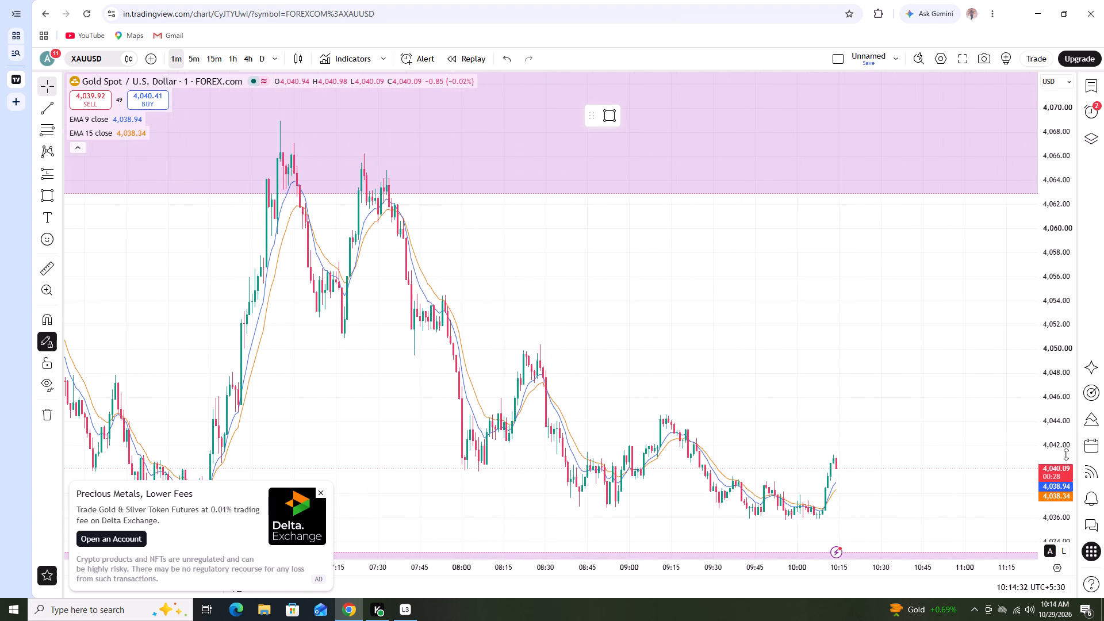
{"action": "scroll", "coordinate": [1066, 454], "scroll_direction": "up", "scroll_amount": 3}
{"action": "left_click_drag", "start_coordinate": [882, 398], "coordinate": [860, 224]}
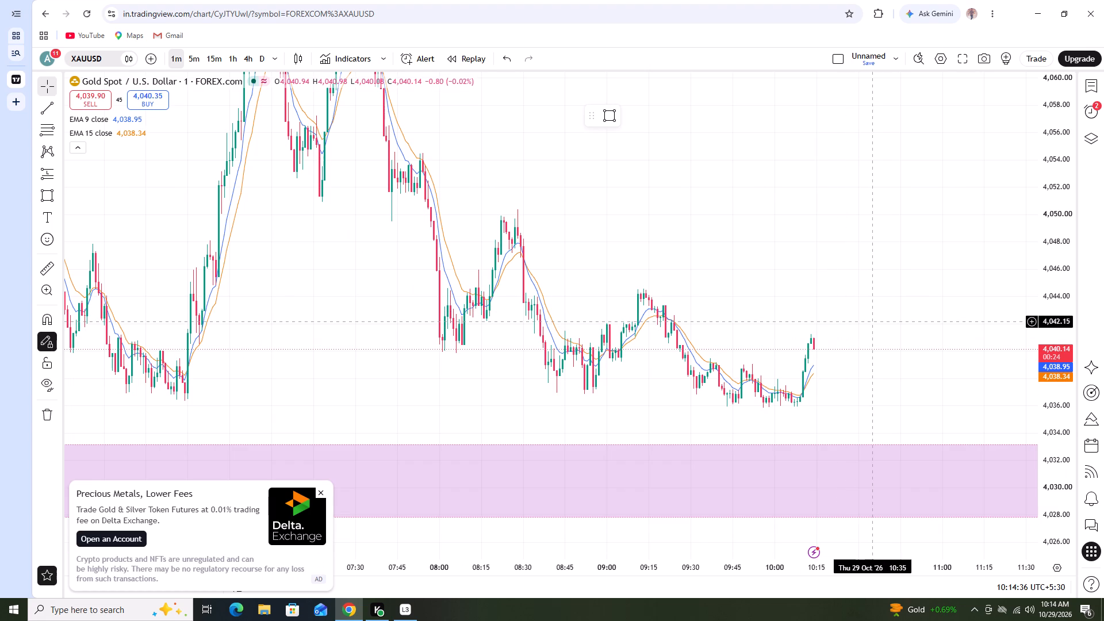
{"action": "scroll", "coordinate": [855, 329], "scroll_direction": "up", "scroll_amount": 3}
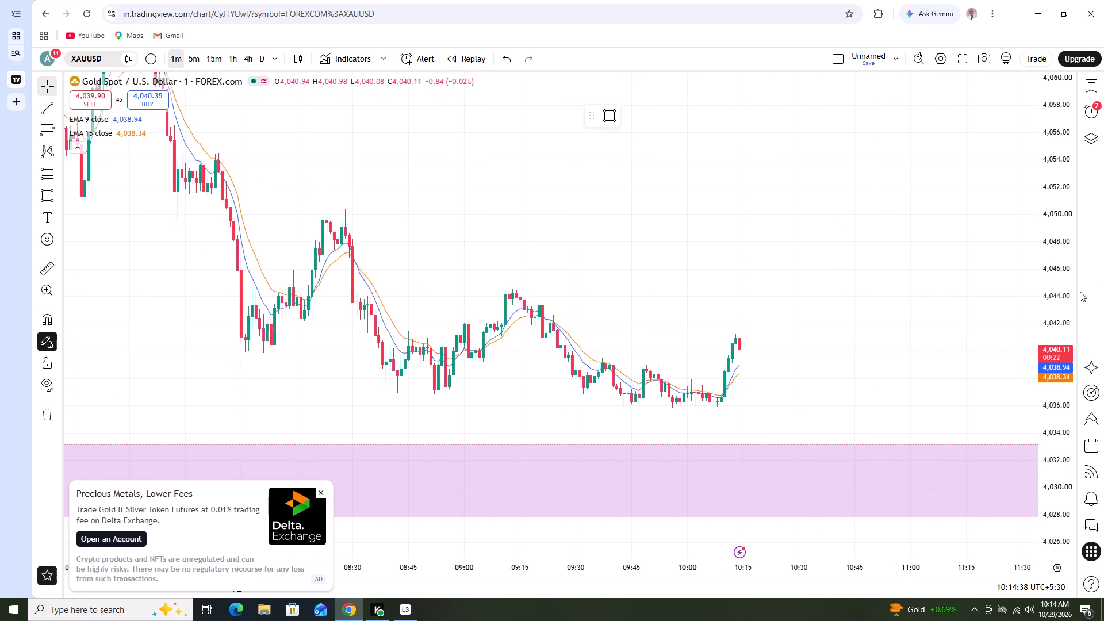
{"action": "scroll", "coordinate": [1064, 298], "scroll_direction": "up", "scroll_amount": 5}
{"action": "scroll", "coordinate": [907, 324], "scroll_direction": "down", "scroll_amount": 2}
{"action": "left_click_drag", "start_coordinate": [910, 316], "coordinate": [913, 308]}
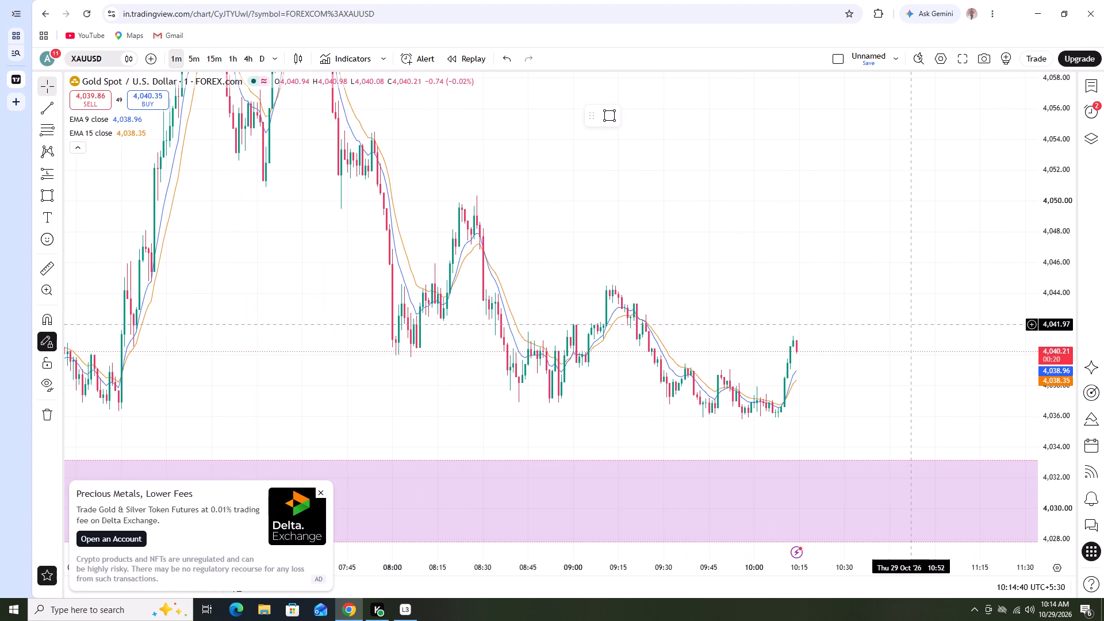
Step from the 1-minute to the 5- and 15-minute timeframes and compare the latest XAUUSD candles with the EMAs and both zones.
{"action": "left_click_drag", "start_coordinate": [913, 308], "coordinate": [917, 294]}
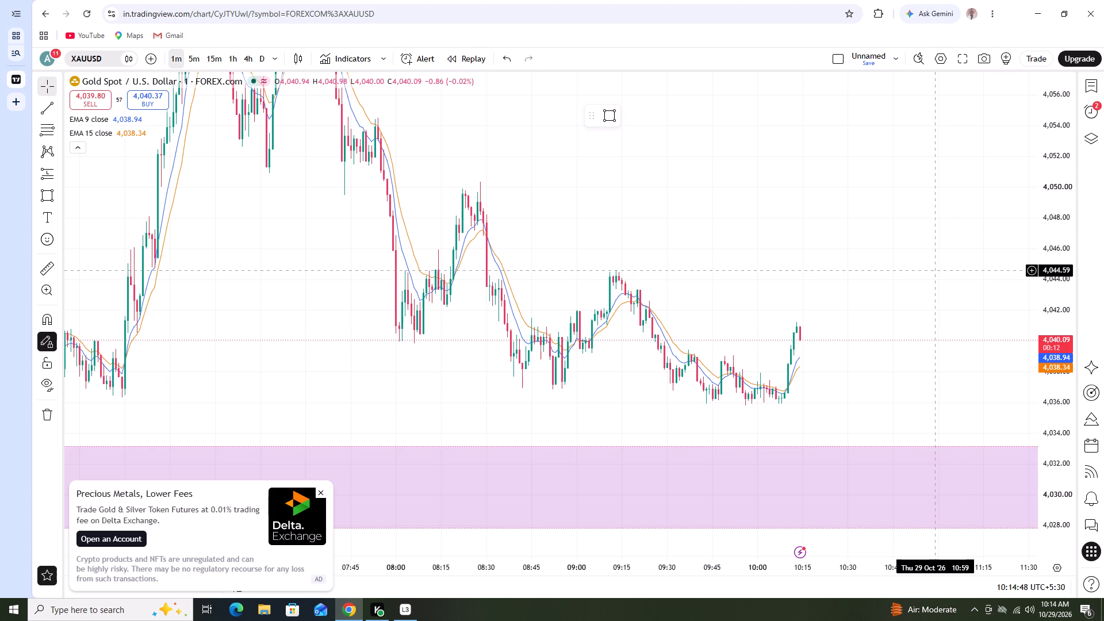
{"action": "left_click", "coordinate": [201, 56]}
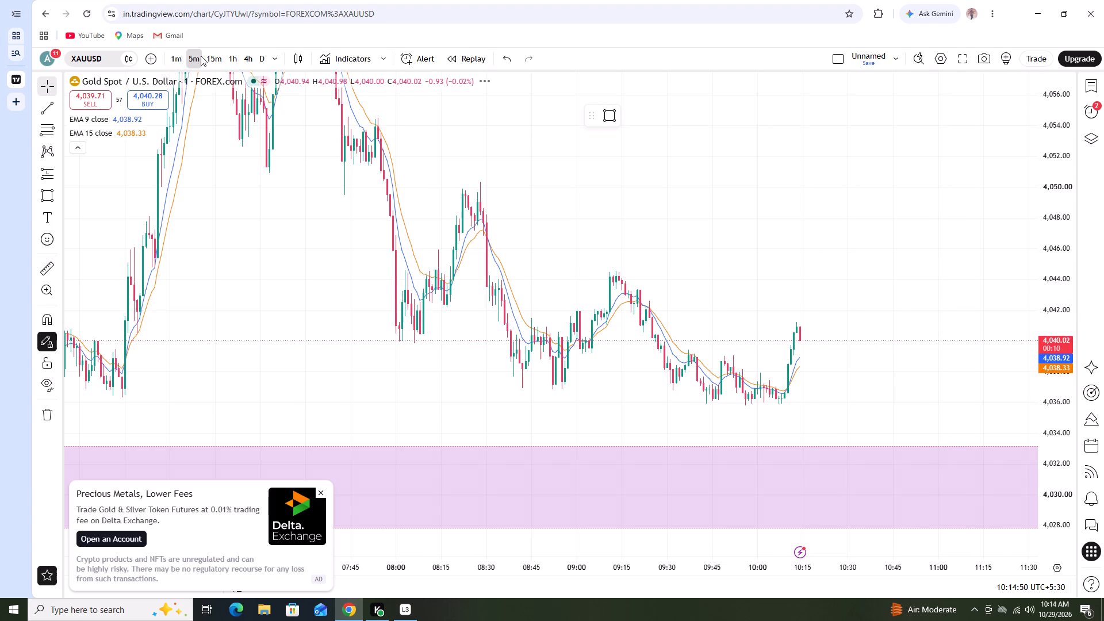
{"action": "scroll", "coordinate": [663, 348], "scroll_direction": "up", "scroll_amount": 2}
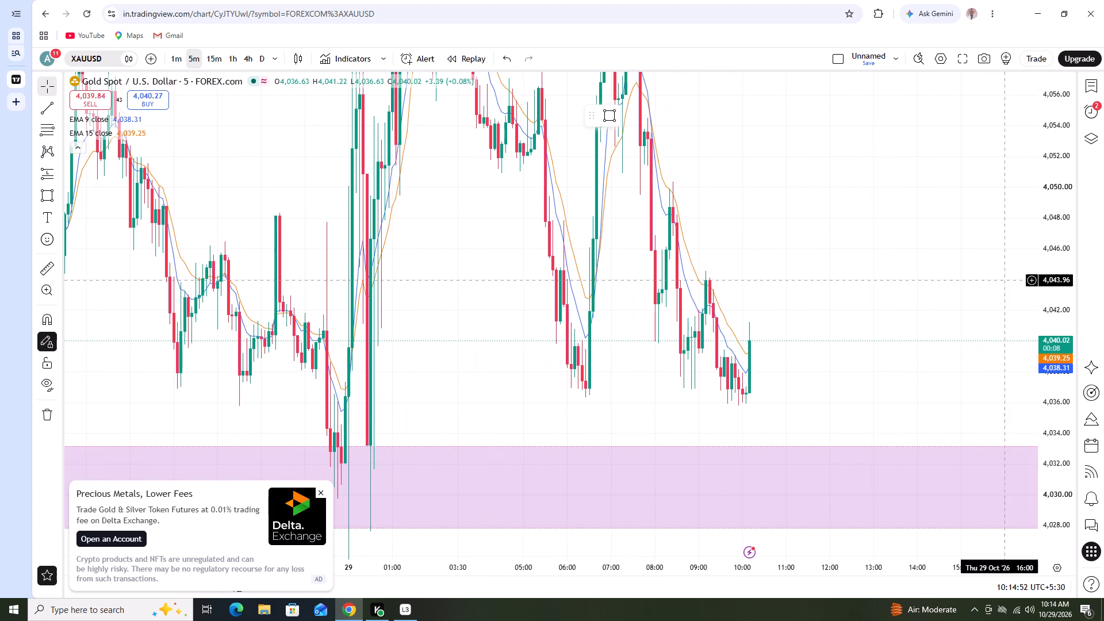
{"action": "left_click", "coordinate": [214, 60]}
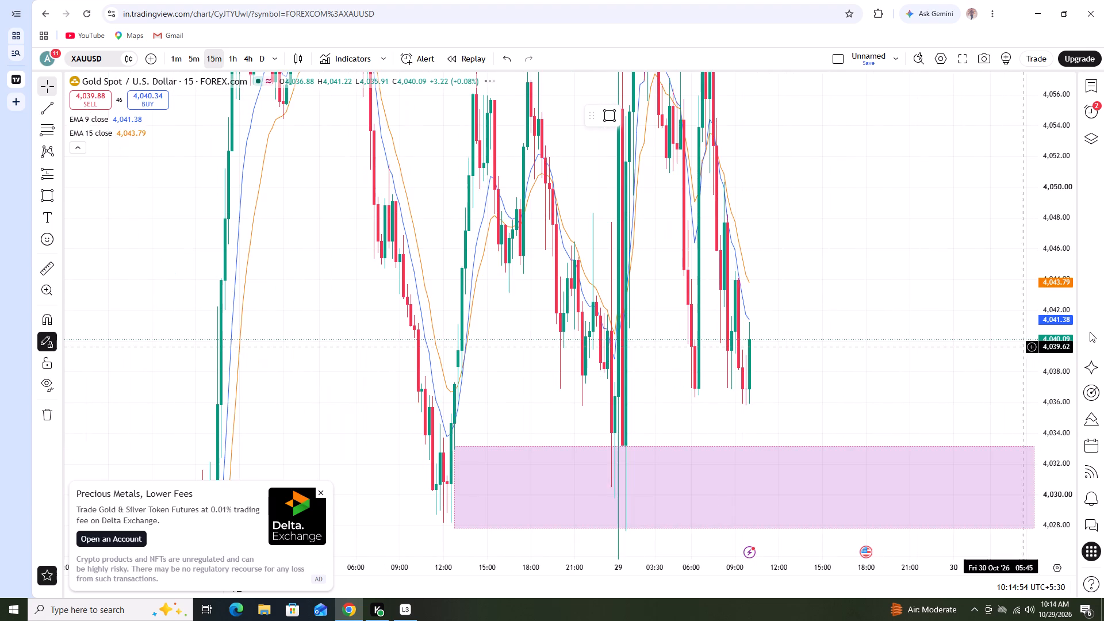
{"action": "scroll", "coordinate": [1066, 334], "scroll_direction": "down", "scroll_amount": 12}
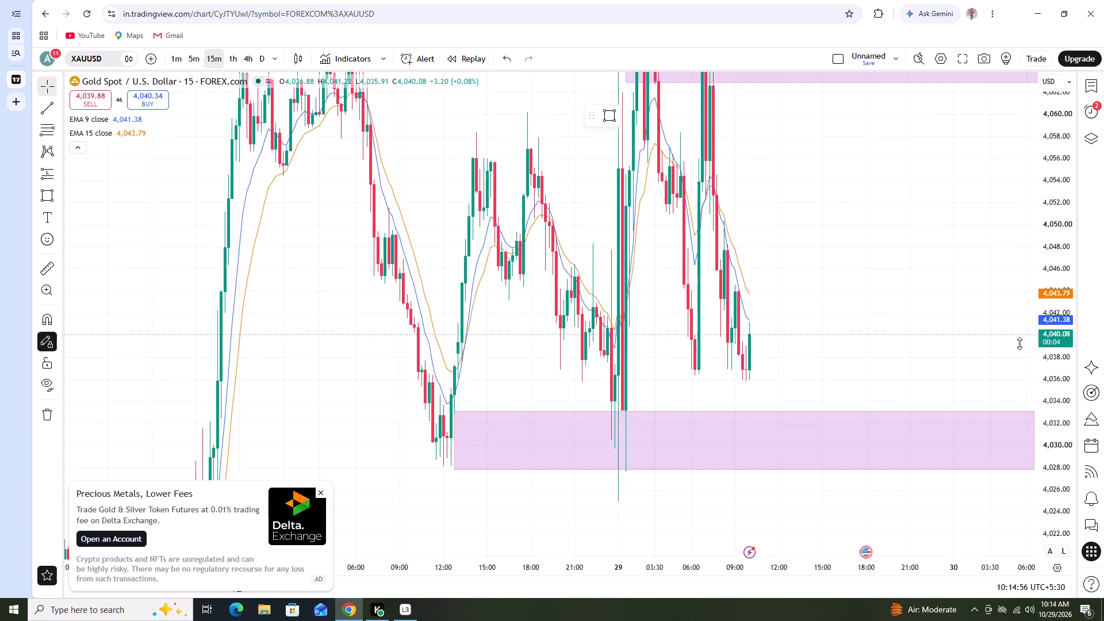
{"action": "left_click_drag", "start_coordinate": [936, 320], "coordinate": [950, 368]}
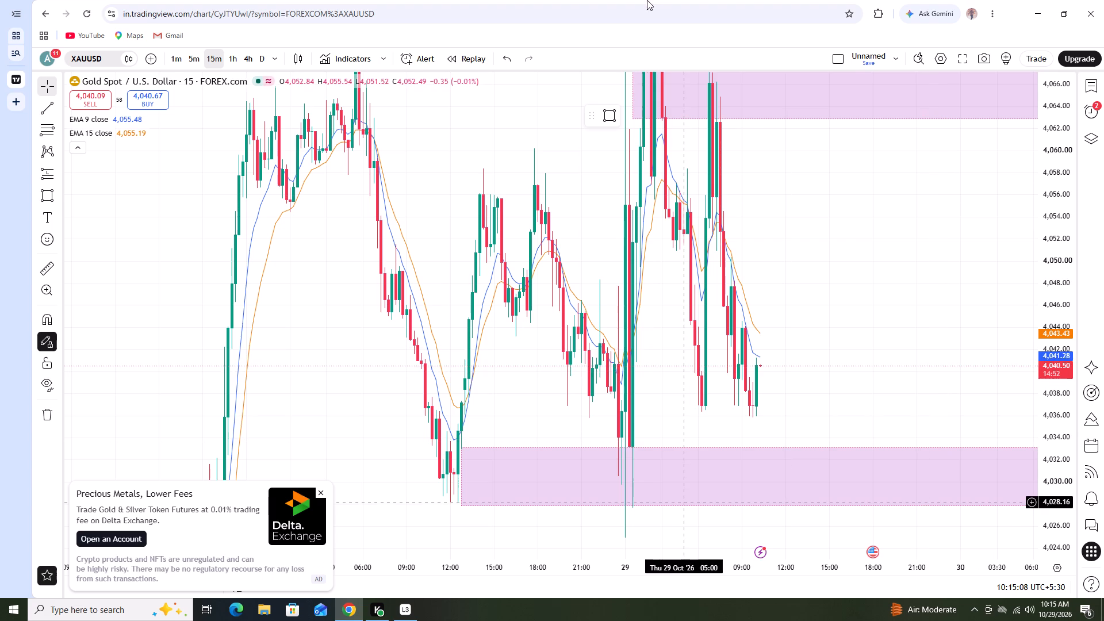
Change the chart symbol to USTEC, the US Tech 100 Index.
{"action": "left_click", "coordinate": [83, 58]}
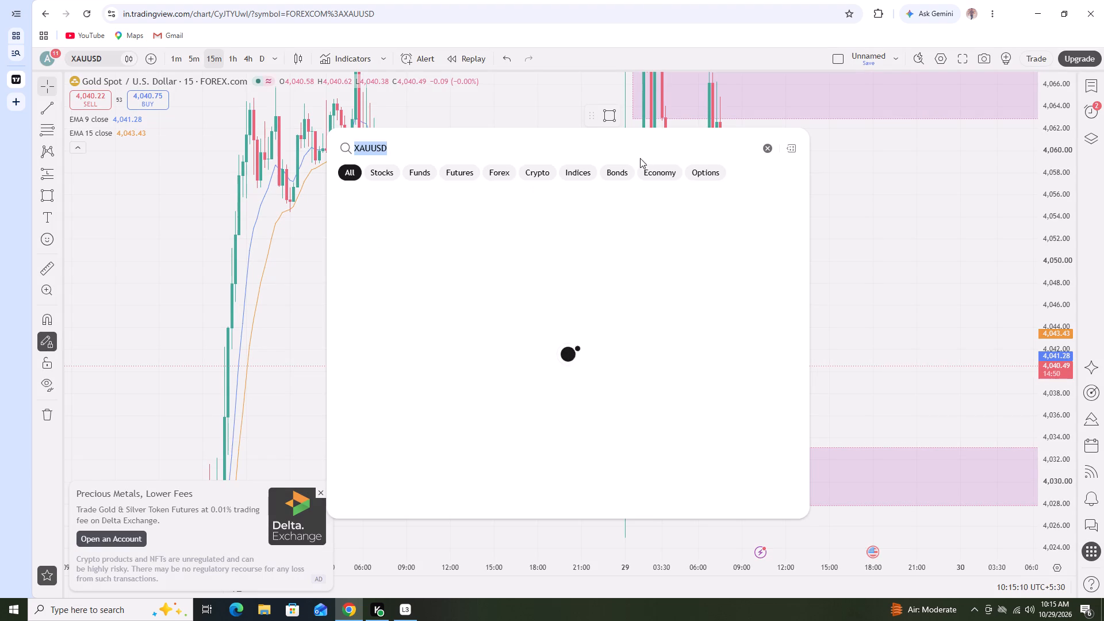
{"action": "left_click", "coordinate": [772, 149]}
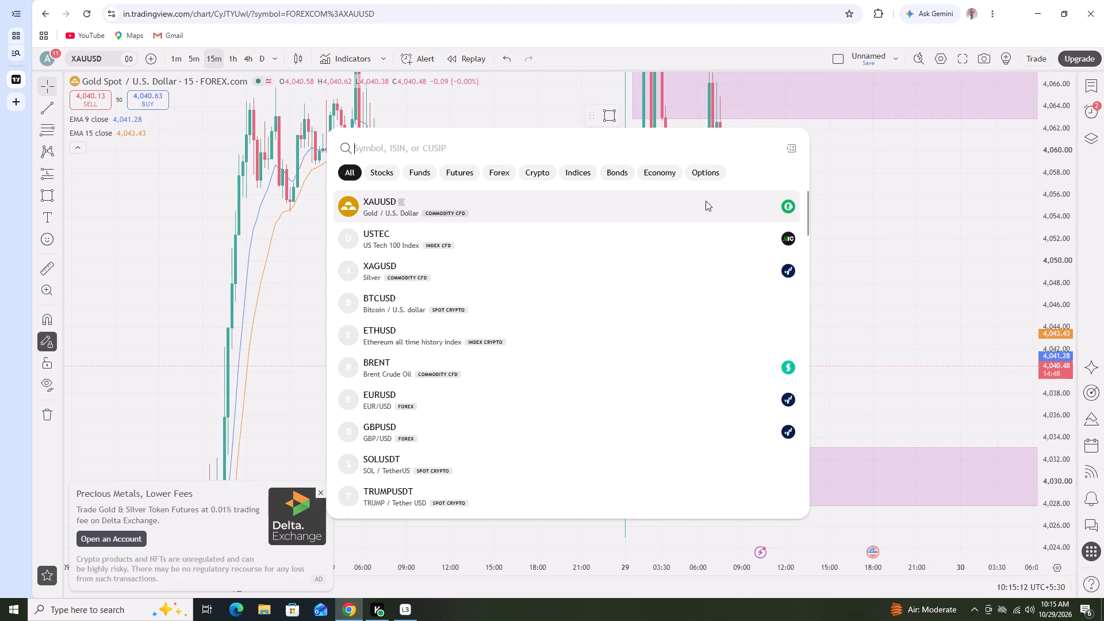
{"action": "left_click", "coordinate": [643, 248]}
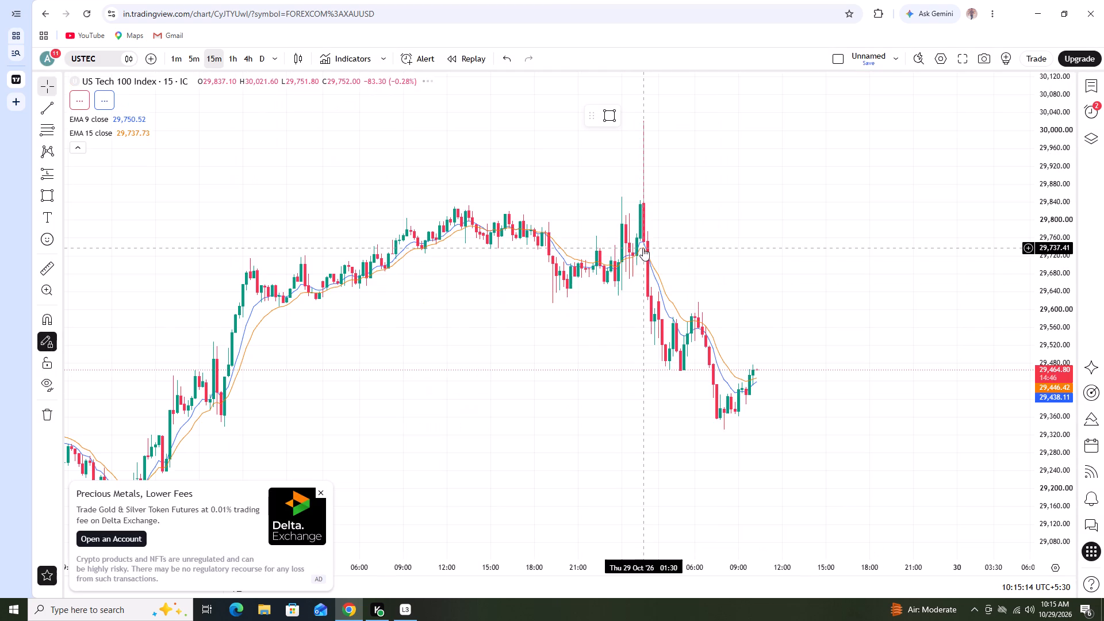
Delete the existing short position drawing that starts below the horizontal line on the 15-minute USTEC chart.
{"action": "scroll", "coordinate": [709, 405], "scroll_direction": "down", "scroll_amount": 4}
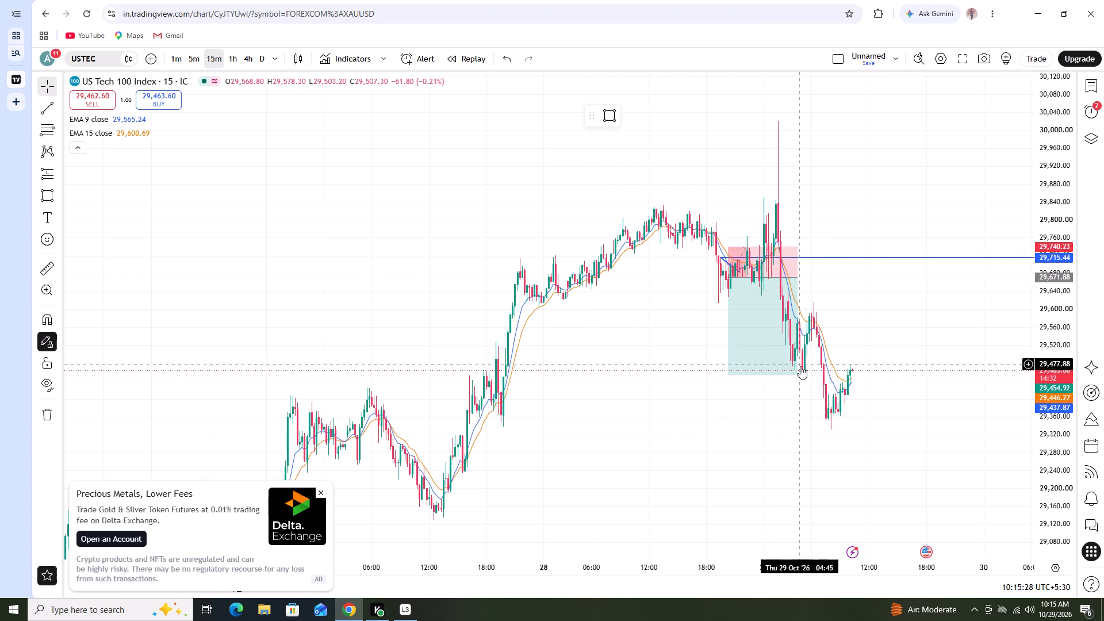
{"action": "left_click_drag", "start_coordinate": [730, 373], "coordinate": [814, 439]}
{"action": "left_click", "coordinate": [767, 90]}
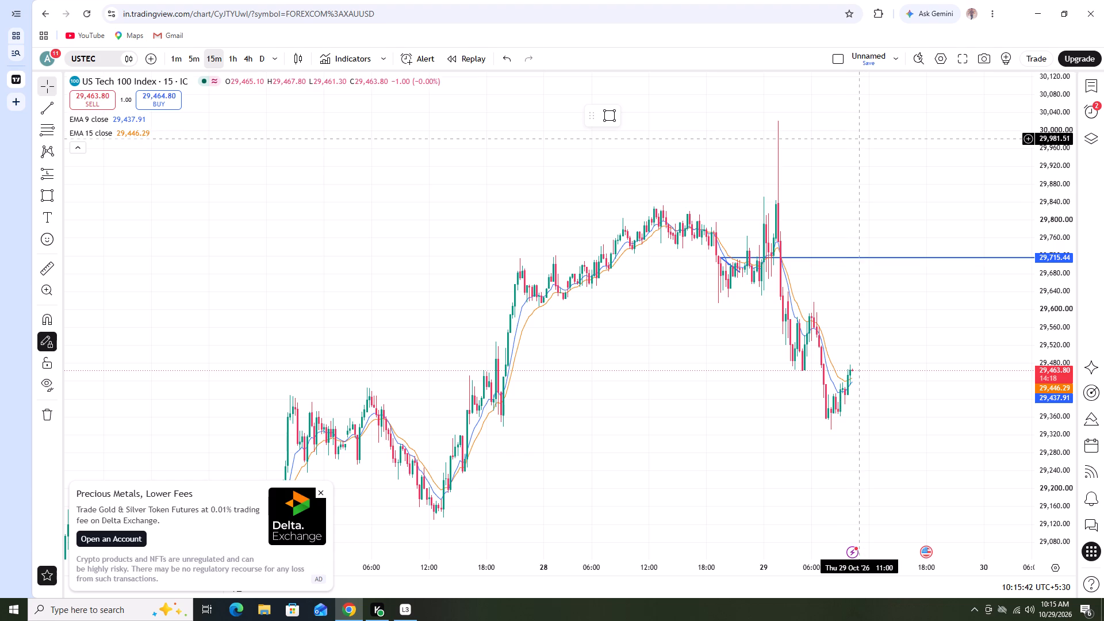
Switch USTEC to the 4-hour timeframe and examine the October price swings against the EMA 9 and EMA 15.
{"action": "scroll", "coordinate": [729, 203], "scroll_direction": "down", "scroll_amount": 4}
{"action": "scroll", "coordinate": [731, 209], "scroll_direction": "up", "scroll_amount": 4}
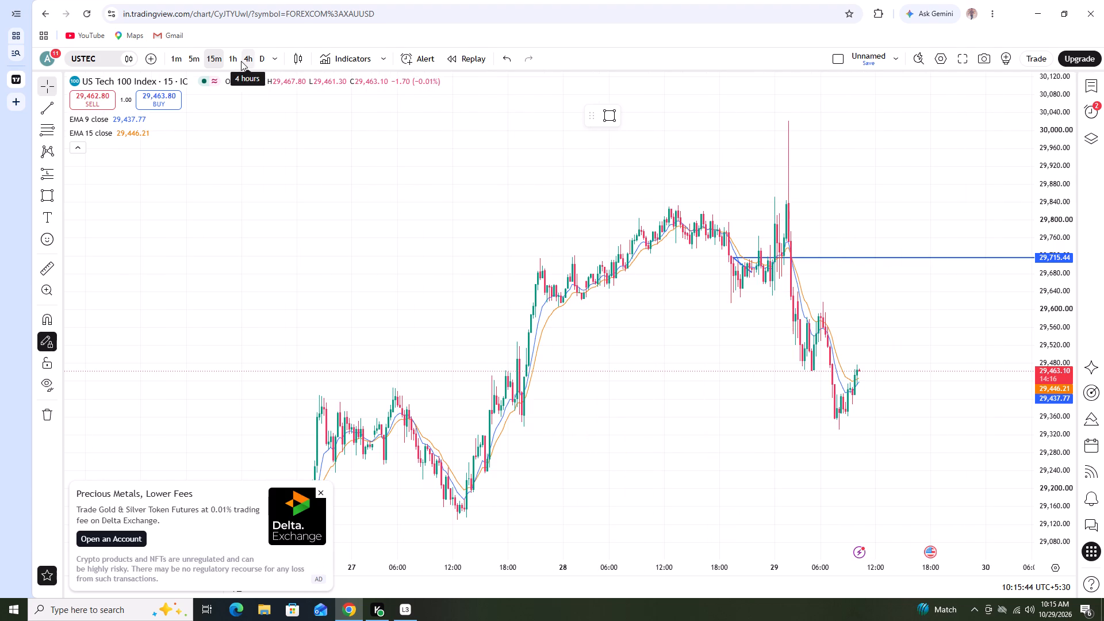
{"action": "left_click", "coordinate": [241, 61]}
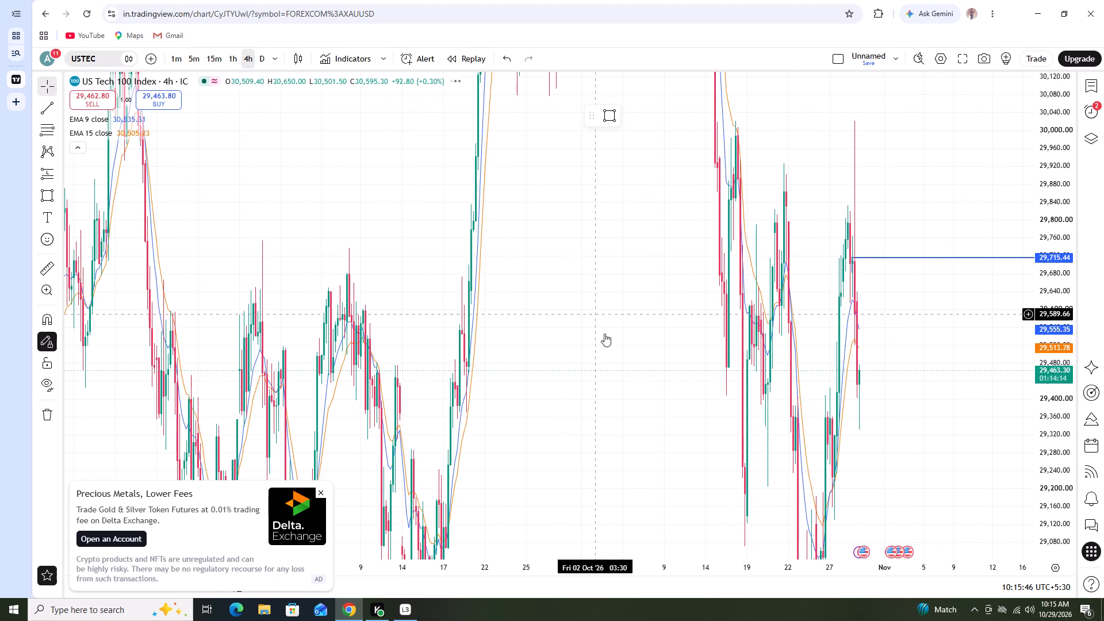
{"action": "left_click", "coordinate": [593, 531]}
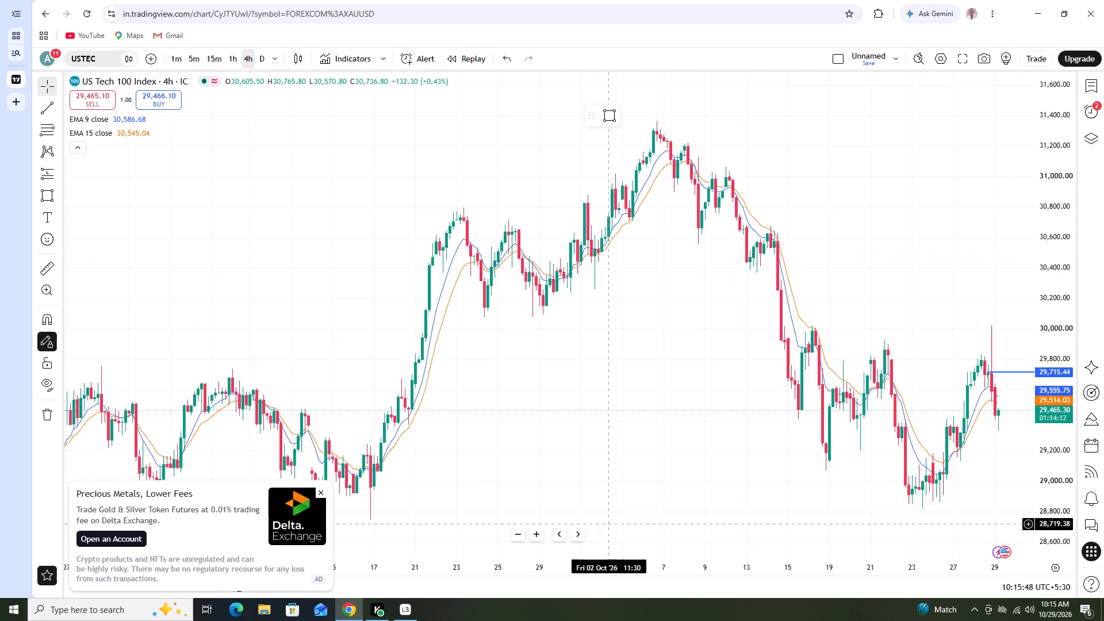
{"action": "scroll", "coordinate": [725, 465], "scroll_direction": "up", "scroll_amount": 8}
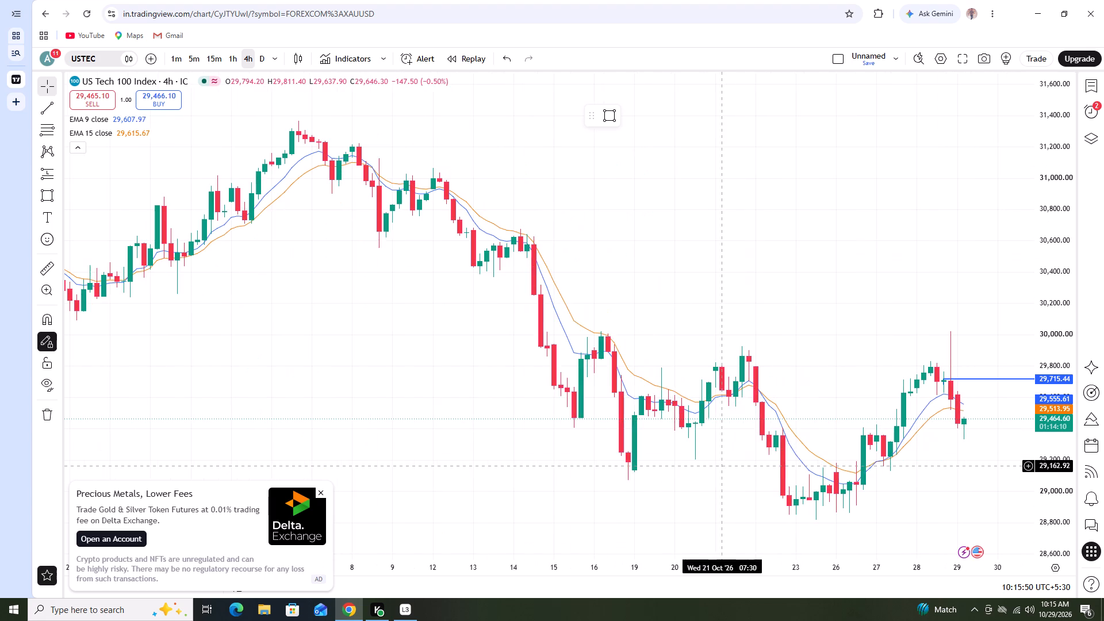
{"action": "scroll", "coordinate": [730, 466], "scroll_direction": "up", "scroll_amount": 1}
{"action": "scroll", "coordinate": [730, 466], "scroll_direction": "down", "scroll_amount": 2}
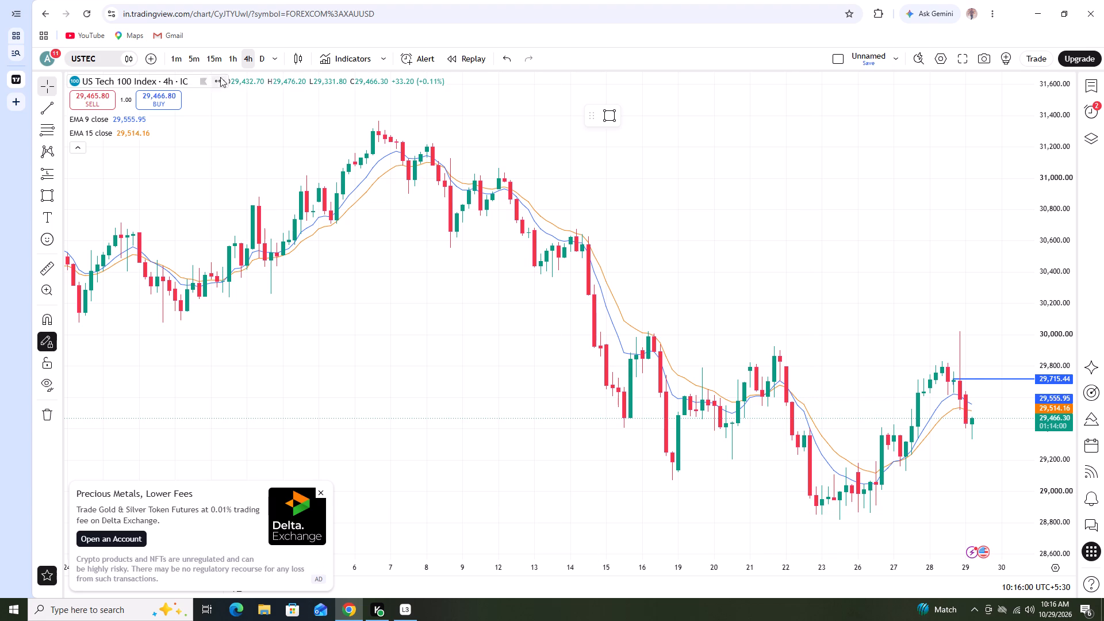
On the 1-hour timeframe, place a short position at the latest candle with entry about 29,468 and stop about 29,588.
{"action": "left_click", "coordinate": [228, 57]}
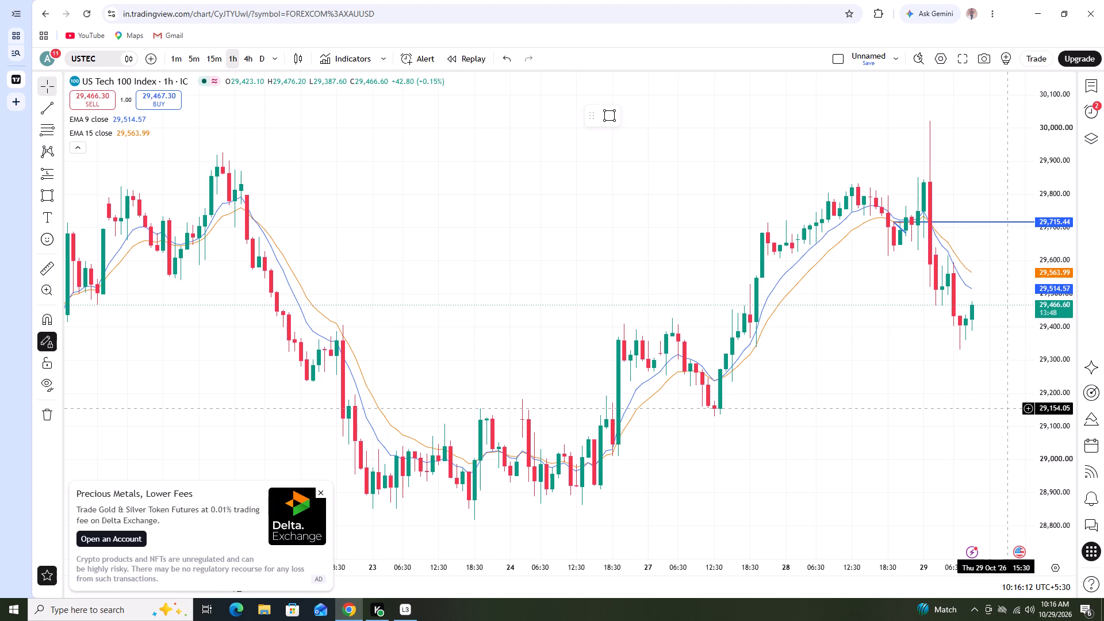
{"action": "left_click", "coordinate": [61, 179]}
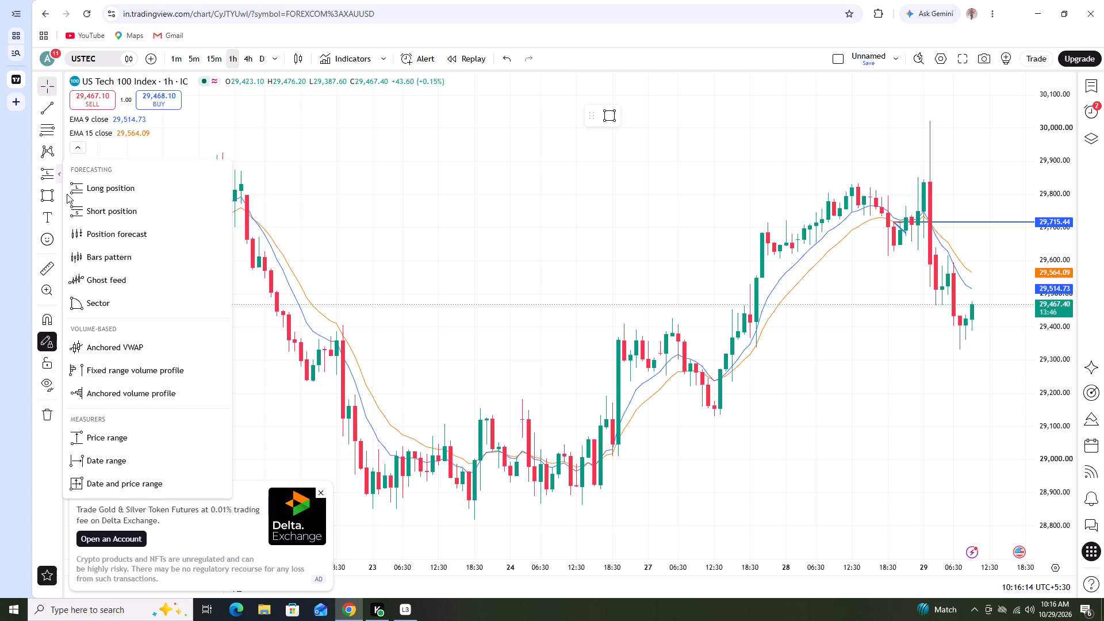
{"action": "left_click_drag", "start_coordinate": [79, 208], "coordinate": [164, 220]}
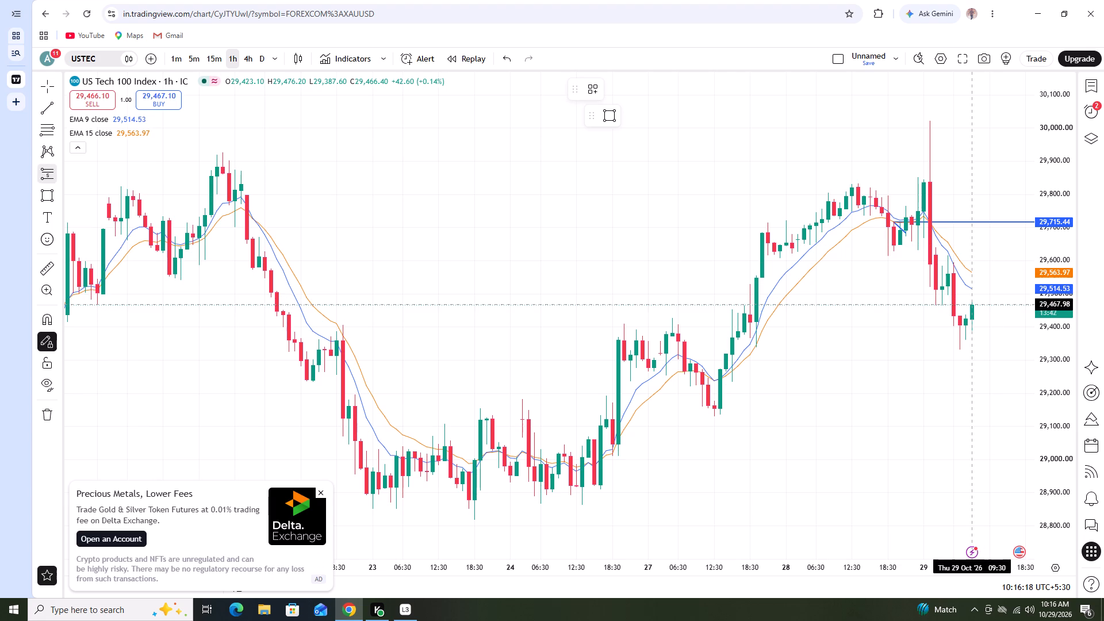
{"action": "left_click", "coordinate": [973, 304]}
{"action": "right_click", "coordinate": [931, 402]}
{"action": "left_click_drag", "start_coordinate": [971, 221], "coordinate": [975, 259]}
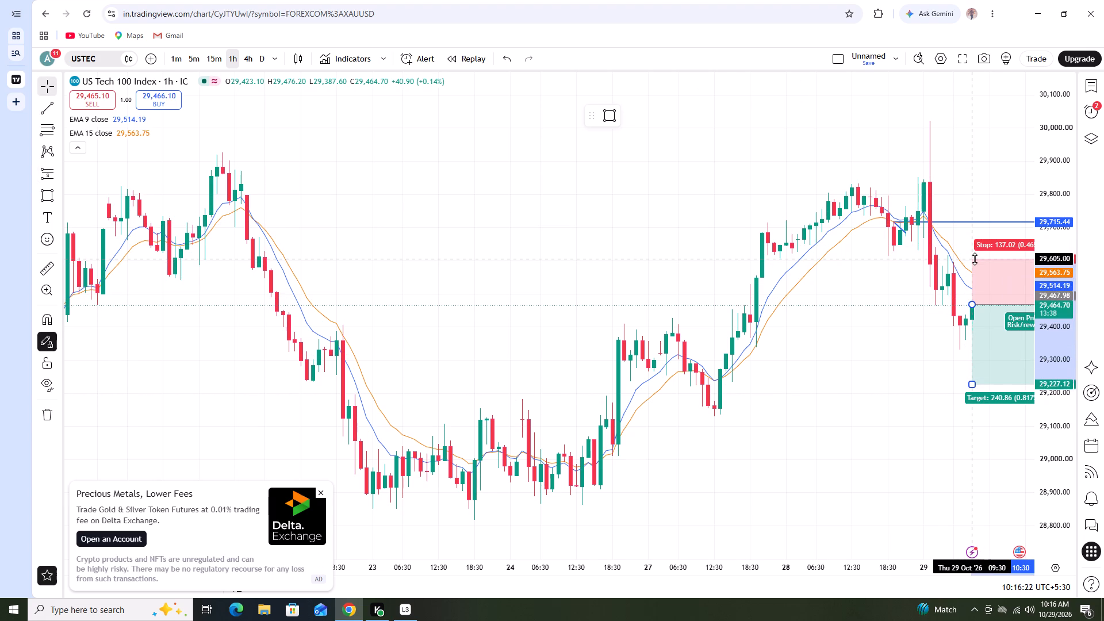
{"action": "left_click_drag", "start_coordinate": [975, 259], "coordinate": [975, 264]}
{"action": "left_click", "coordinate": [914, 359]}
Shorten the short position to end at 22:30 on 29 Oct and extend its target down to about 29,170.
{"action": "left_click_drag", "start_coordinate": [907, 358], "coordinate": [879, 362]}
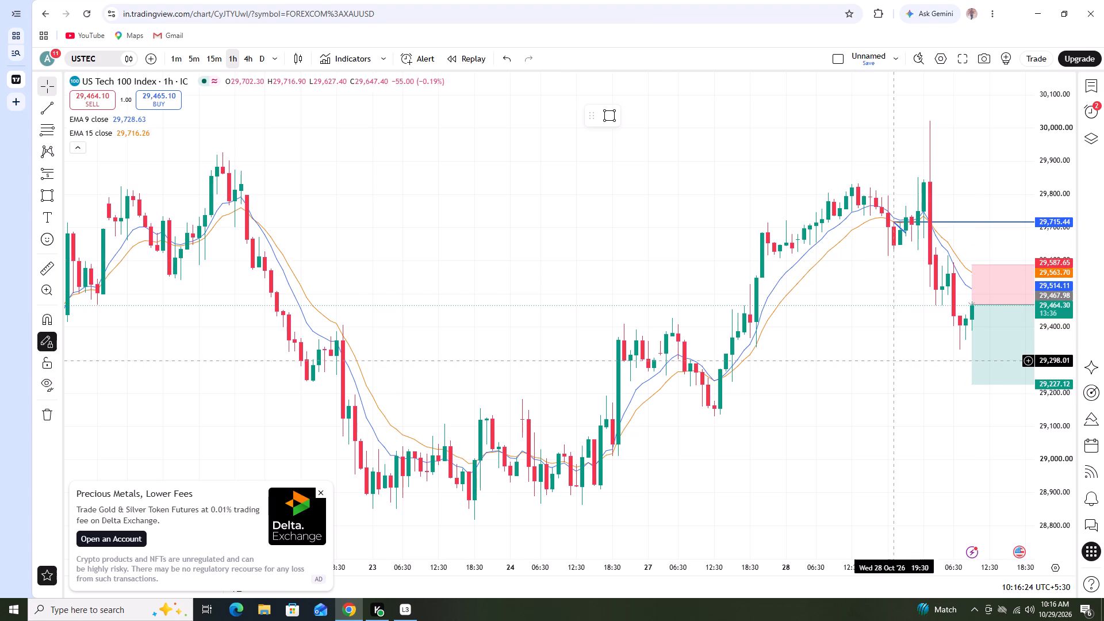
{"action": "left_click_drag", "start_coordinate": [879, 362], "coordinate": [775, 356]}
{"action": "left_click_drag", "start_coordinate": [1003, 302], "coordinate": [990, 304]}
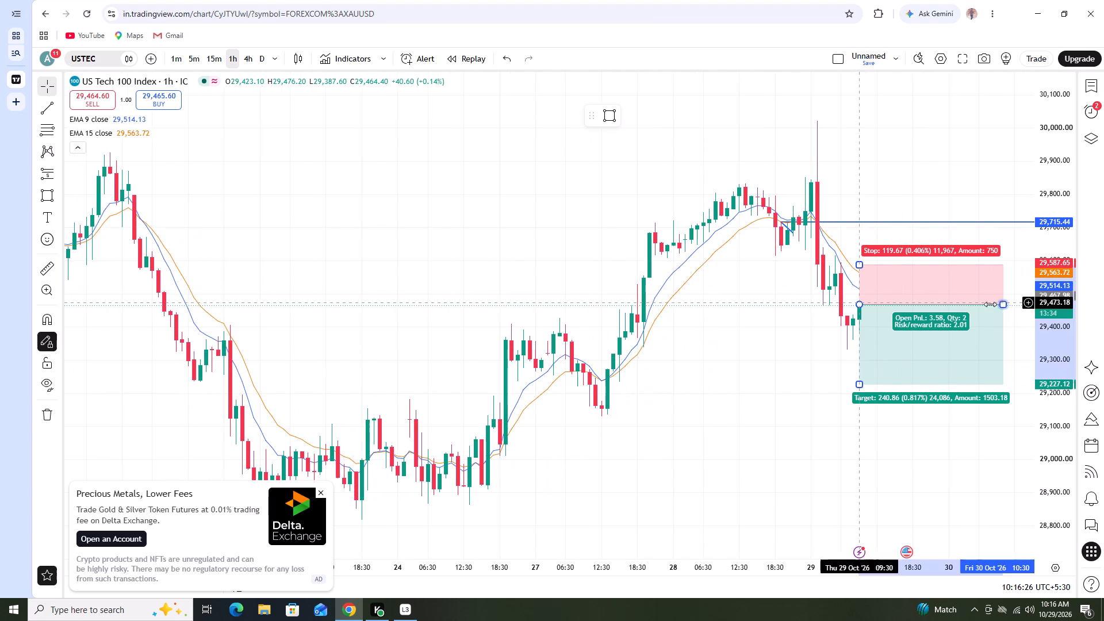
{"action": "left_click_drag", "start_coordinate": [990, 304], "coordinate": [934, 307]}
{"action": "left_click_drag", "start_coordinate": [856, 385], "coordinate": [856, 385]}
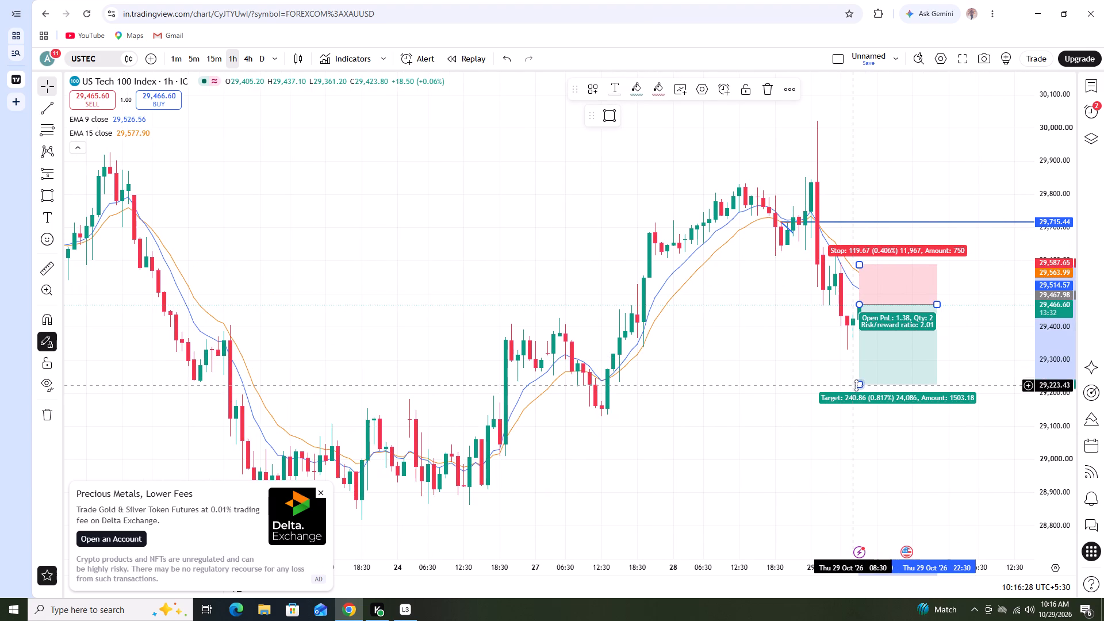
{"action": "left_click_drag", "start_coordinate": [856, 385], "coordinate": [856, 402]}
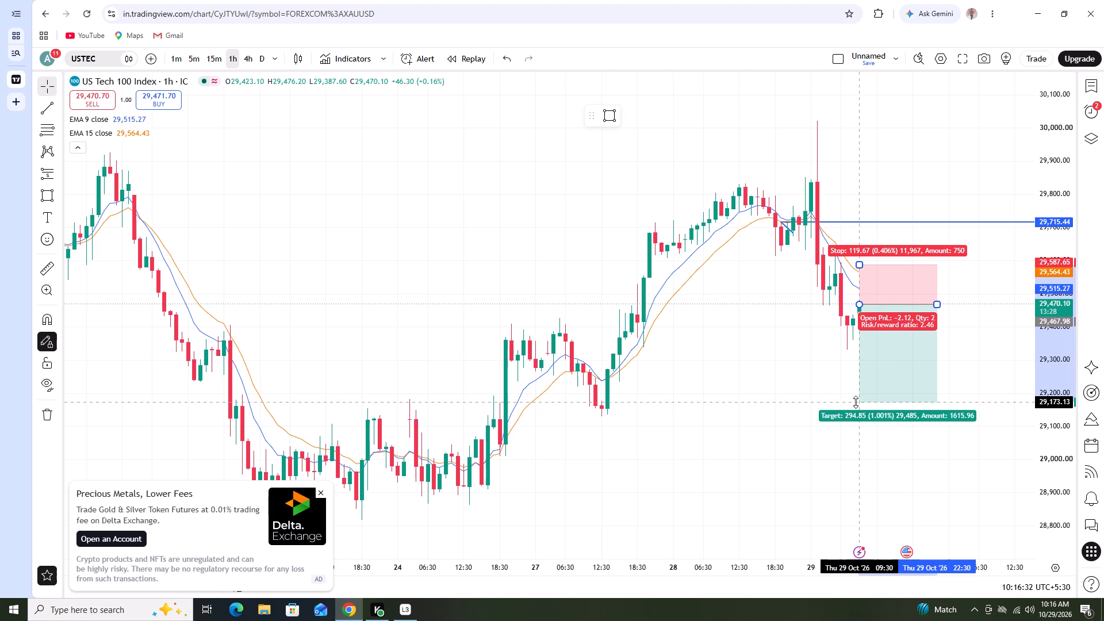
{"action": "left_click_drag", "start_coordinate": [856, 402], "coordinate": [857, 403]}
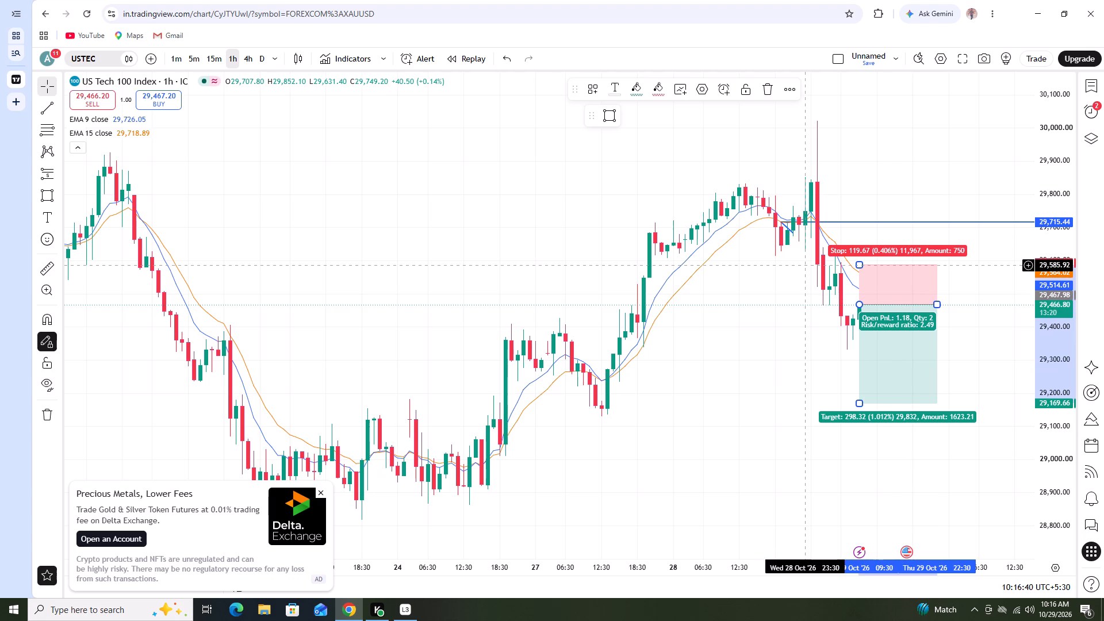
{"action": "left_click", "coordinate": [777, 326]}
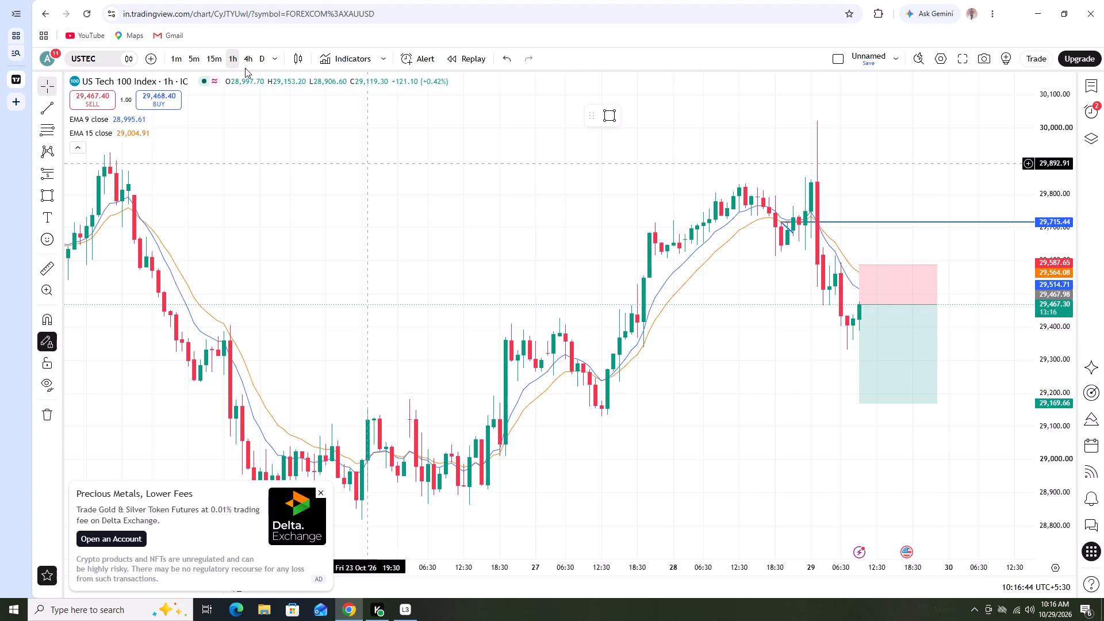
Switch USTEC to the 15-minute timeframe and review the short position against the recent candles and EMAs.
{"action": "left_click", "coordinate": [214, 60]}
{"action": "scroll", "coordinate": [723, 480], "scroll_direction": "down", "scroll_amount": 1}
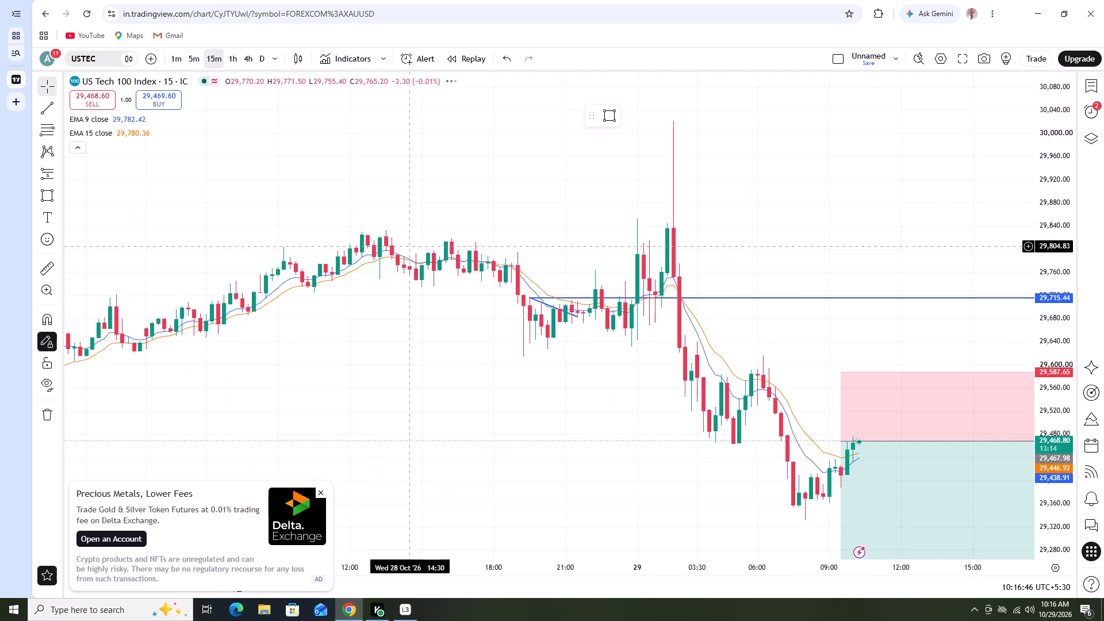
{"action": "scroll", "coordinate": [723, 480], "scroll_direction": "down", "scroll_amount": 3}
{"action": "left_click_drag", "start_coordinate": [757, 466], "coordinate": [562, 420]}
{"action": "scroll", "coordinate": [559, 420], "scroll_direction": "up", "scroll_amount": 1}
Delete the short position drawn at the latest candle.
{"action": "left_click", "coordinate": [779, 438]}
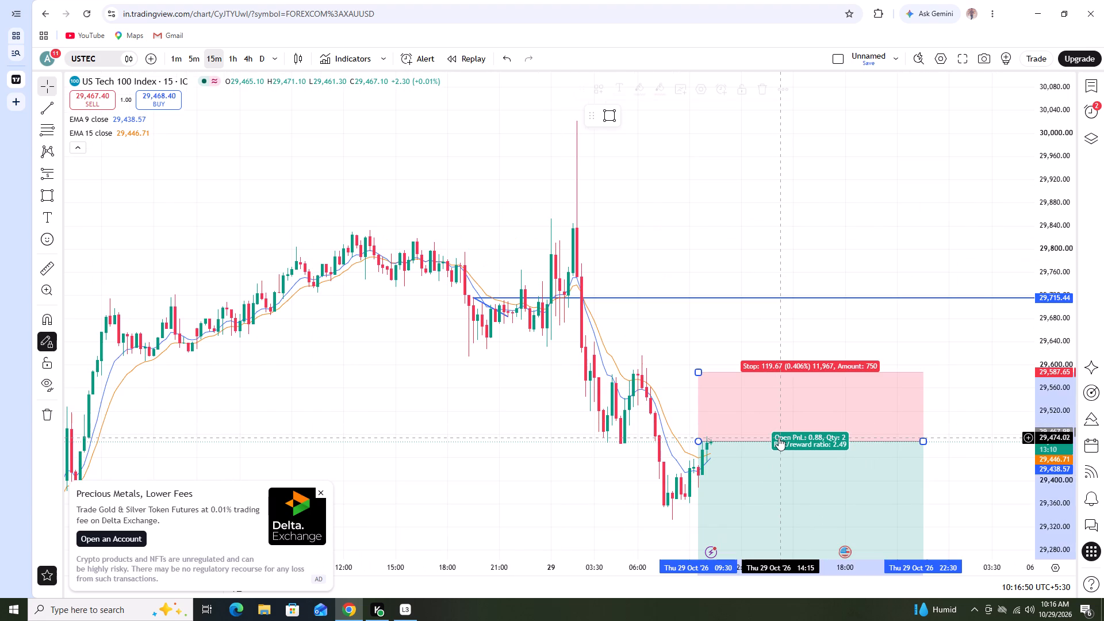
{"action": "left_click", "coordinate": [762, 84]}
Examine the wider 15-minute USTEC price history around the horizontal line and the latest rebound.
{"action": "scroll", "coordinate": [772, 396], "scroll_direction": "down", "scroll_amount": 3}
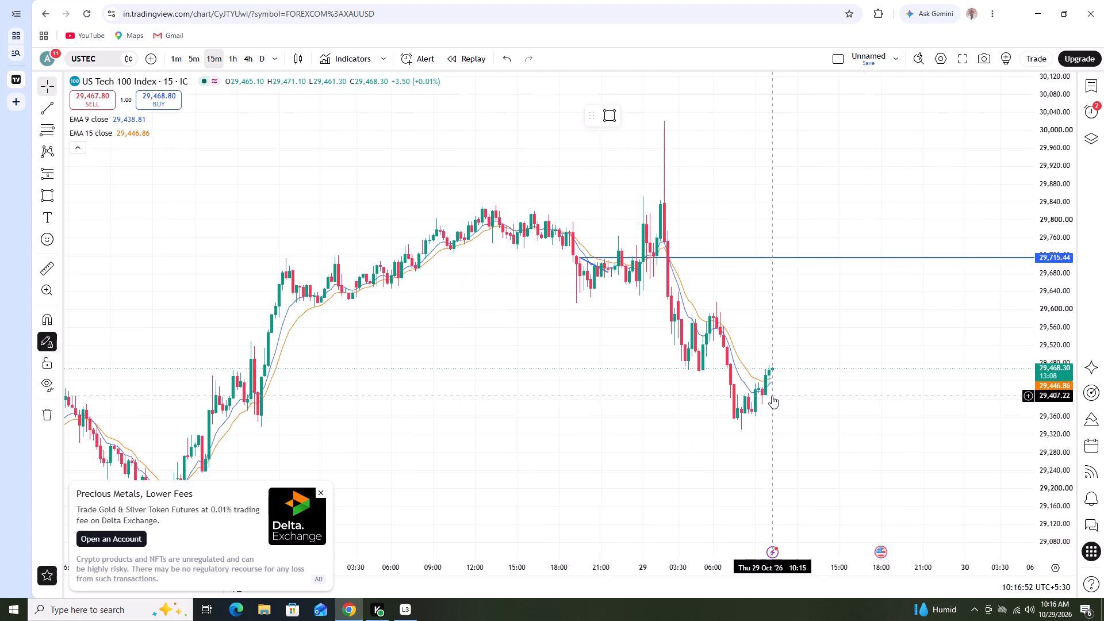
{"action": "scroll", "coordinate": [771, 412], "scroll_direction": "down", "scroll_amount": 1}
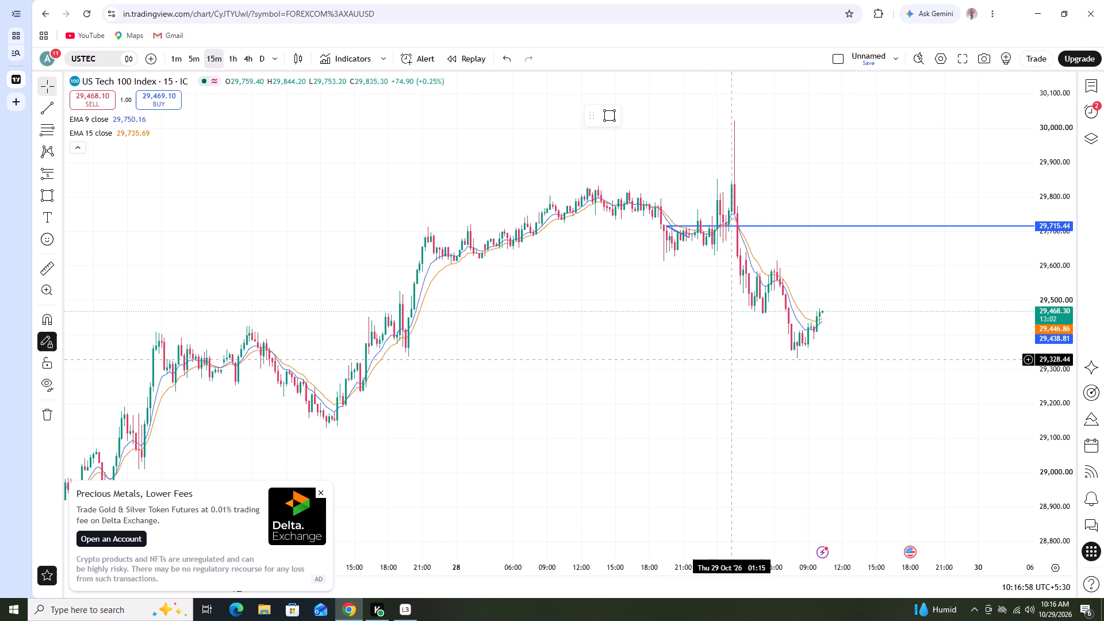
{"action": "scroll", "coordinate": [1046, 296], "scroll_direction": "up", "scroll_amount": 4}
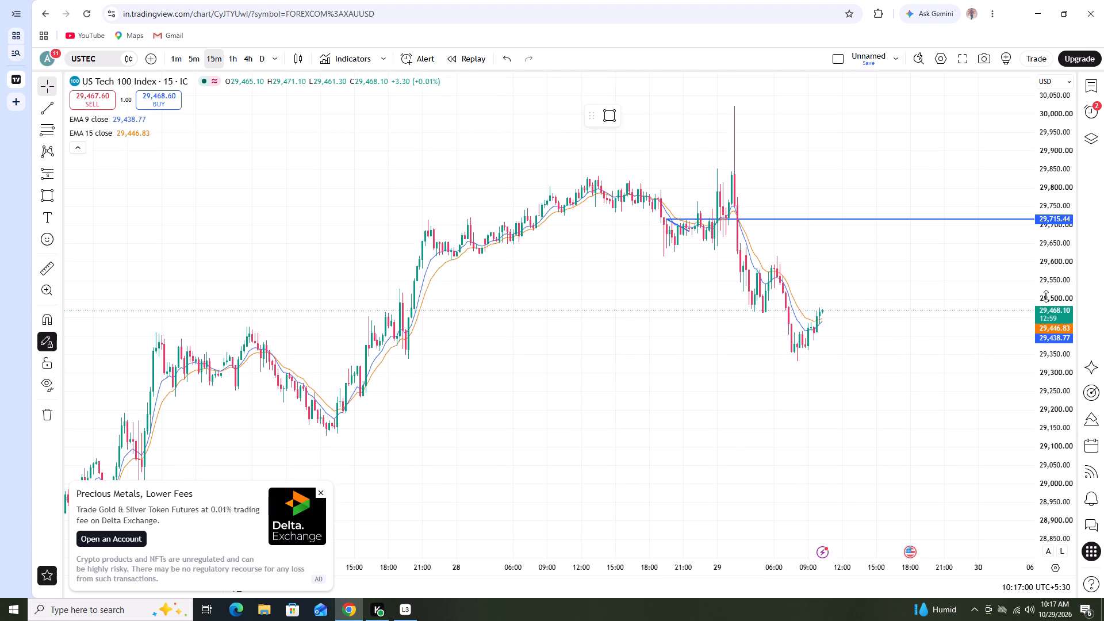
{"action": "scroll", "coordinate": [1046, 296], "scroll_direction": "up", "scroll_amount": 1}
{"action": "scroll", "coordinate": [858, 365], "scroll_direction": "down", "scroll_amount": 2}
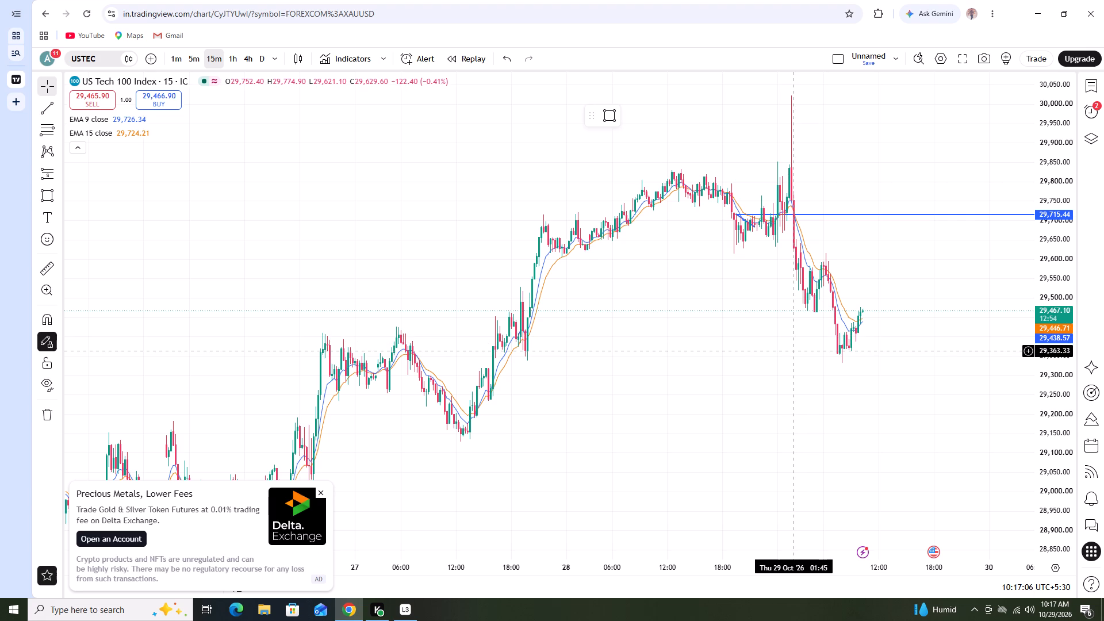
{"action": "scroll", "coordinate": [783, 361], "scroll_direction": "down", "scroll_amount": 3}
{"action": "scroll", "coordinate": [784, 363], "scroll_direction": "up", "scroll_amount": 2}
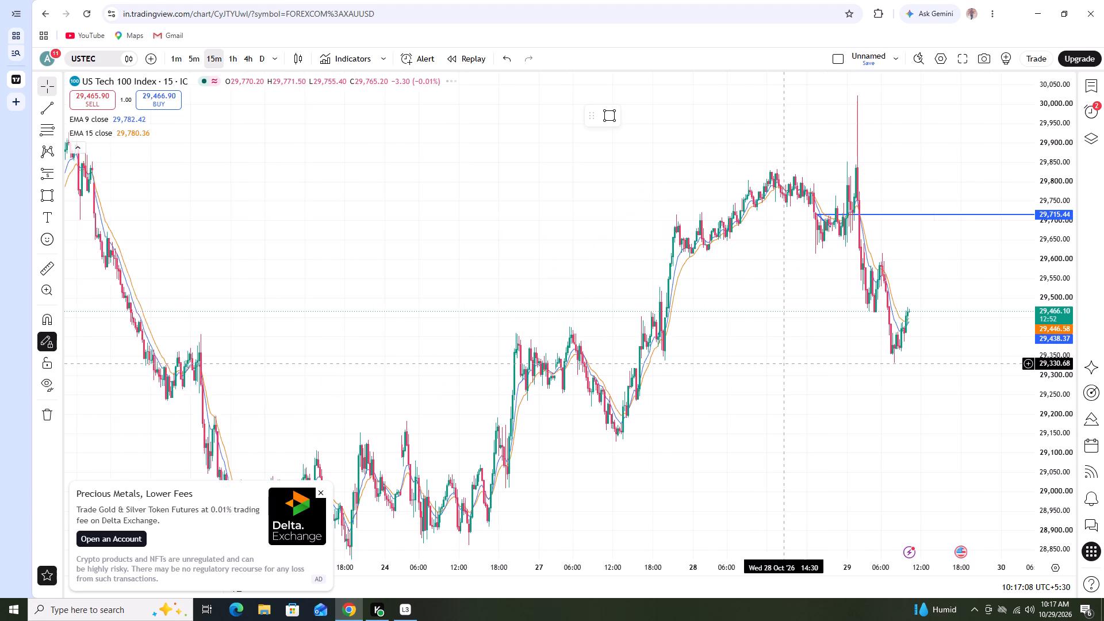
Delete the blue horizontal line at about 29,716 that extends past the latest candles.
{"action": "left_click", "coordinate": [931, 217]}
{"action": "left_click", "coordinate": [916, 217]}
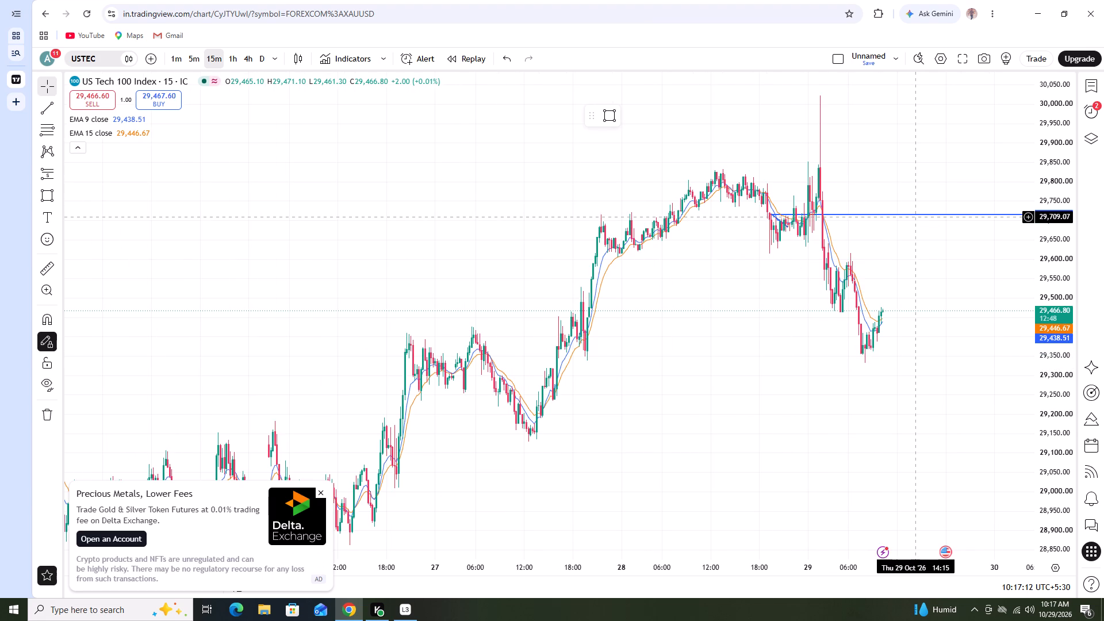
{"action": "left_click", "coordinate": [896, 214]}
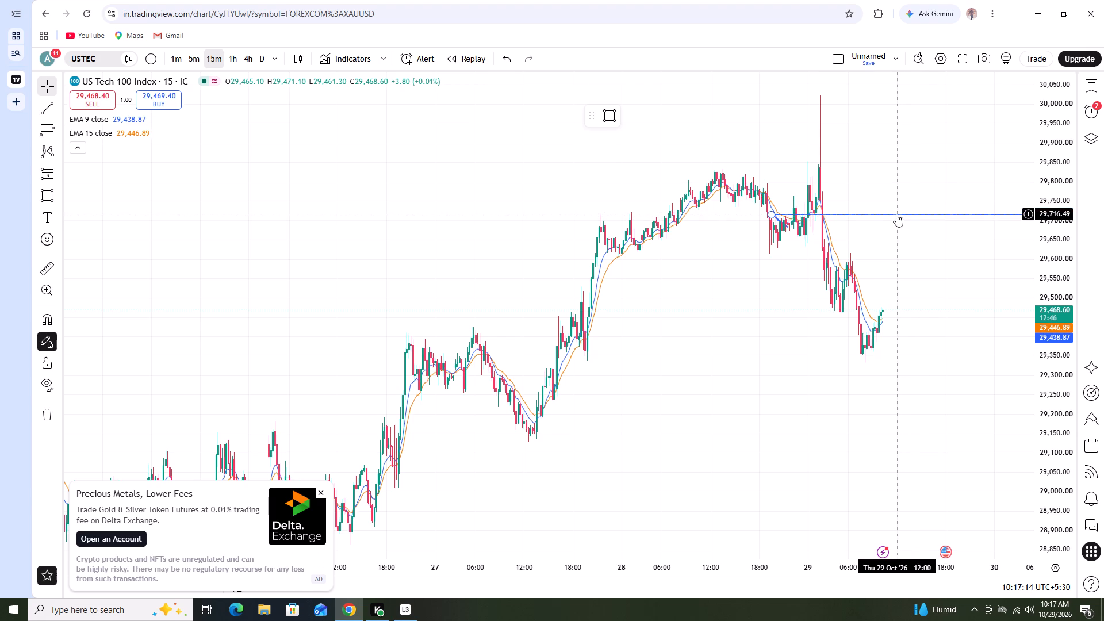
{"action": "left_click", "coordinate": [789, 90]}
Examine the 15-minute USTEC history from the 23 October decline through to the latest rebound, comparing price with the EMAs.
{"action": "scroll", "coordinate": [730, 251], "scroll_direction": "down", "scroll_amount": 3}
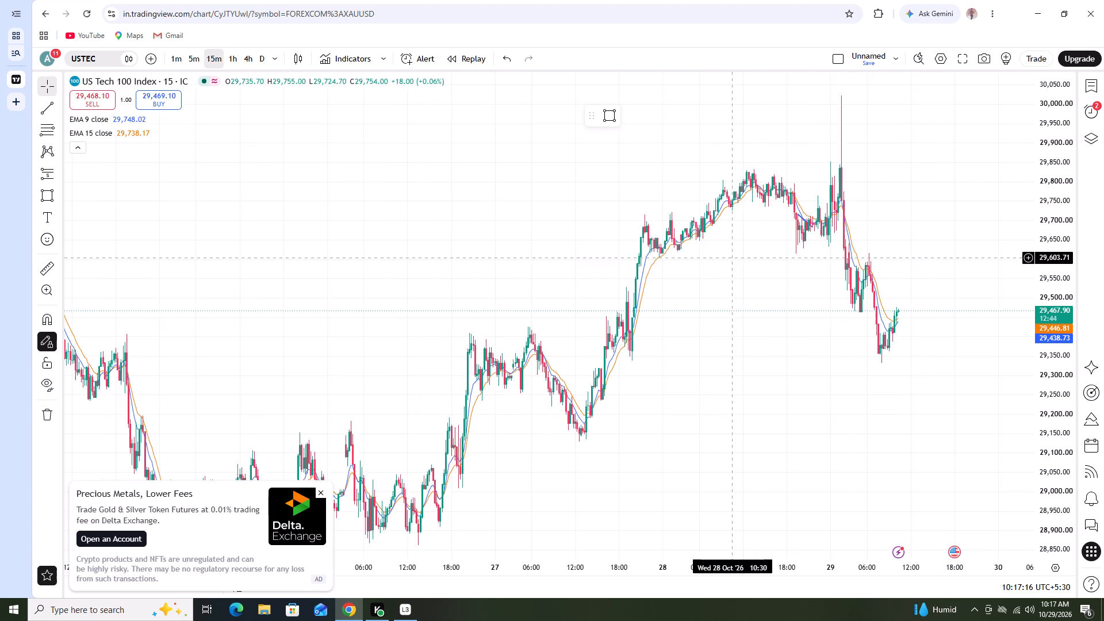
{"action": "scroll", "coordinate": [762, 283], "scroll_direction": "down", "scroll_amount": 1}
{"action": "left_click_drag", "start_coordinate": [784, 323], "coordinate": [777, 217]}
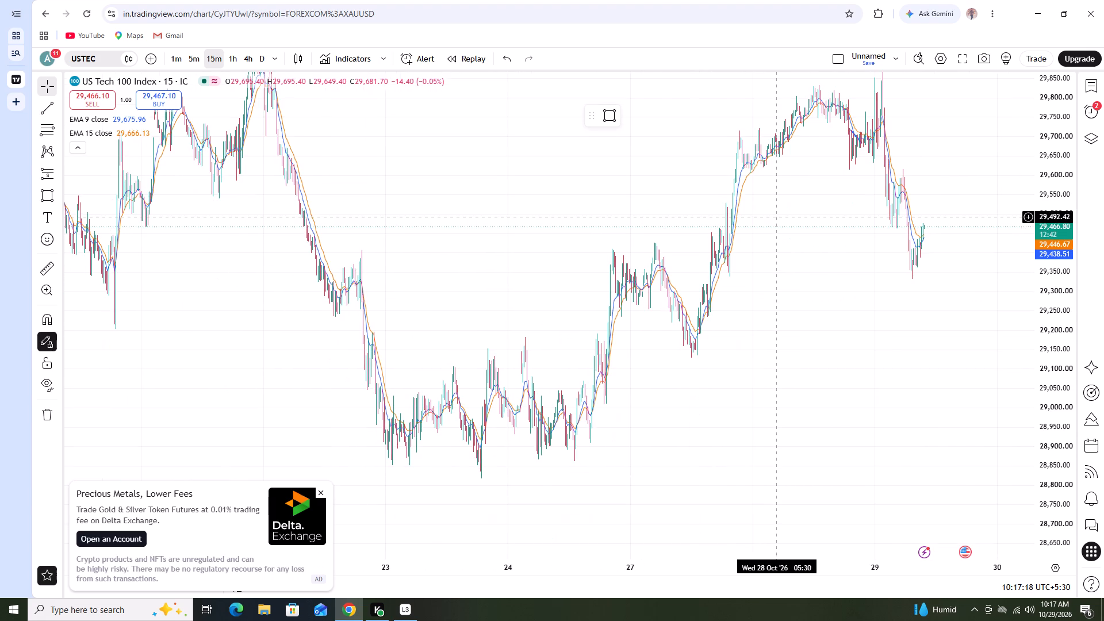
{"action": "scroll", "coordinate": [777, 226], "scroll_direction": "up", "scroll_amount": 2}
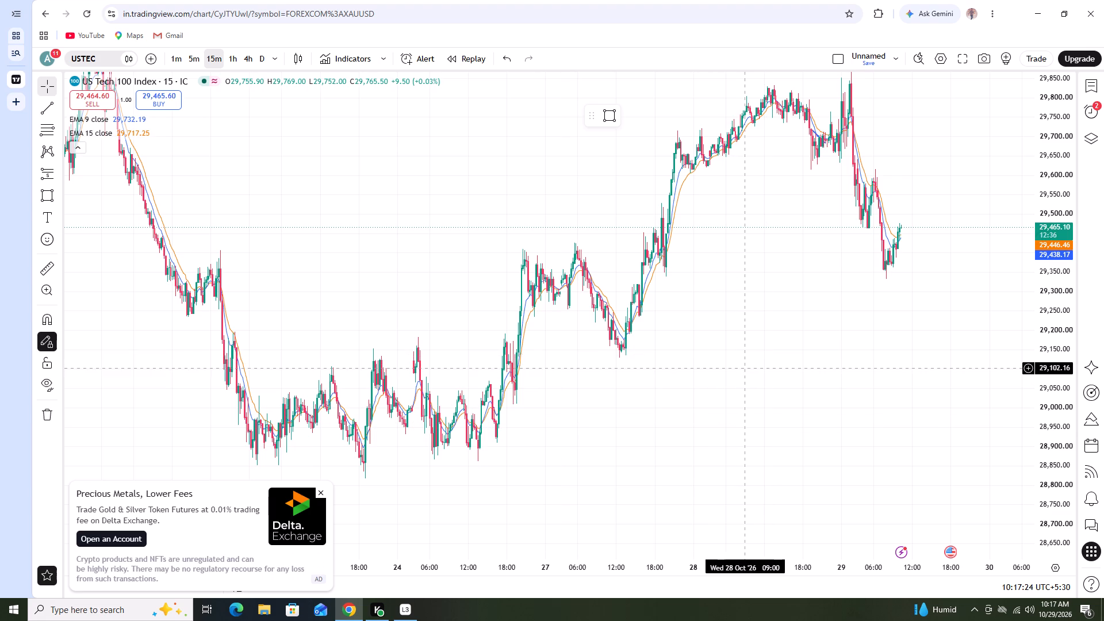
{"action": "scroll", "coordinate": [749, 352], "scroll_direction": "up", "scroll_amount": 4}
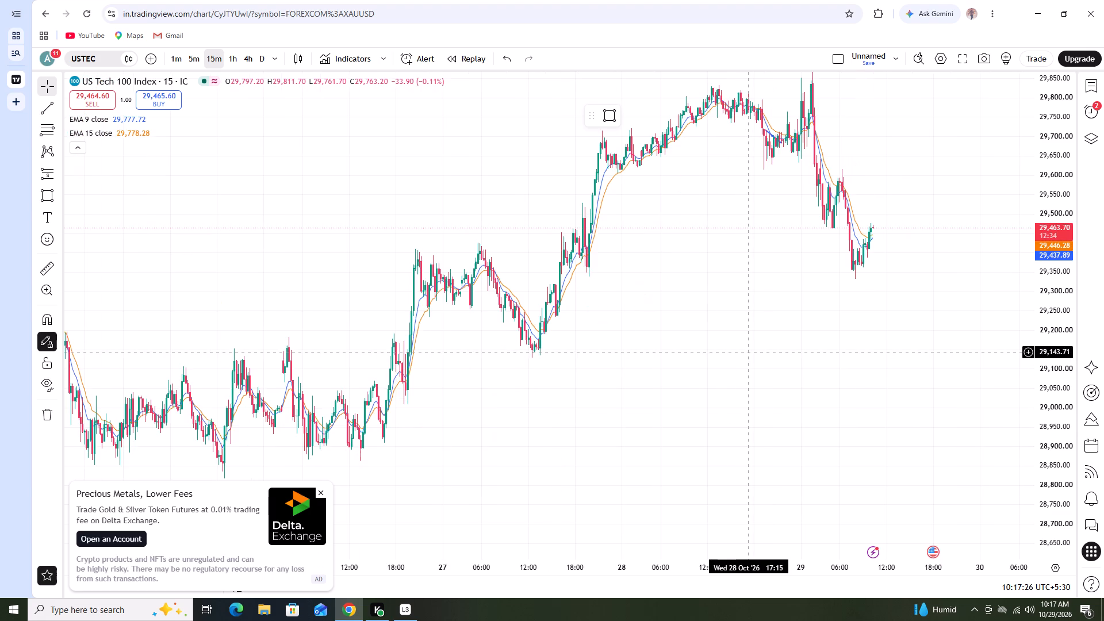
{"action": "left_click_drag", "start_coordinate": [716, 325], "coordinate": [720, 377]}
{"action": "scroll", "coordinate": [1040, 267], "scroll_direction": "up", "scroll_amount": 2}
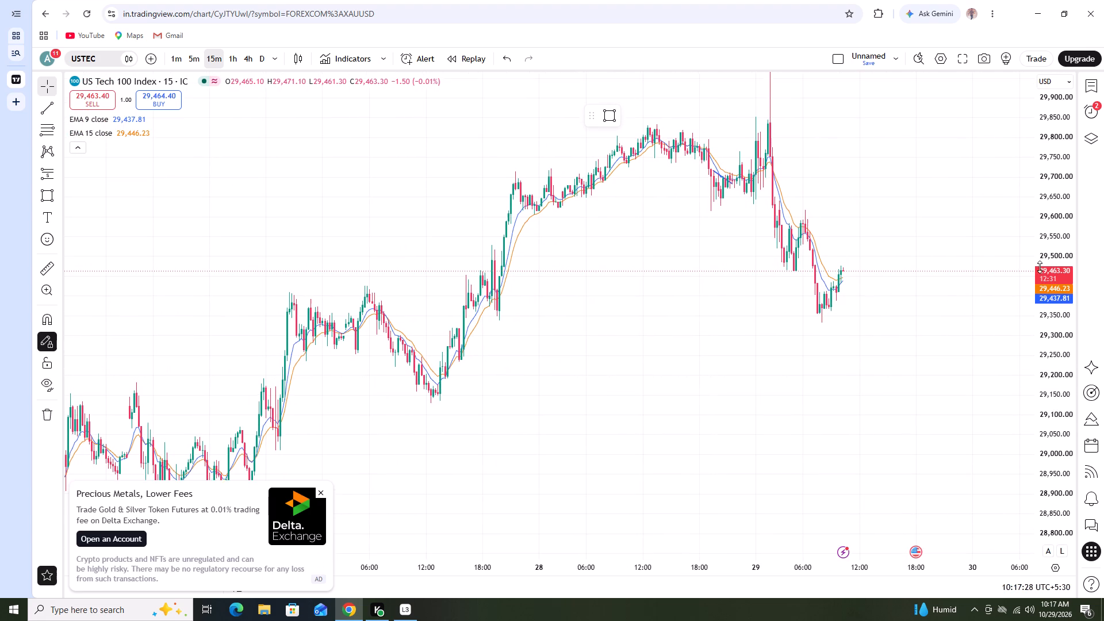
{"action": "scroll", "coordinate": [1040, 267], "scroll_direction": "up", "scroll_amount": 5}
{"action": "scroll", "coordinate": [779, 298], "scroll_direction": "up", "scroll_amount": 1}
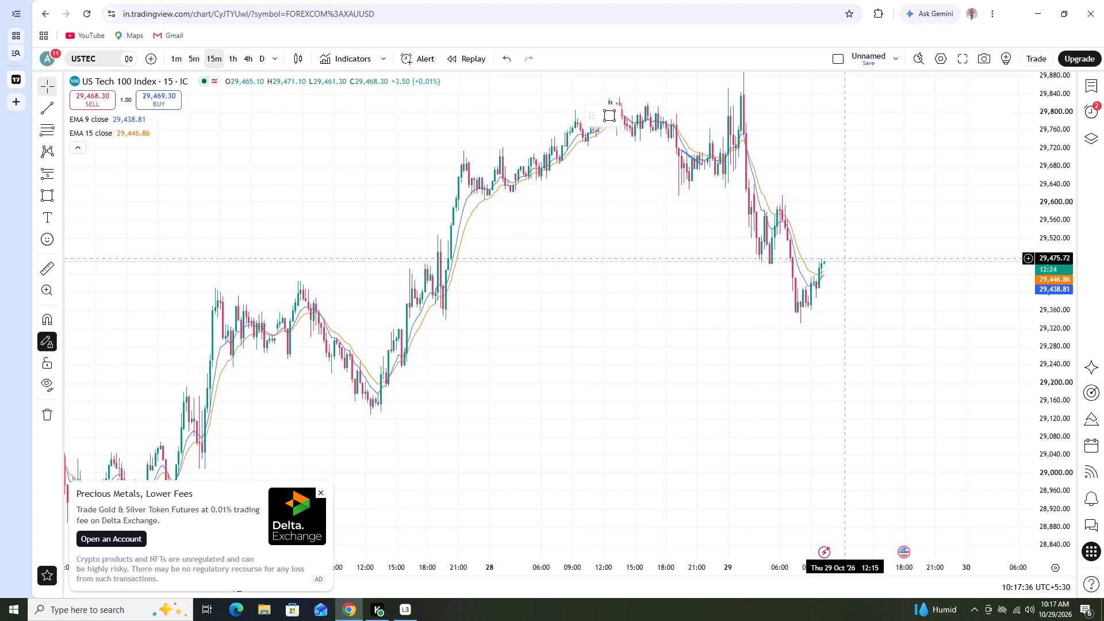
Switch USTEC to the 5-minute timeframe and review the 29 October drop and latest rebound against the EMAs.
{"action": "left_click", "coordinate": [194, 59]}
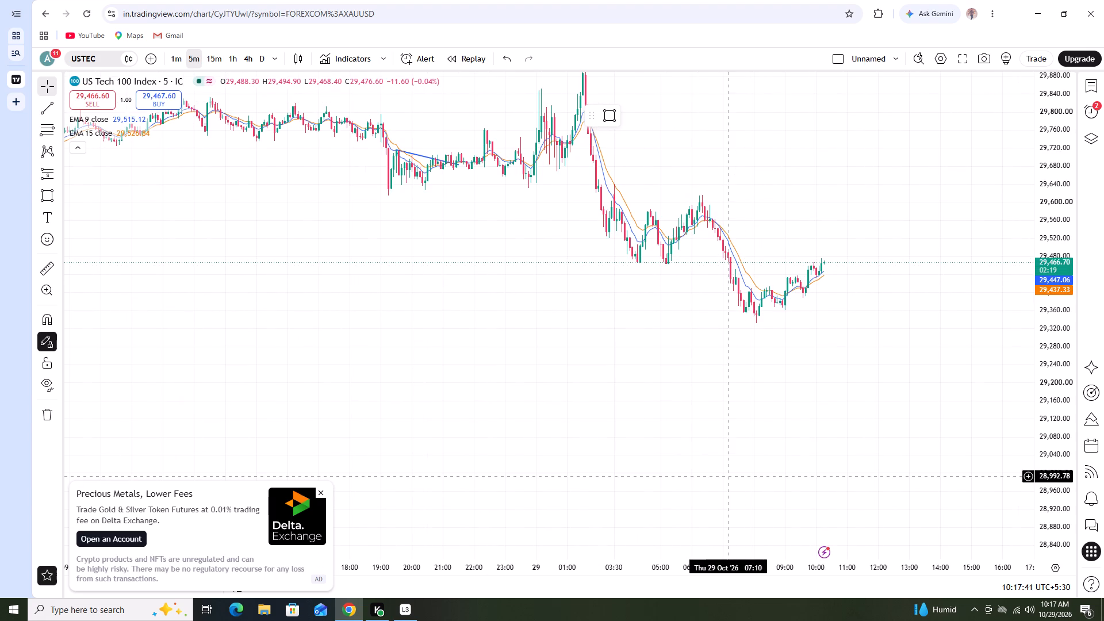
{"action": "left_click", "coordinate": [603, 536]}
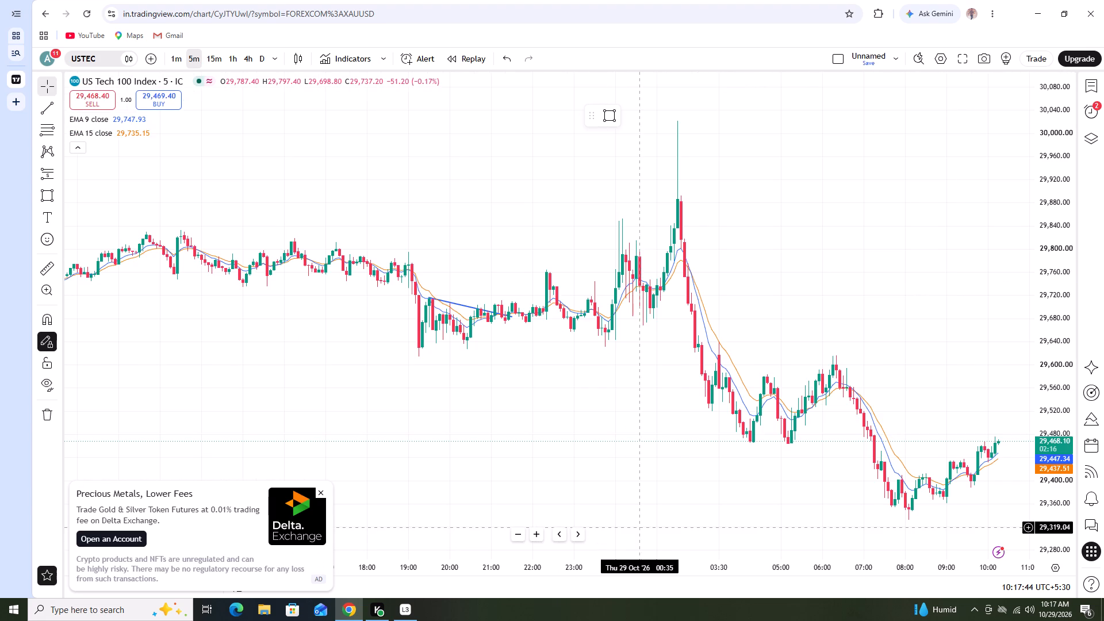
{"action": "scroll", "coordinate": [689, 506], "scroll_direction": "down", "scroll_amount": 1}
{"action": "left_click_drag", "start_coordinate": [771, 462], "coordinate": [547, 408]}
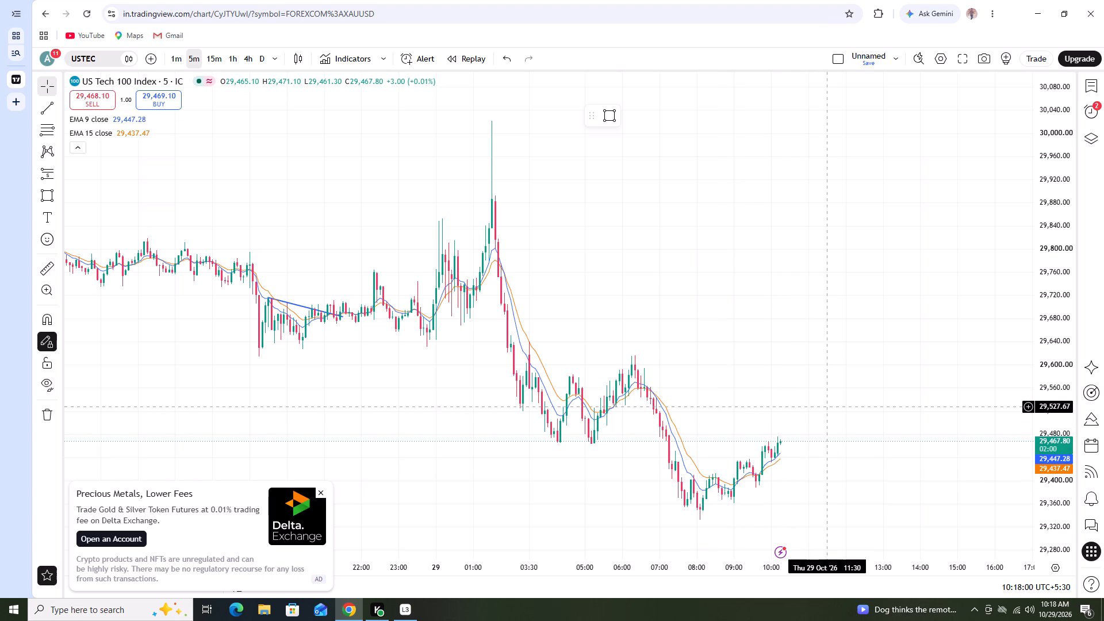
Switch USTEC back to the 15-minute timeframe.
{"action": "left_click", "coordinate": [213, 55]}
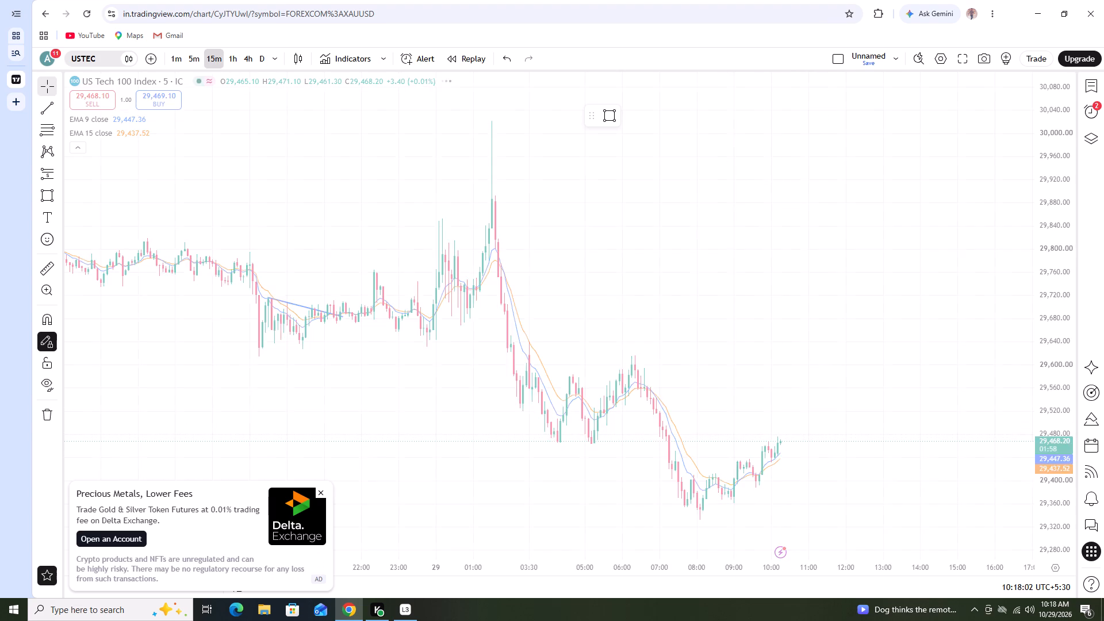
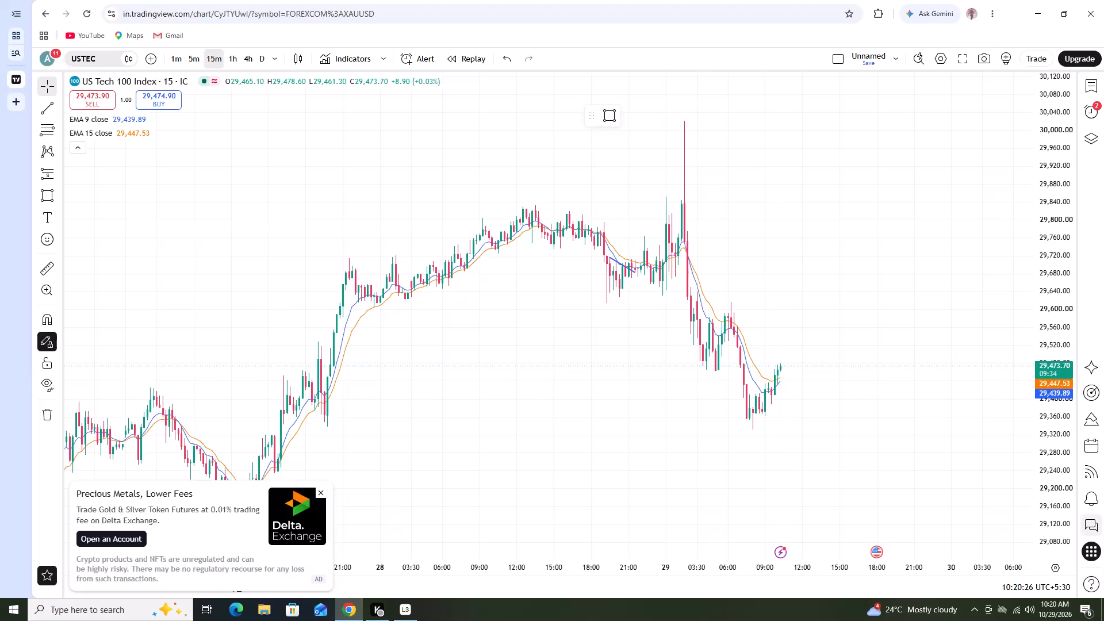
Draw a rectangle zone on the 15-minute USTEC chart between about 29,612 and 29,641, from 28 October to 30 October.
{"action": "scroll", "coordinate": [719, 367], "scroll_direction": "down", "scroll_amount": 3}
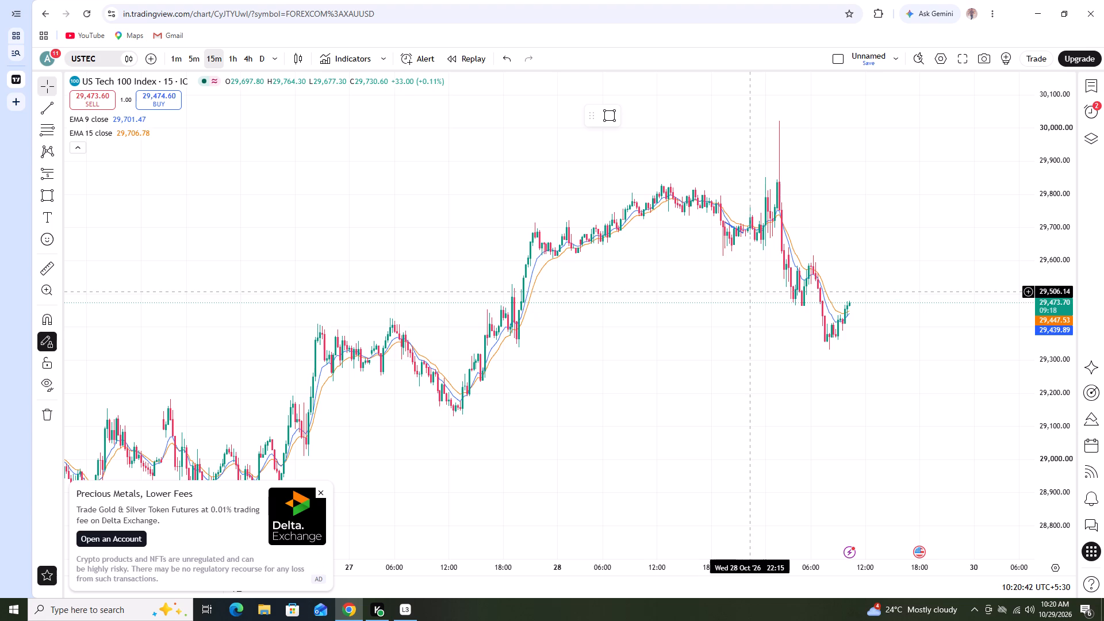
{"action": "scroll", "coordinate": [896, 331], "scroll_direction": "up", "scroll_amount": 1}
{"action": "scroll", "coordinate": [888, 350], "scroll_direction": "down", "scroll_amount": 5}
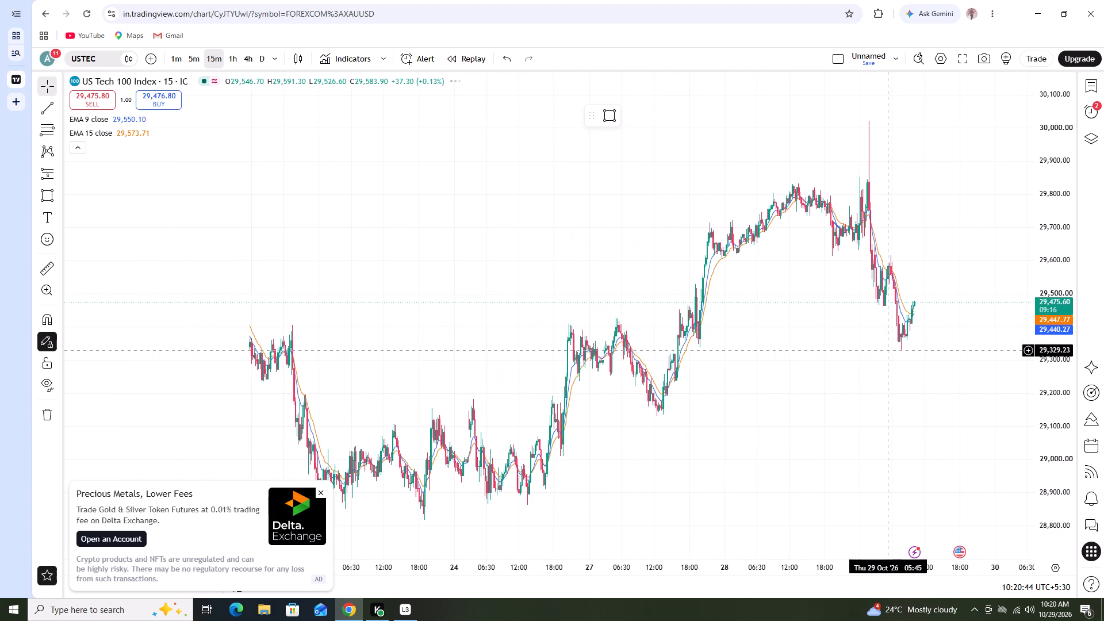
{"action": "scroll", "coordinate": [888, 350], "scroll_direction": "up", "scroll_amount": 1}
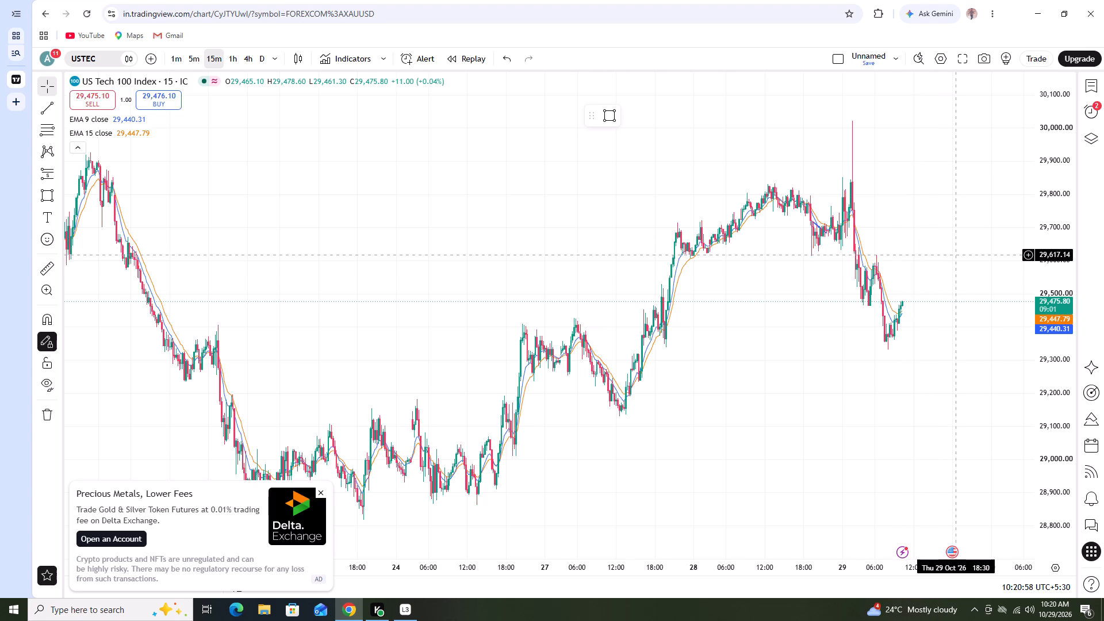
{"action": "left_click", "coordinate": [609, 120]}
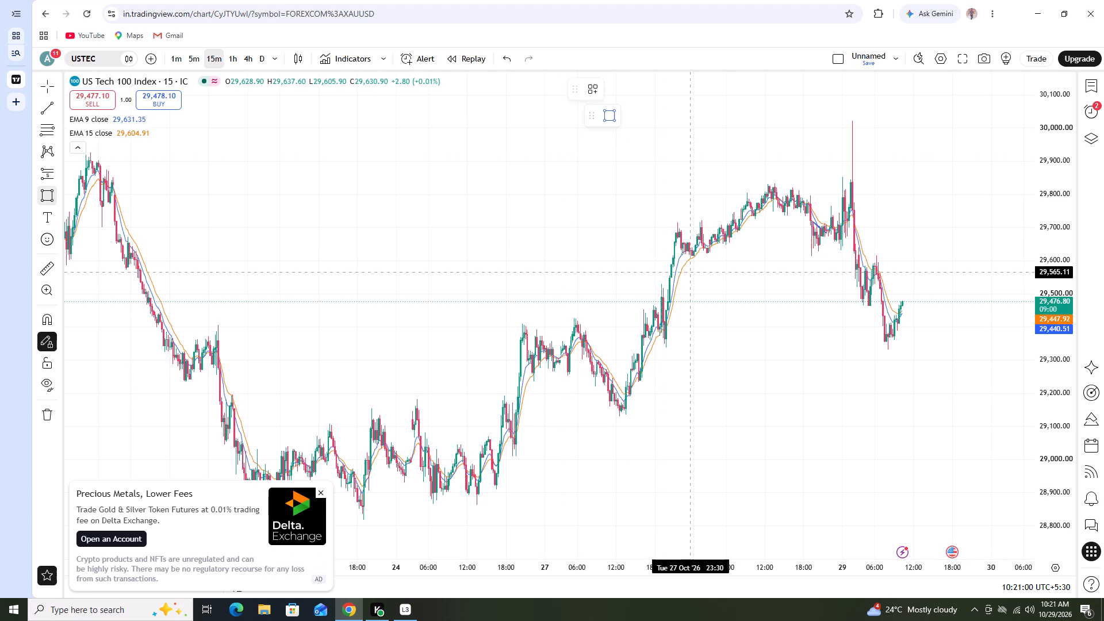
{"action": "left_click_drag", "start_coordinate": [696, 256], "coordinate": [900, 250]}
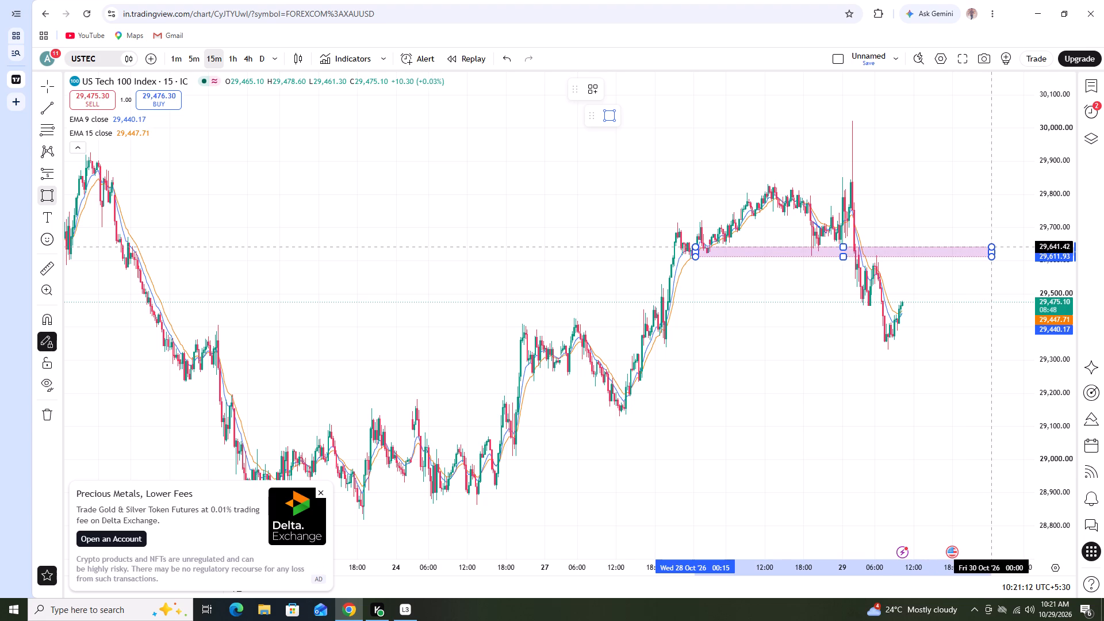
{"action": "left_click", "coordinate": [991, 247]}
{"action": "right_click", "coordinate": [806, 354]}
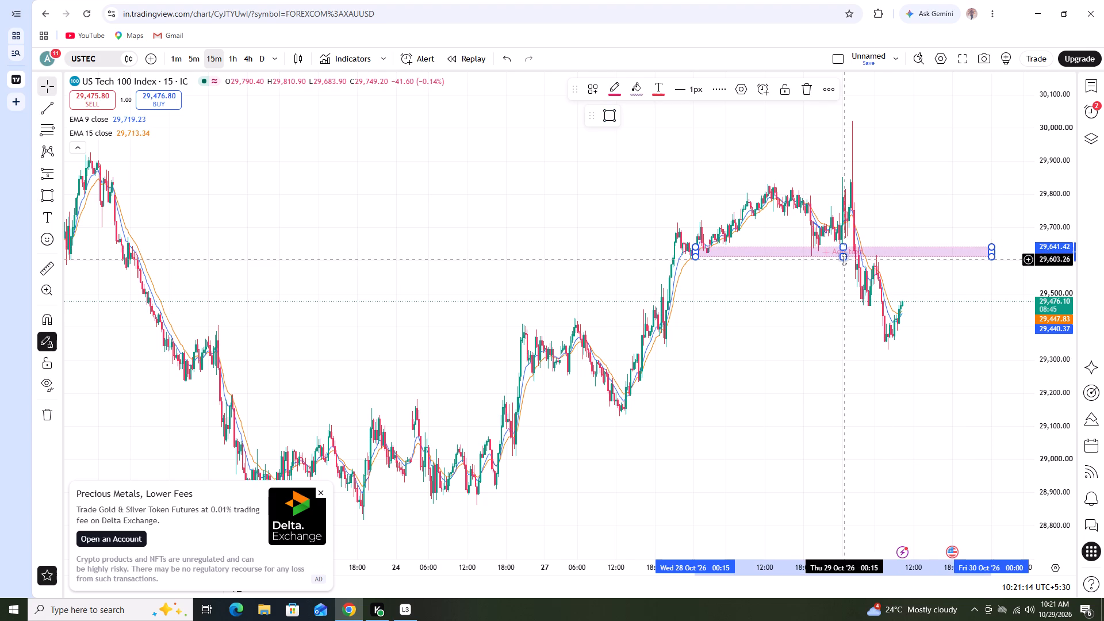
Extend the rectangle zone's lower edge down to about 29,590 and shift its starting edge slightly later in time.
{"action": "left_click", "coordinate": [844, 259]}
{"action": "left_click", "coordinate": [810, 291]}
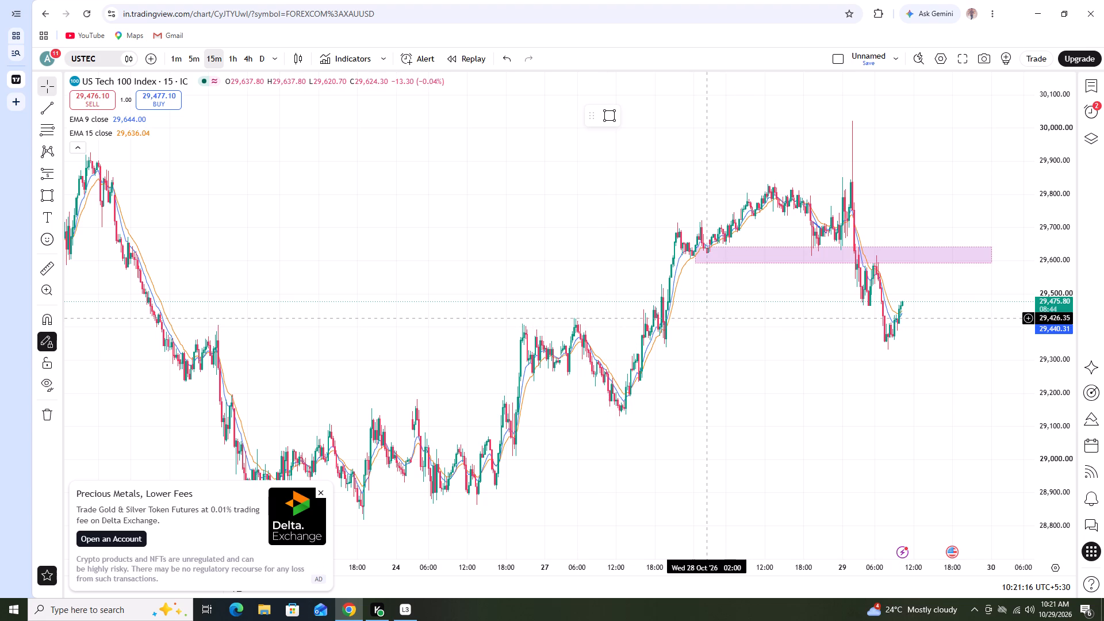
{"action": "left_click", "coordinate": [696, 258]}
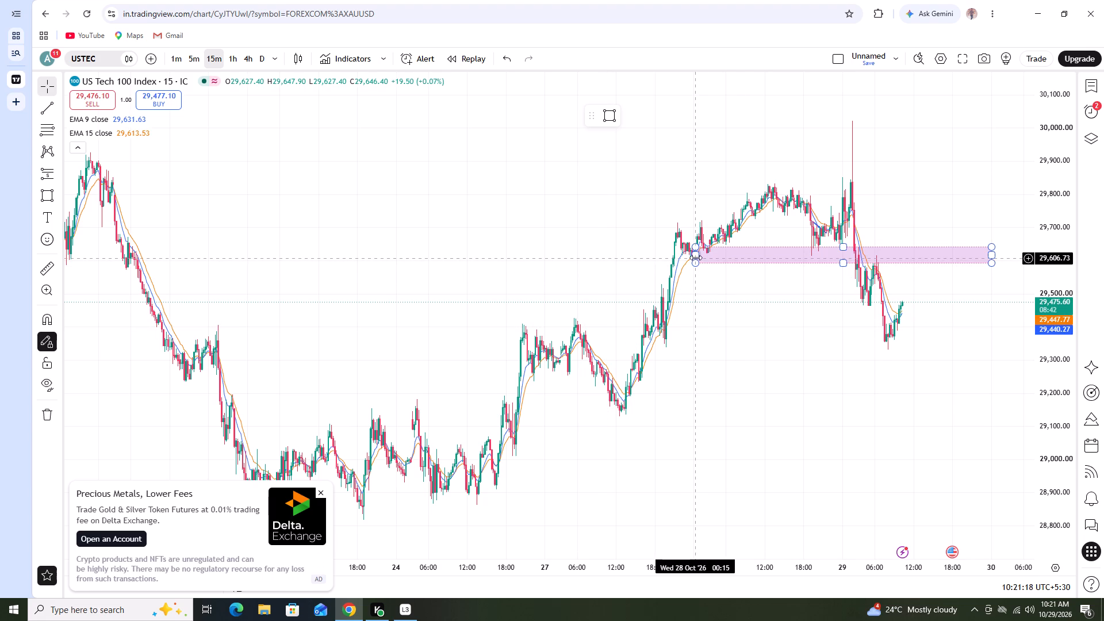
{"action": "left_click", "coordinate": [518, 251]}
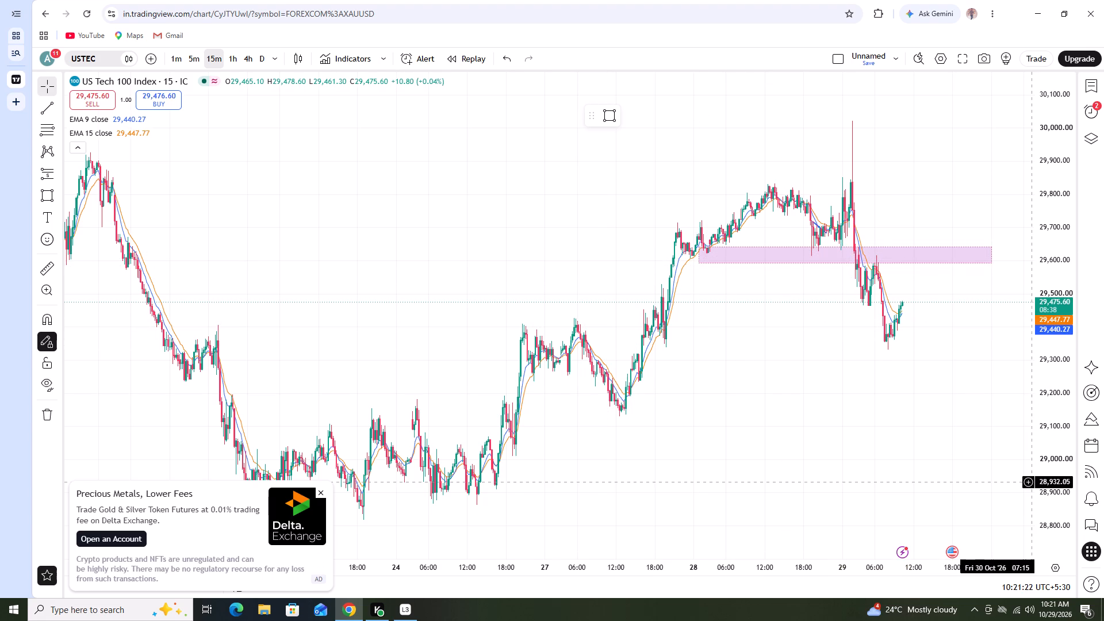
Create a once-only USTEC price alert for crossing 29,570.31, just below the rectangle zone.
{"action": "scroll", "coordinate": [863, 330], "scroll_direction": "up", "scroll_amount": 1}
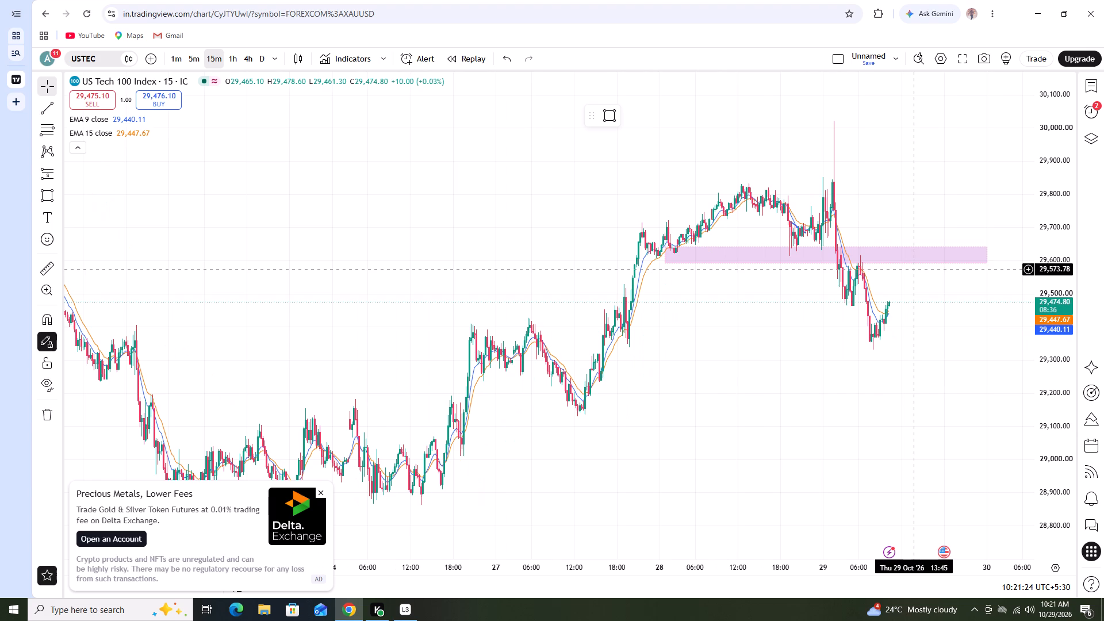
{"action": "right_click", "coordinate": [916, 270]}
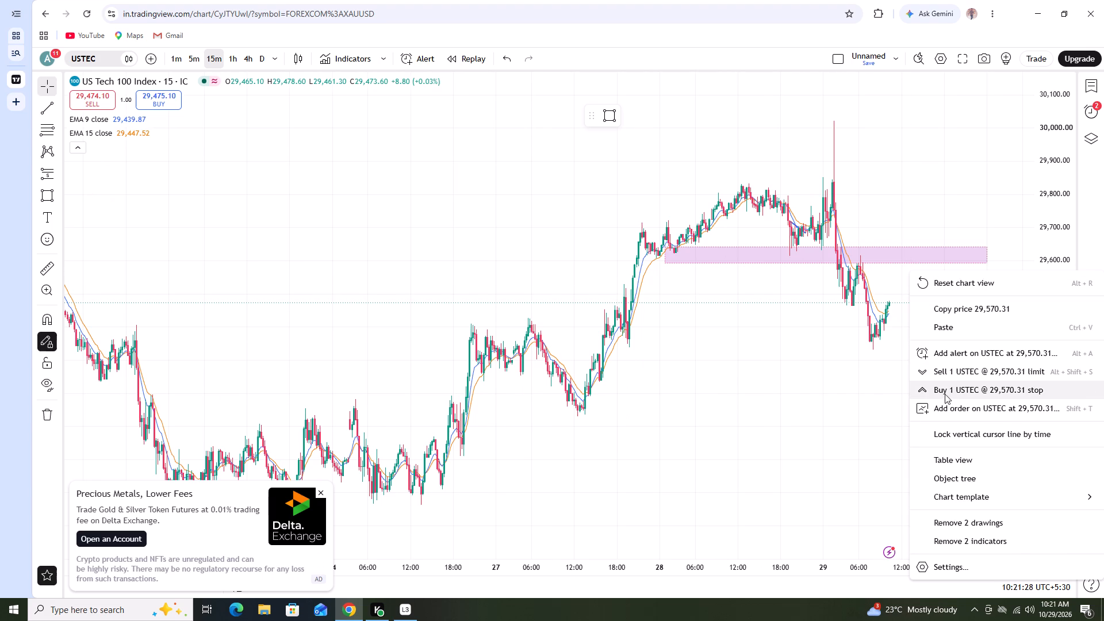
{"action": "left_click", "coordinate": [960, 353]}
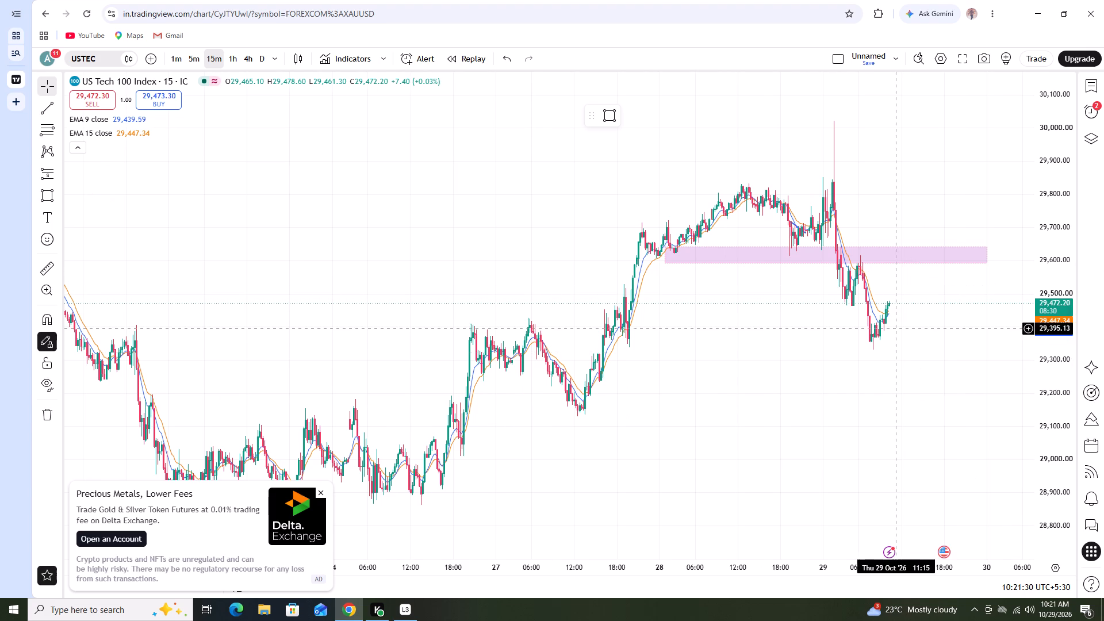
{"action": "right_click", "coordinate": [897, 274]}
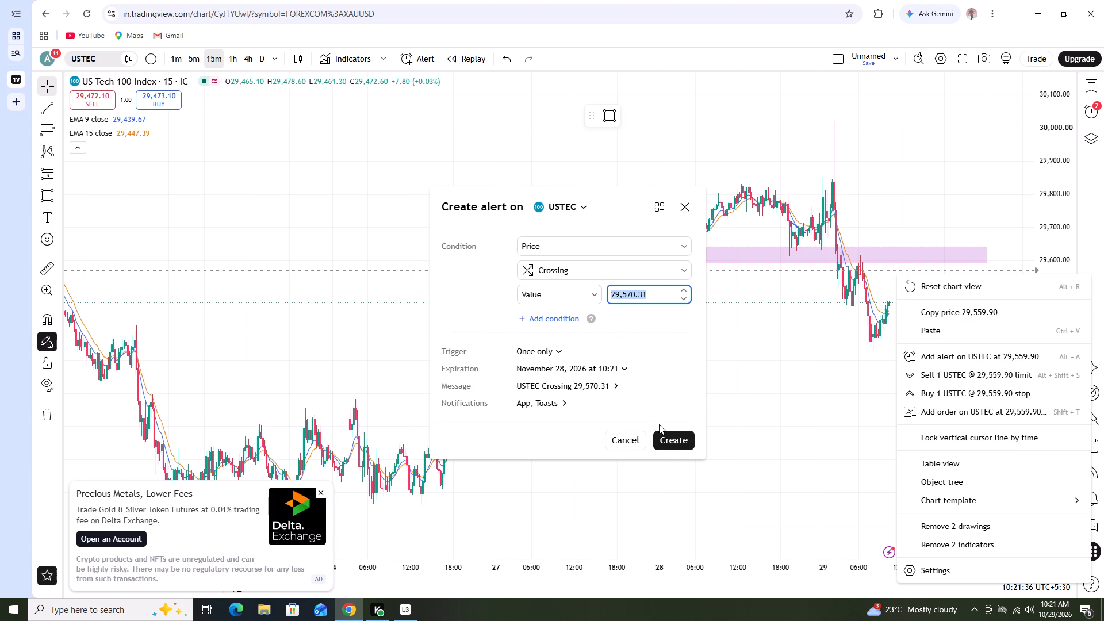
{"action": "left_click", "coordinate": [674, 444]}
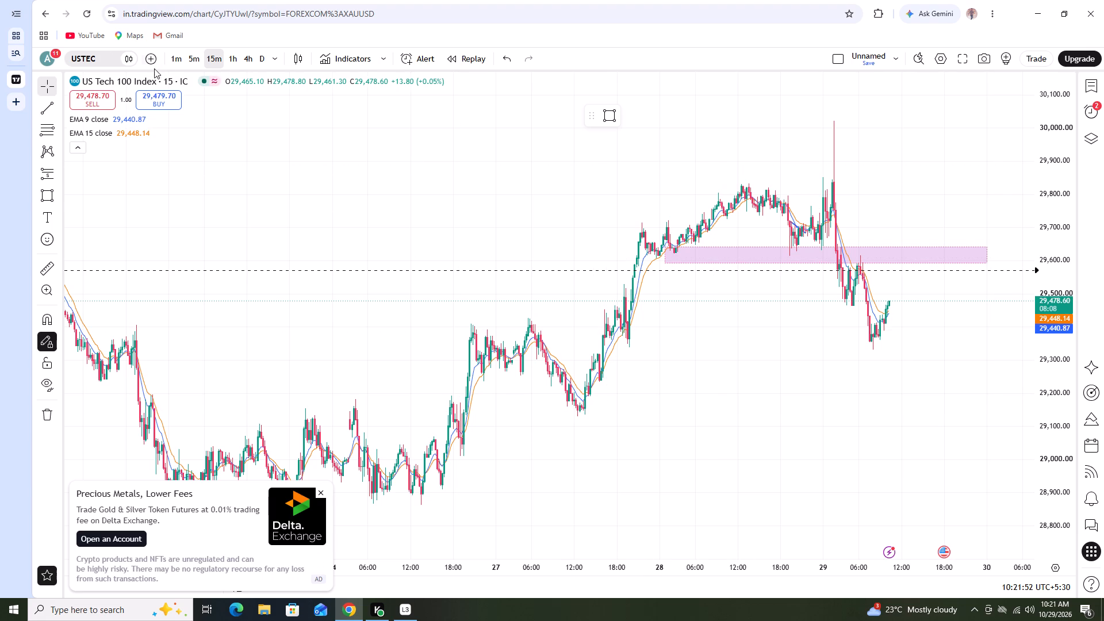
Switch the chart to GBPUSD and examine the 15-minute decline and latest rebound against the EMAs.
{"action": "left_click", "coordinate": [98, 58]}
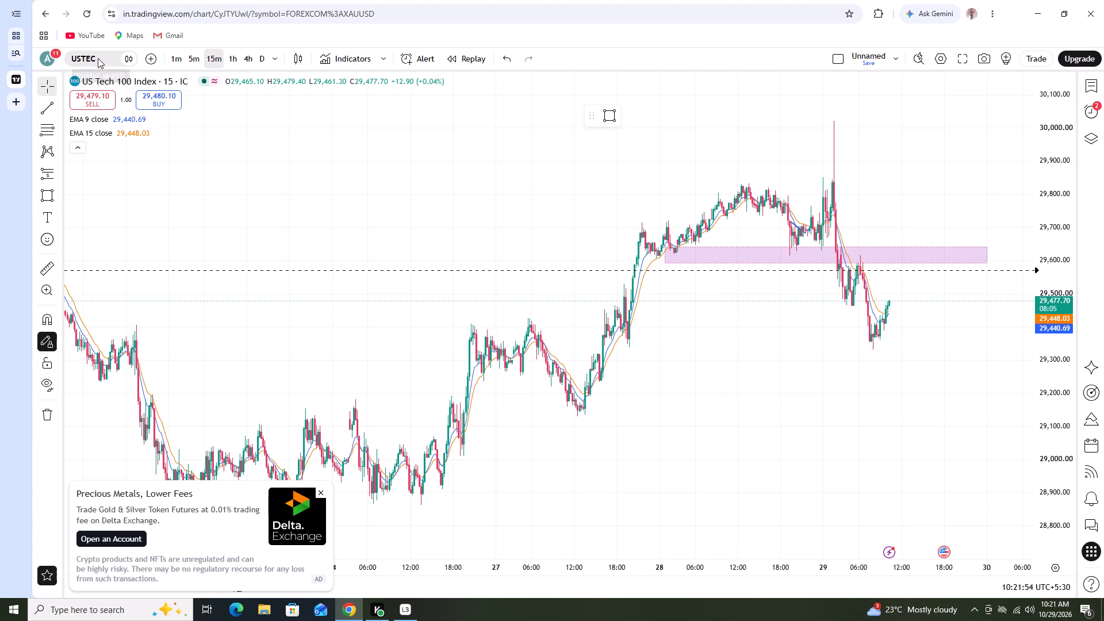
{"action": "left_click", "coordinate": [765, 140]}
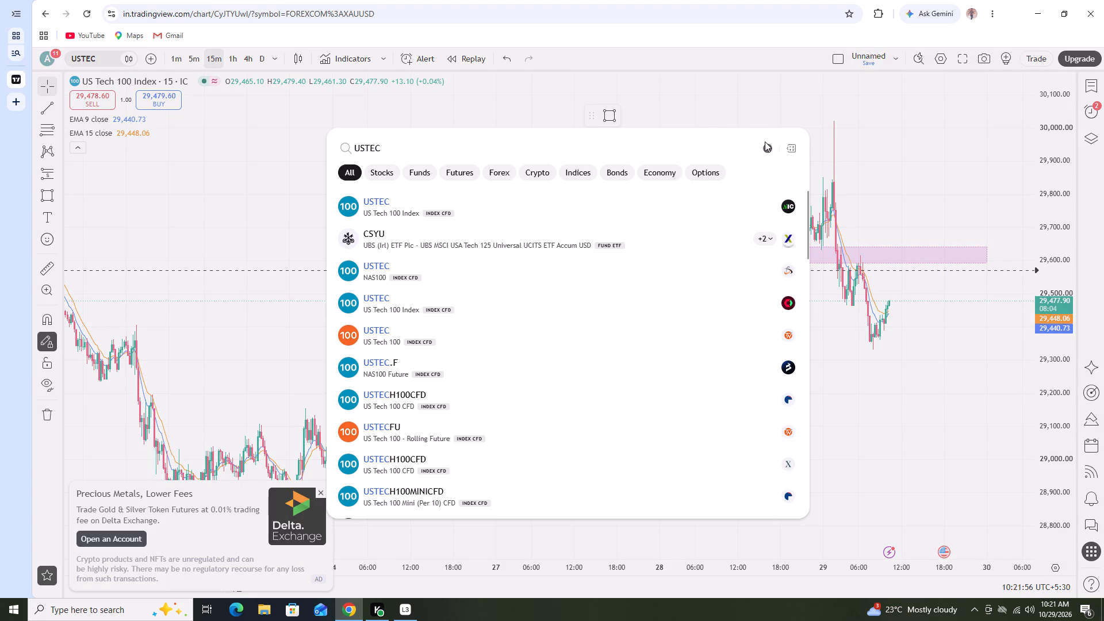
{"action": "left_click", "coordinate": [764, 146]}
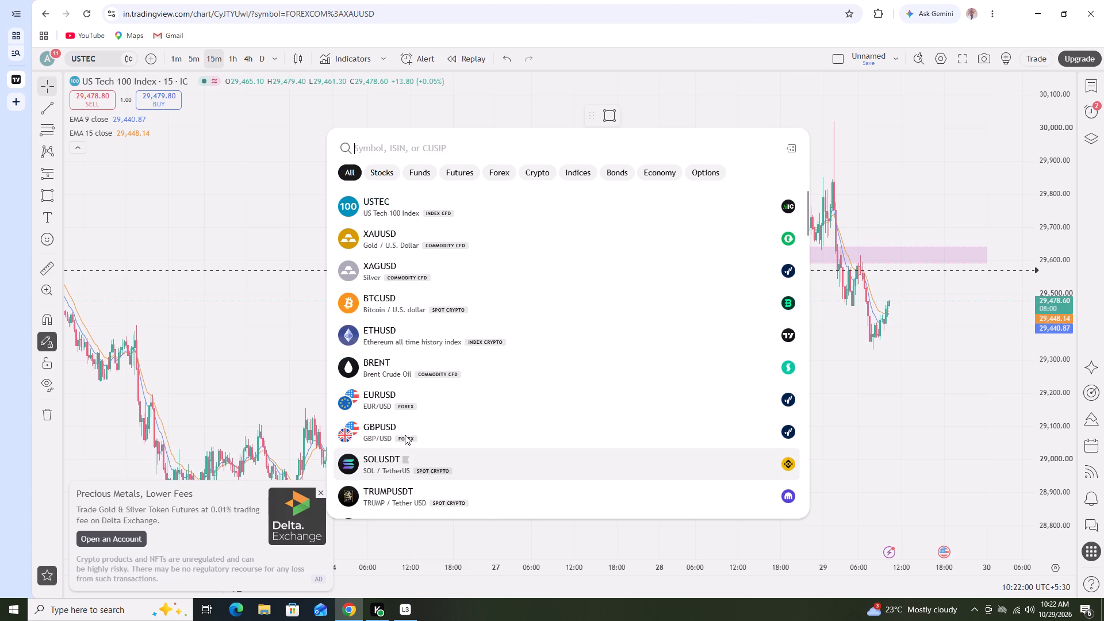
{"action": "left_click", "coordinate": [401, 433]}
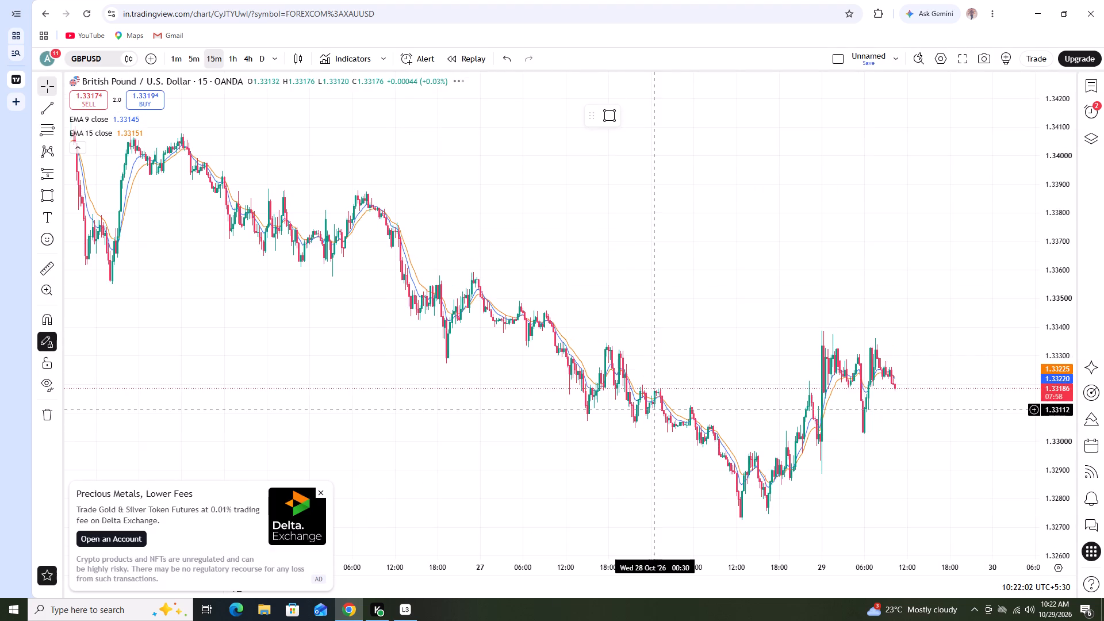
{"action": "scroll", "coordinate": [714, 419], "scroll_direction": "down", "scroll_amount": 2}
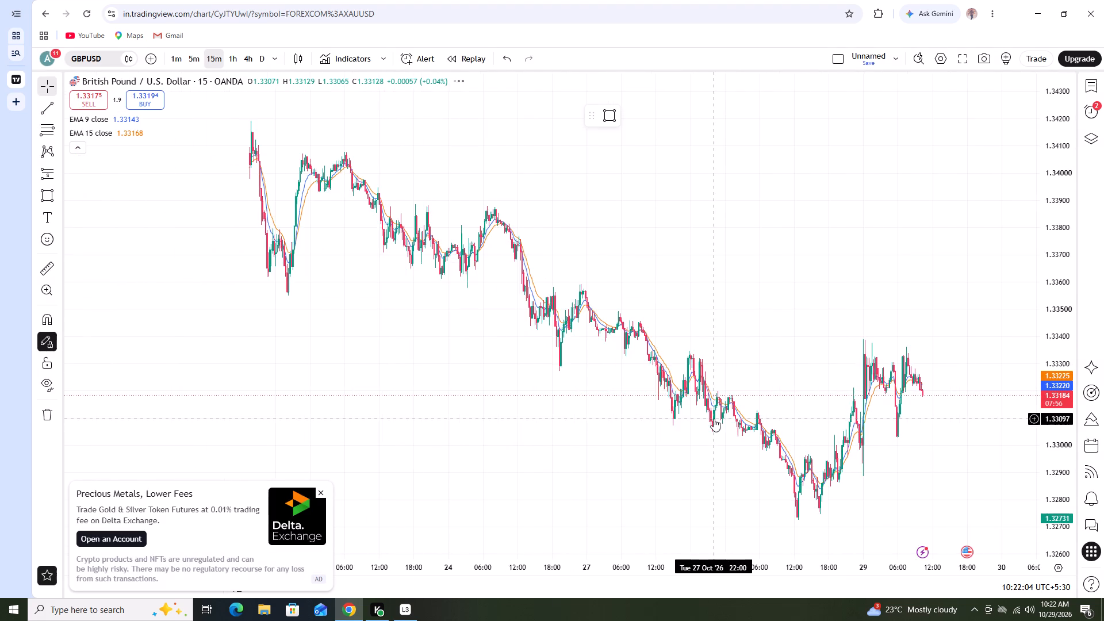
{"action": "scroll", "coordinate": [714, 419], "scroll_direction": "up", "scroll_amount": 5}
{"action": "scroll", "coordinate": [714, 419], "scroll_direction": "down", "scroll_amount": 1}
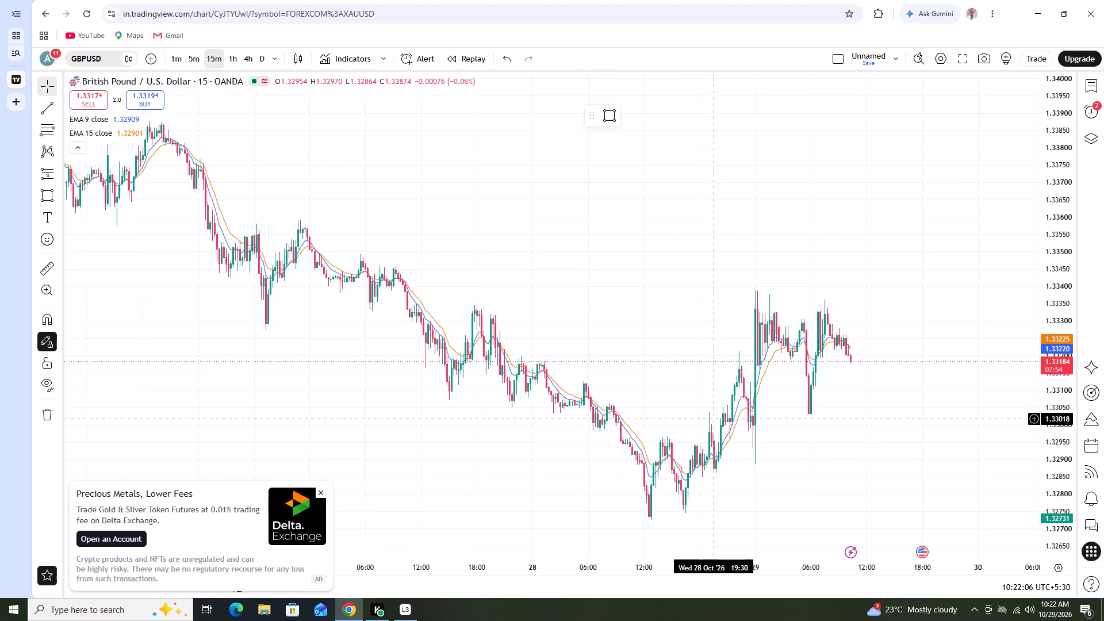
{"action": "scroll", "coordinate": [714, 419], "scroll_direction": "down", "scroll_amount": 1}
Switch GBPUSD to the daily timeframe and examine the 2026 swings around the marked zones and EMAs.
{"action": "left_click", "coordinate": [259, 59]}
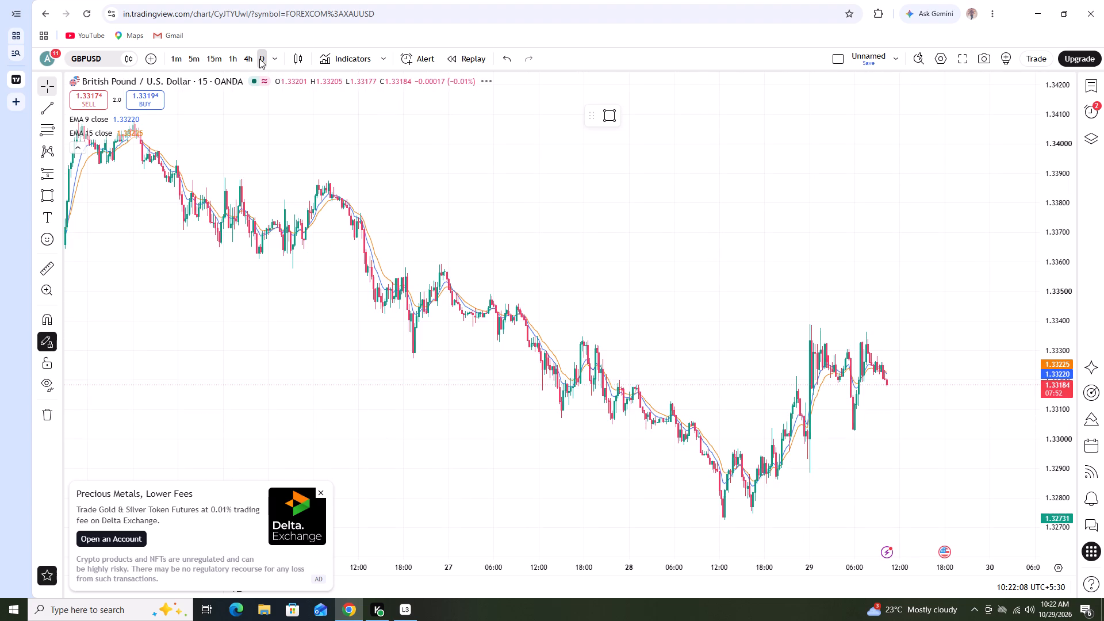
{"action": "scroll", "coordinate": [663, 258], "scroll_direction": "up", "scroll_amount": 2}
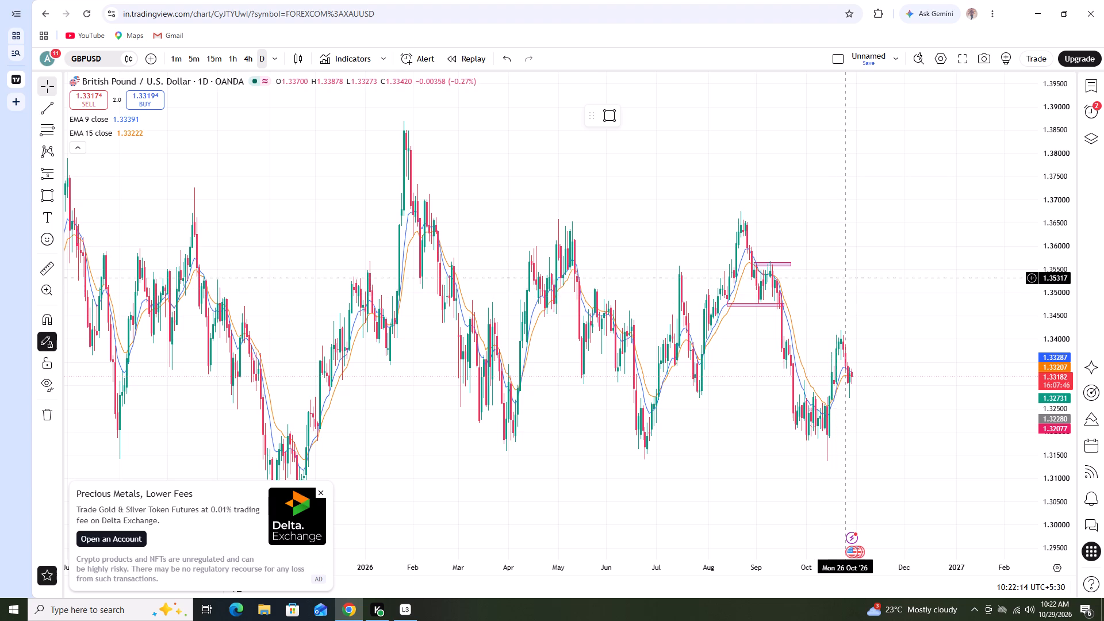
{"action": "scroll", "coordinate": [796, 317], "scroll_direction": "up", "scroll_amount": 1}
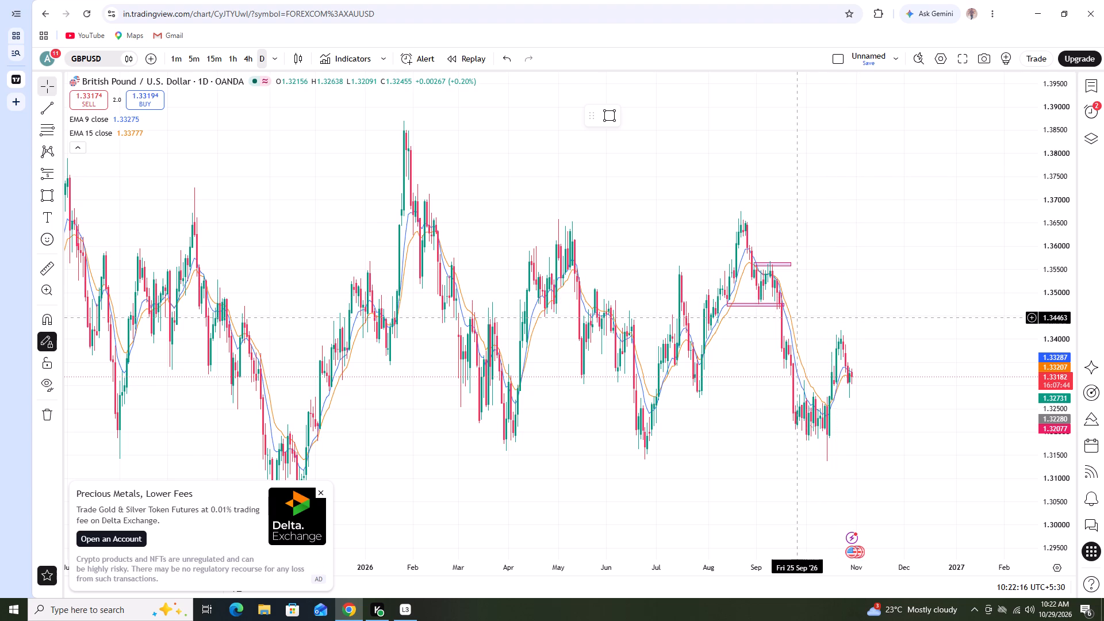
{"action": "scroll", "coordinate": [796, 317], "scroll_direction": "up", "scroll_amount": 1}
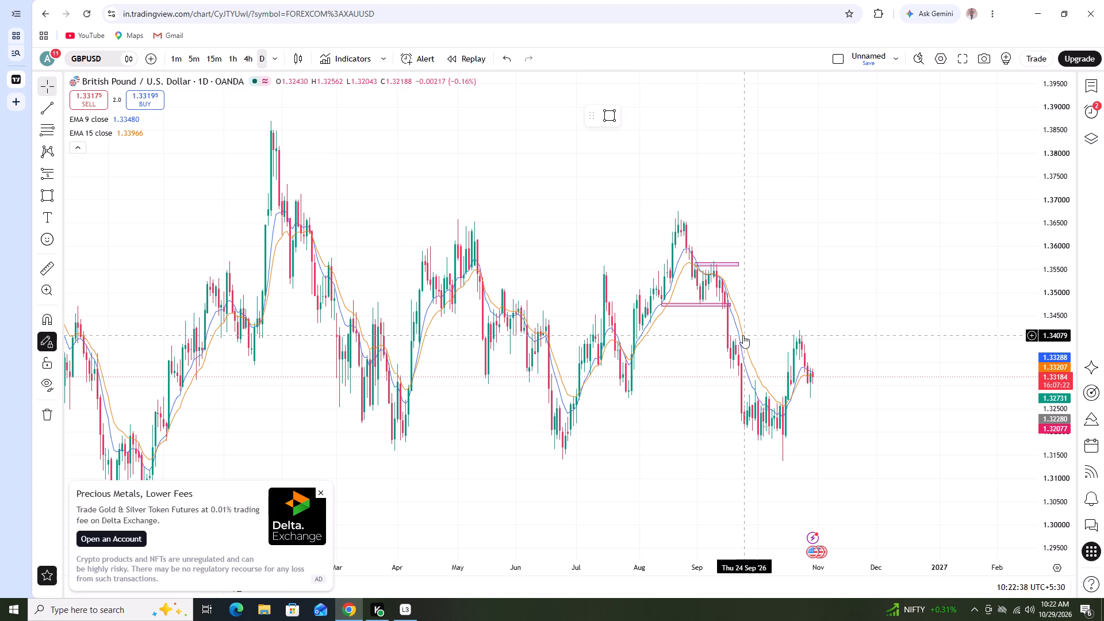
{"action": "scroll", "coordinate": [837, 367], "scroll_direction": "up", "scroll_amount": 1}
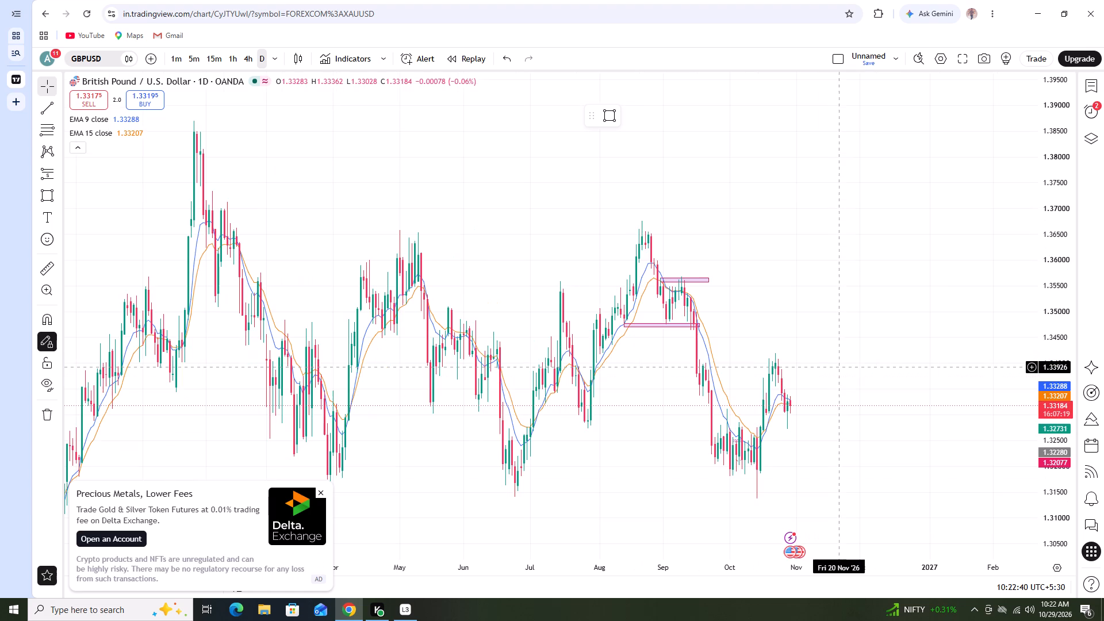
{"action": "scroll", "coordinate": [835, 377], "scroll_direction": "down", "scroll_amount": 1}
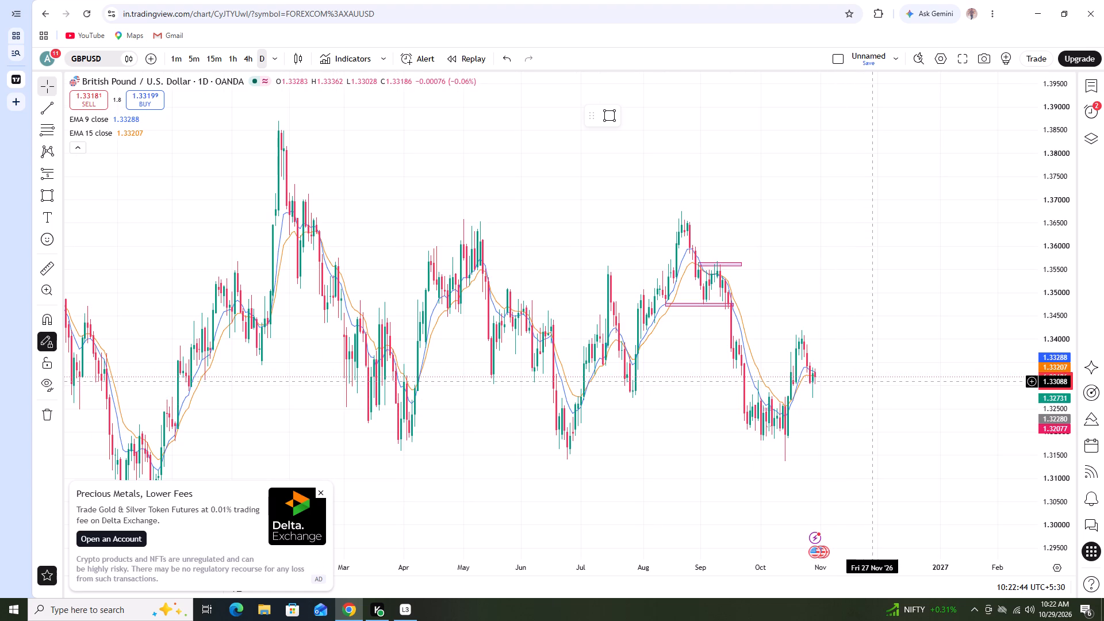
Switch GBPUSD to the 4-hour timeframe and review the September decline and October rebound against the EMAs and marked zones.
{"action": "left_click", "coordinate": [246, 59]}
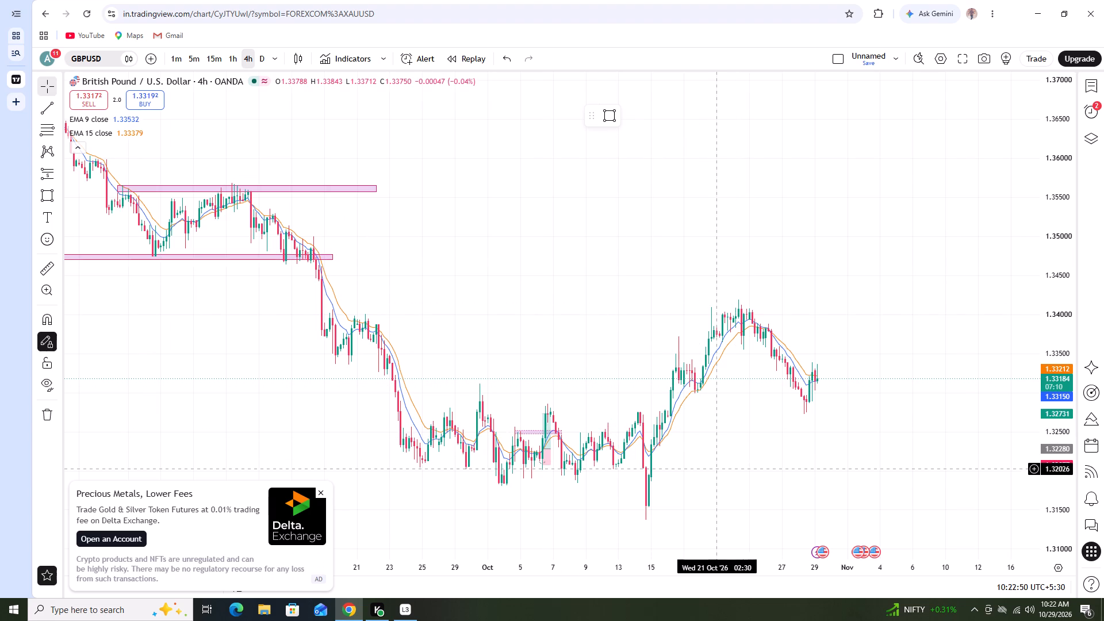
{"action": "scroll", "coordinate": [716, 469], "scroll_direction": "down", "scroll_amount": 1}
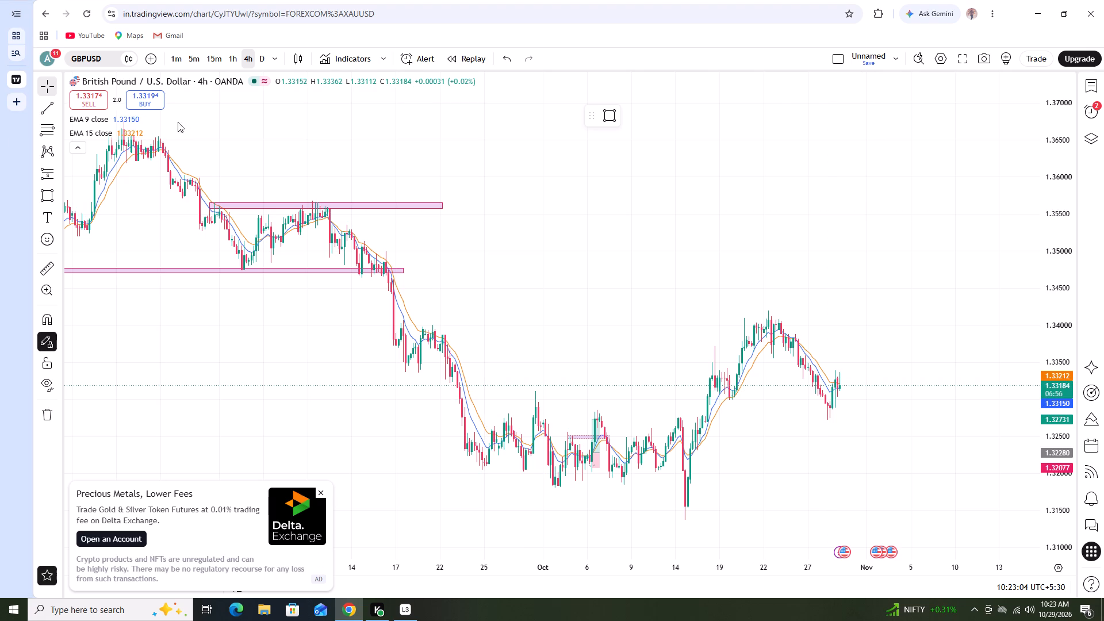
Switch the chart to EURUSD and examine its 4-hour price history from 2025 through to the latest October decline.
{"action": "left_click", "coordinate": [111, 55]}
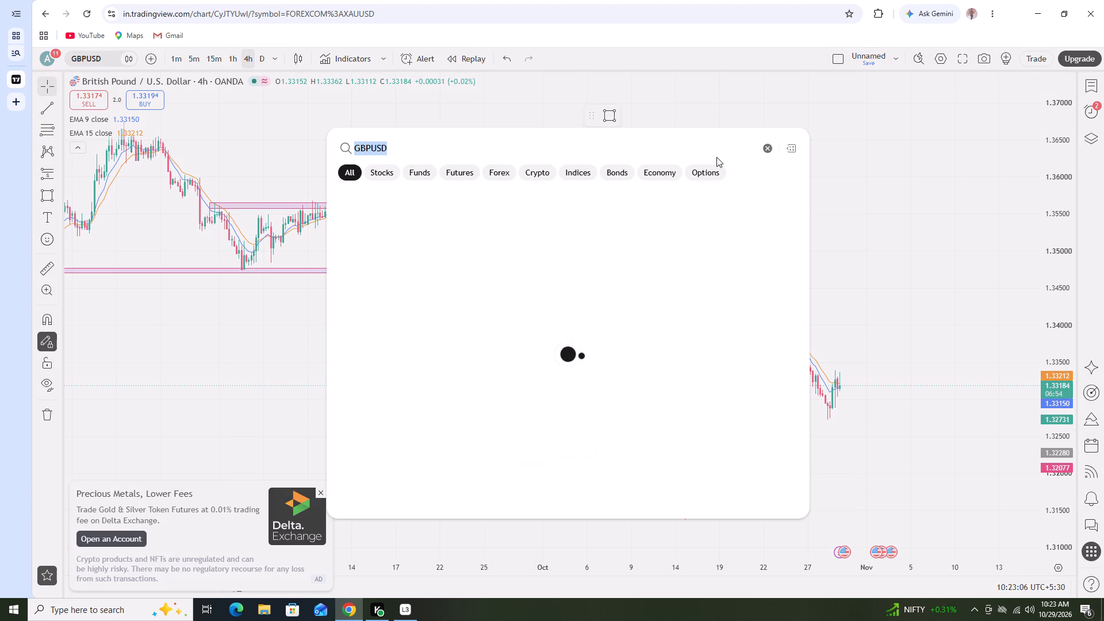
{"action": "left_click", "coordinate": [764, 150]}
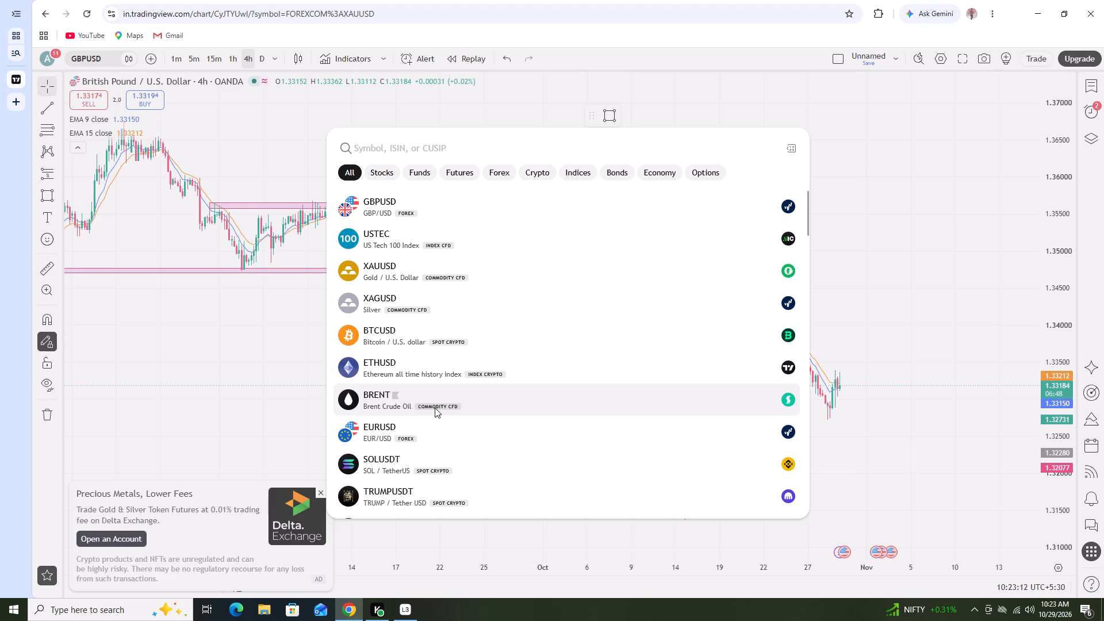
{"action": "left_click", "coordinate": [428, 422]}
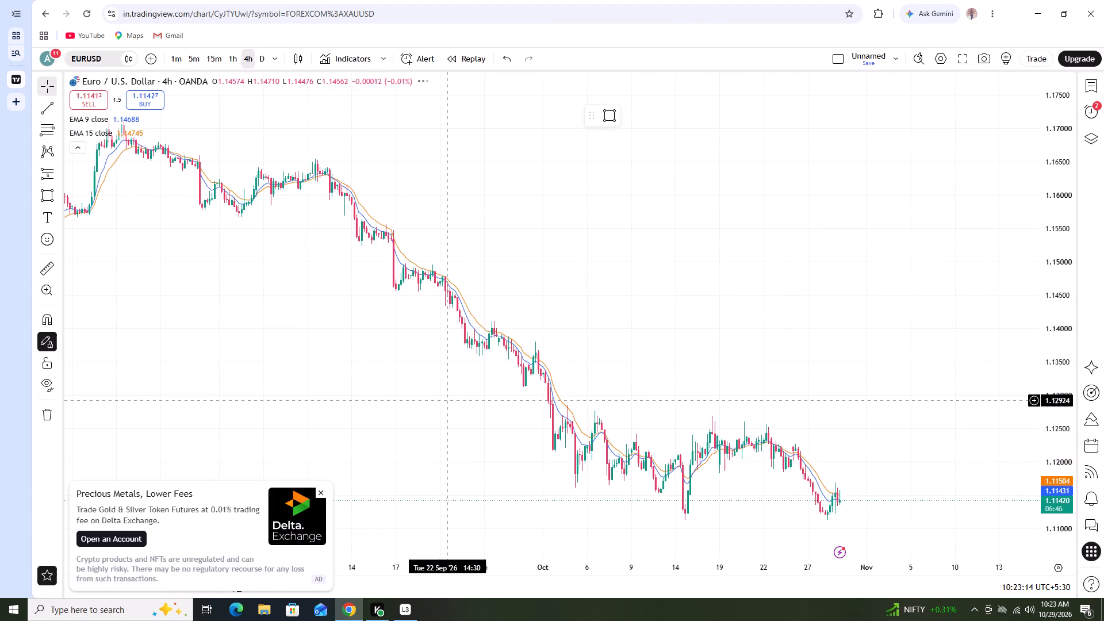
{"action": "scroll", "coordinate": [449, 399], "scroll_direction": "down", "scroll_amount": 10}
{"action": "scroll", "coordinate": [454, 397], "scroll_direction": "up", "scroll_amount": 1}
{"action": "scroll", "coordinate": [454, 397], "scroll_direction": "down", "scroll_amount": 10}
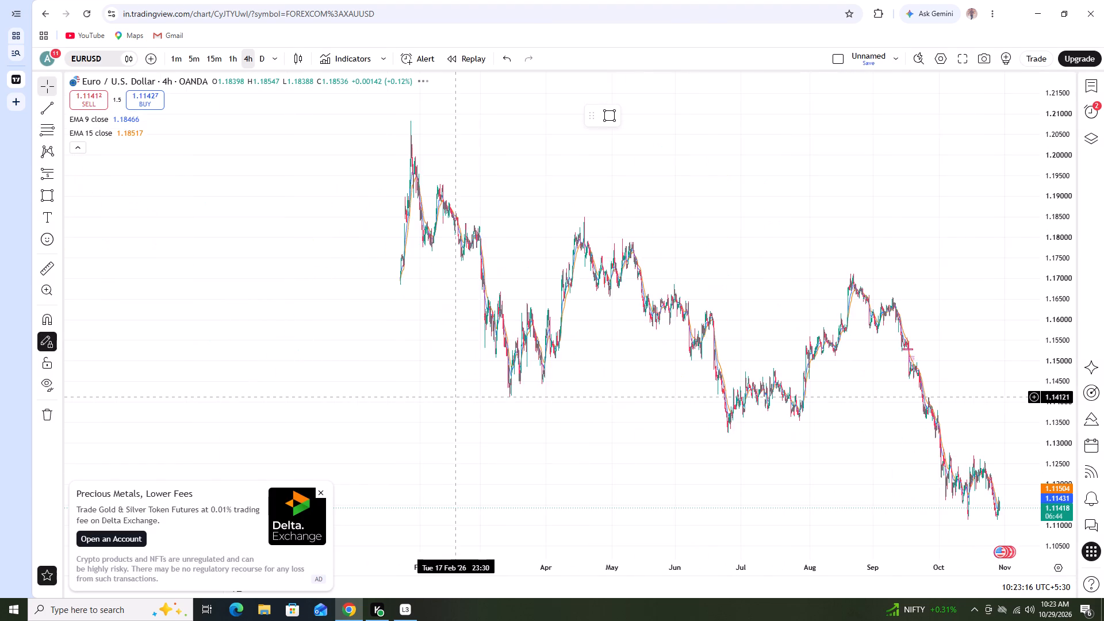
{"action": "scroll", "coordinate": [455, 397], "scroll_direction": "down", "scroll_amount": 5}
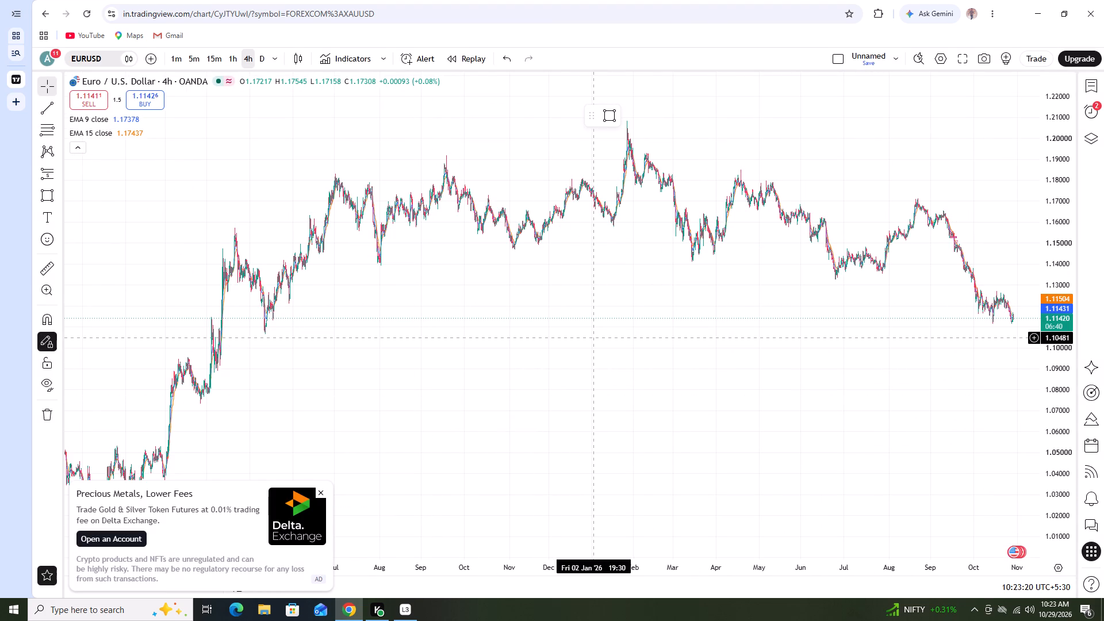
{"action": "scroll", "coordinate": [595, 330], "scroll_direction": "up", "scroll_amount": 2}
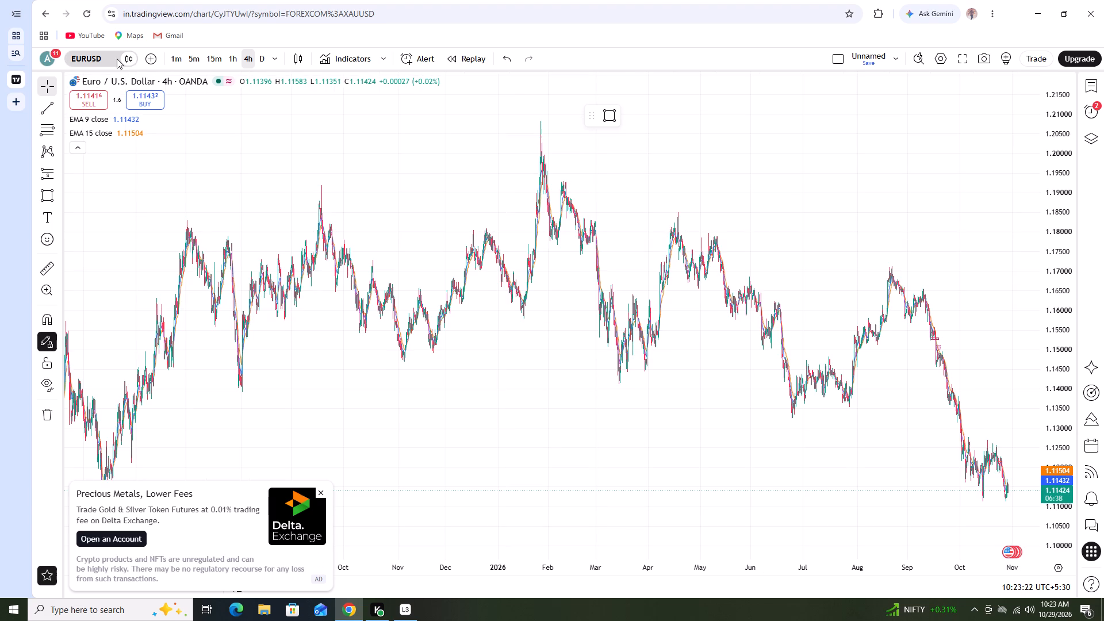
Switch the chart from EURUSD to XAUUSD and review its 4-hour price history through to the latest decline.
{"action": "left_click", "coordinate": [117, 59]}
{"action": "left_click", "coordinate": [768, 152]}
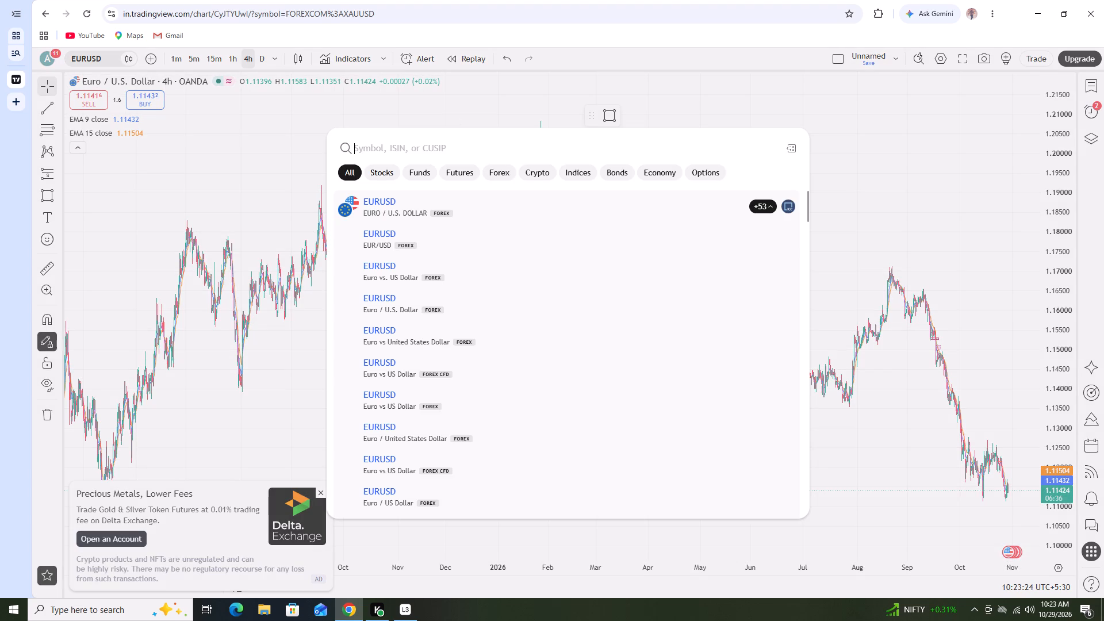
{"action": "scroll", "coordinate": [634, 305], "scroll_direction": "down", "scroll_amount": 2}
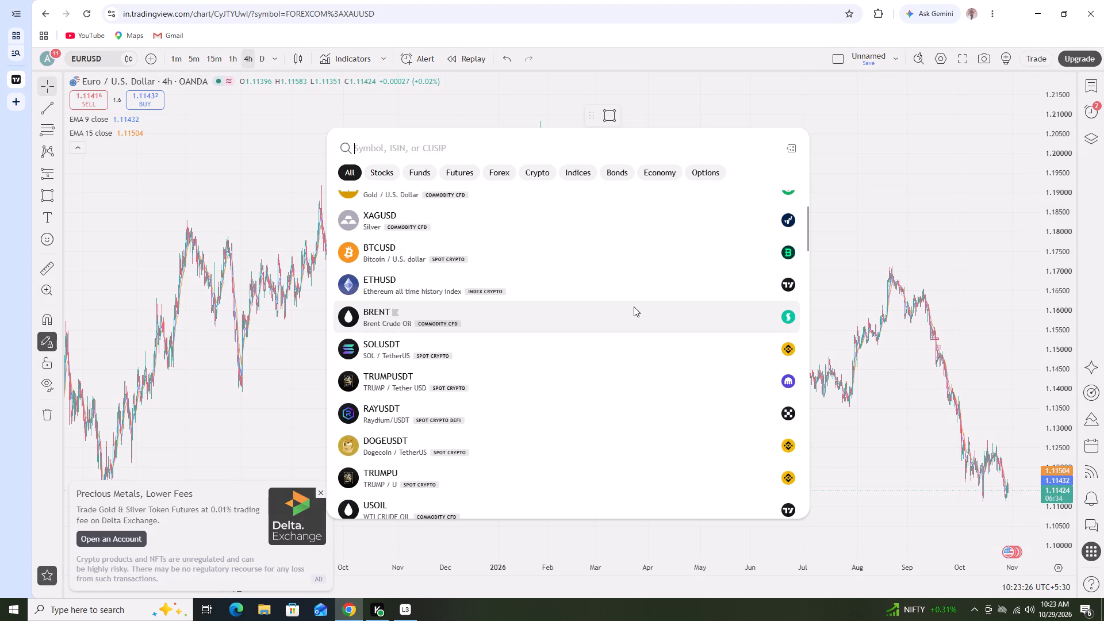
{"action": "scroll", "coordinate": [634, 306], "scroll_direction": "up", "scroll_amount": 3}
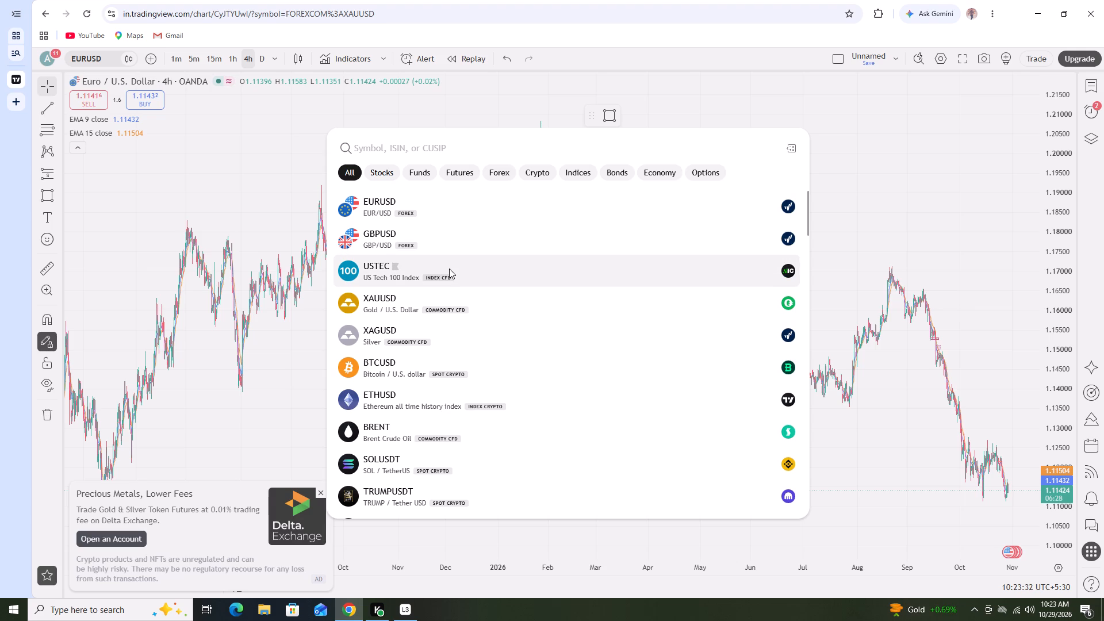
{"action": "left_click", "coordinate": [424, 292]}
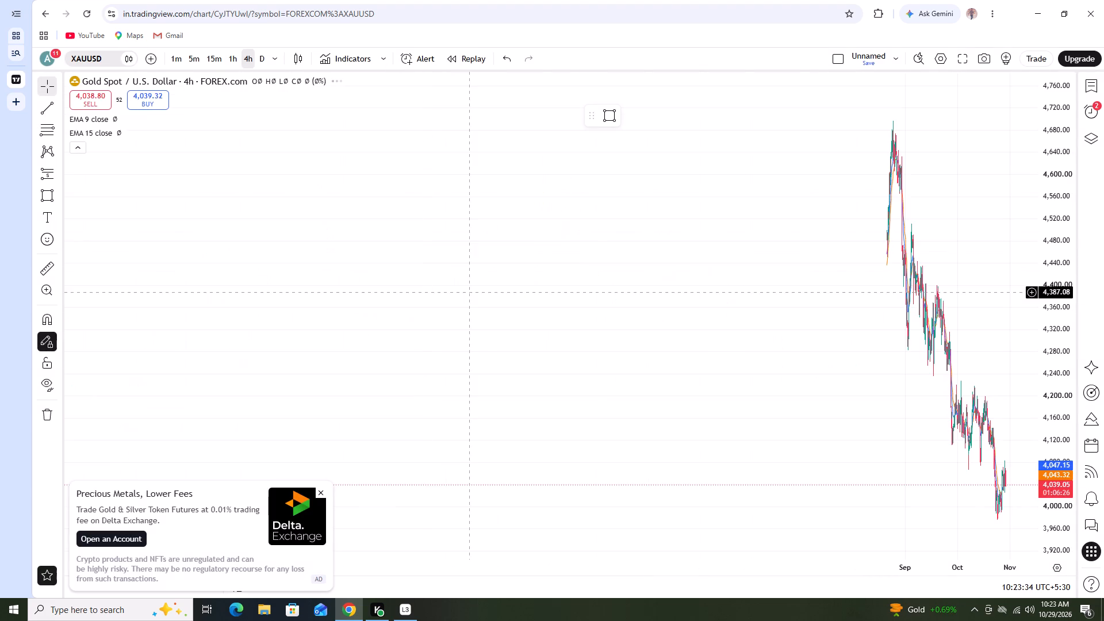
{"action": "scroll", "coordinate": [599, 303], "scroll_direction": "up", "scroll_amount": 5}
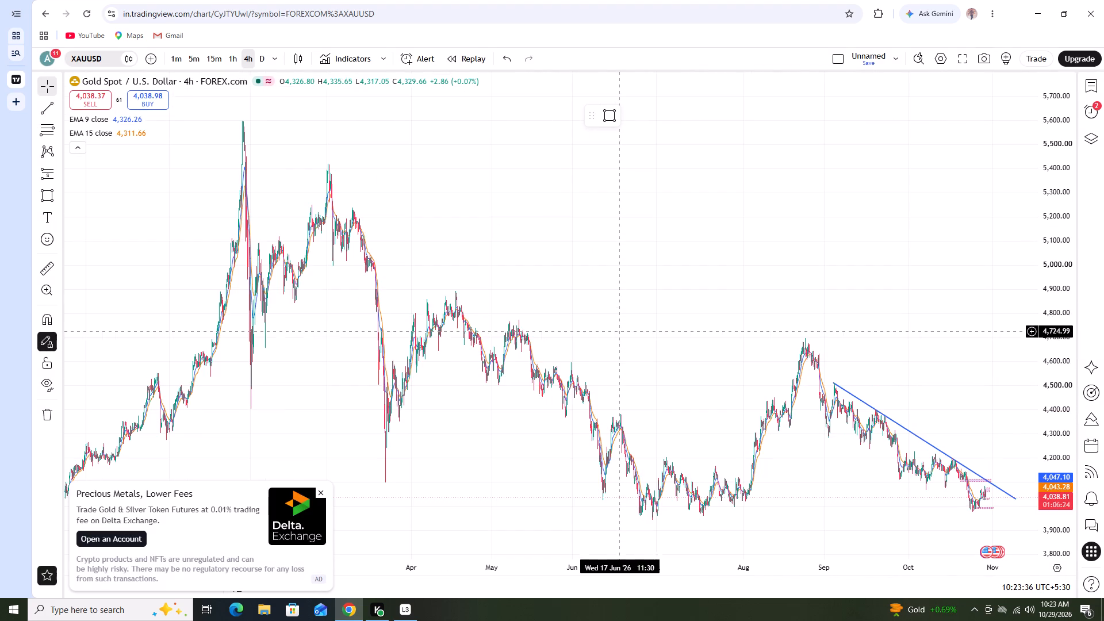
Switch XAUUSD to the 15-minute timeframe and examine the latest candles against the EMAs and marked zones.
{"action": "left_click", "coordinate": [210, 56]}
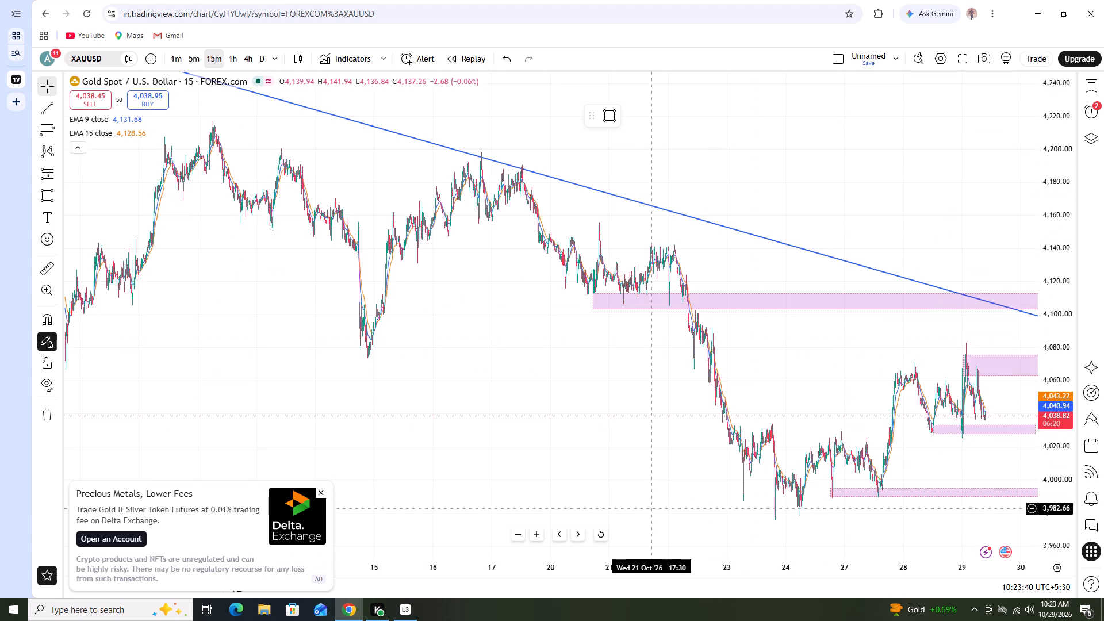
{"action": "left_click", "coordinate": [599, 533]}
{"action": "scroll", "coordinate": [803, 383], "scroll_direction": "up", "scroll_amount": 2}
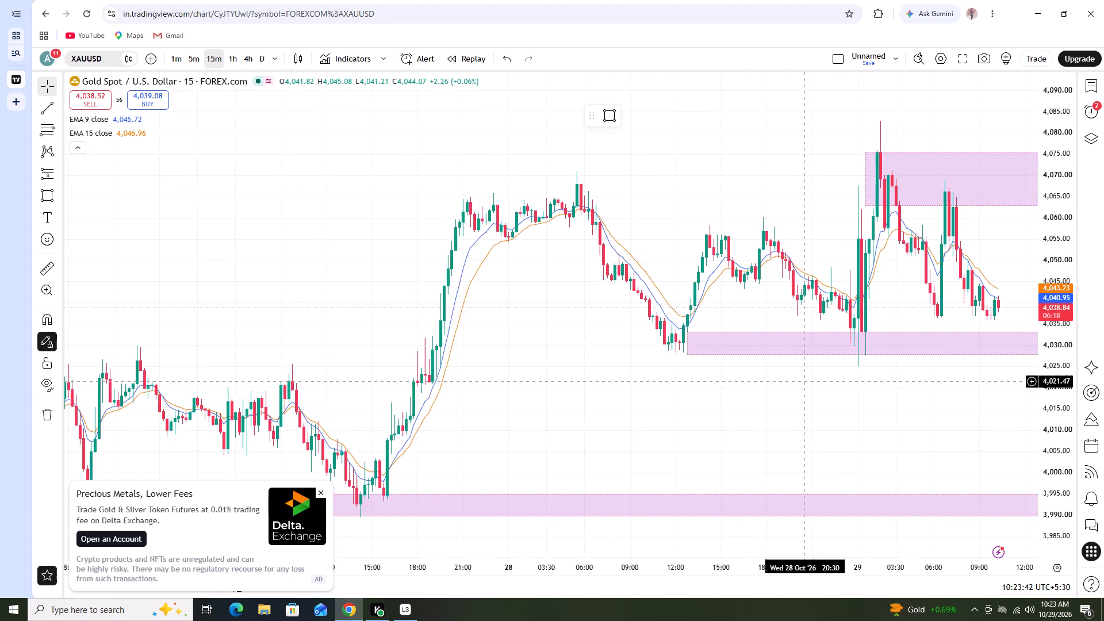
{"action": "scroll", "coordinate": [797, 374], "scroll_direction": "up", "scroll_amount": 1}
{"action": "left_click_drag", "start_coordinate": [656, 172], "coordinate": [544, 163]}
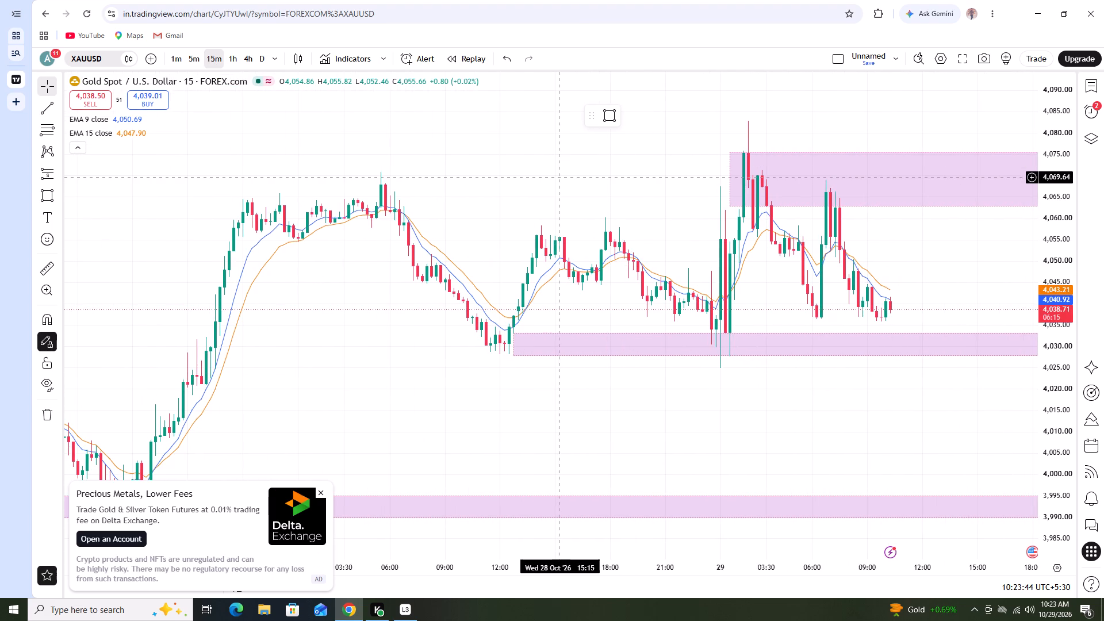
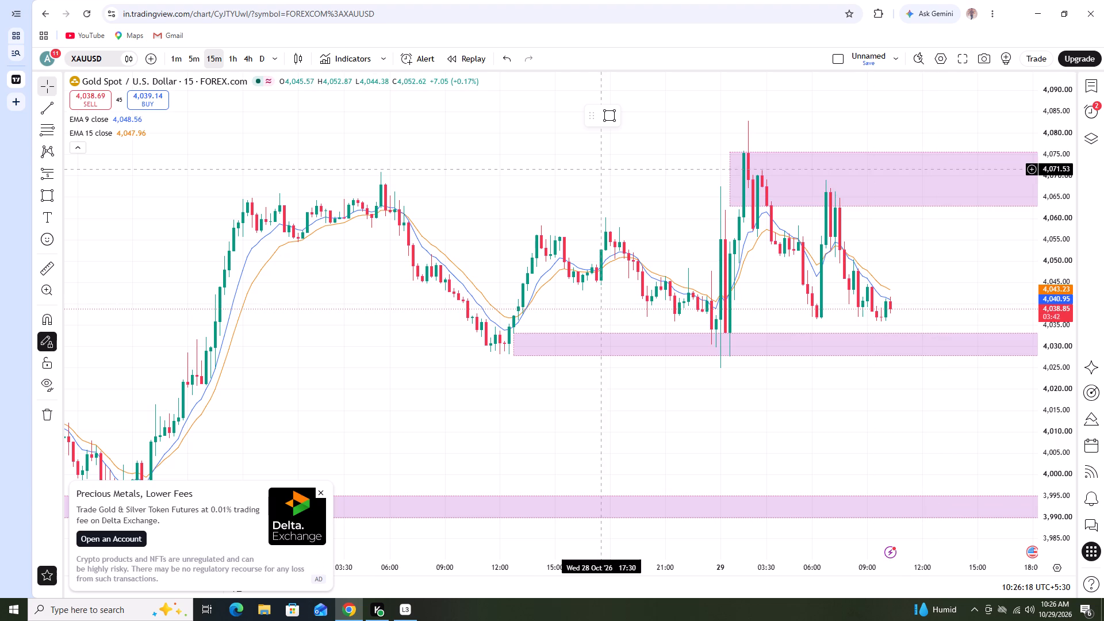
Switch XAUUSD to the 5-minute timeframe and examine the 29 October candles between the marked zones.
{"action": "left_click", "coordinate": [194, 52]}
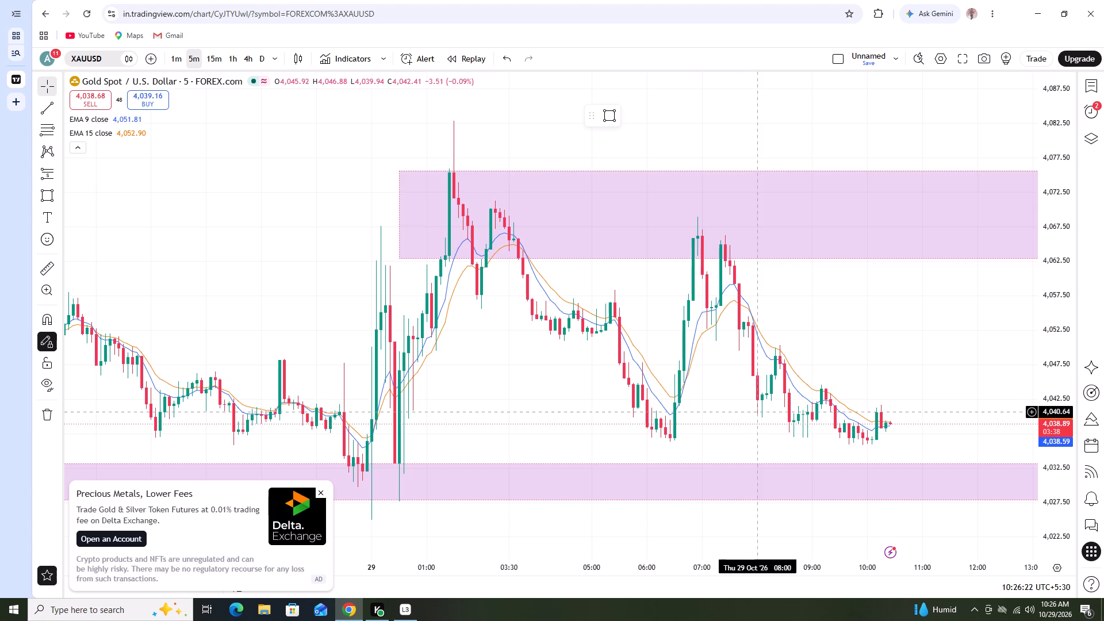
{"action": "scroll", "coordinate": [784, 390], "scroll_direction": "up", "scroll_amount": 1}
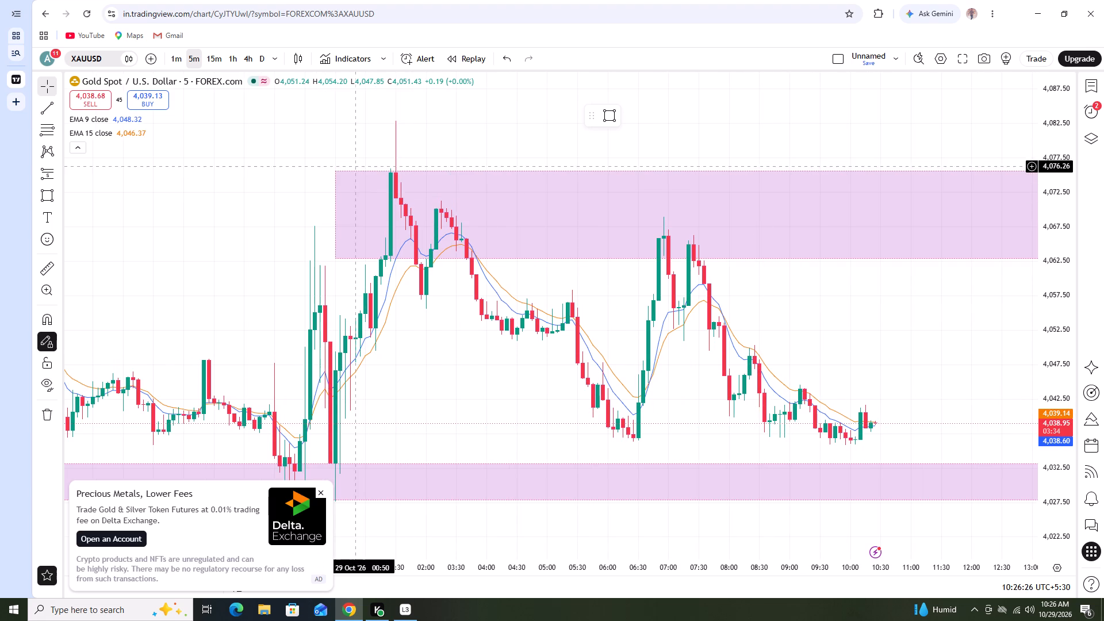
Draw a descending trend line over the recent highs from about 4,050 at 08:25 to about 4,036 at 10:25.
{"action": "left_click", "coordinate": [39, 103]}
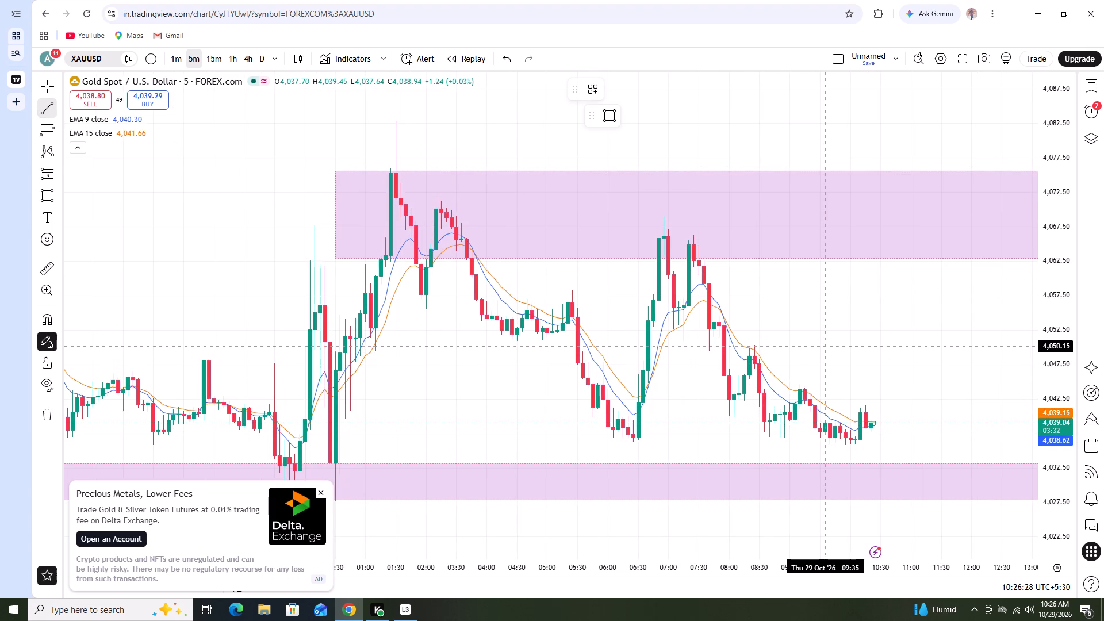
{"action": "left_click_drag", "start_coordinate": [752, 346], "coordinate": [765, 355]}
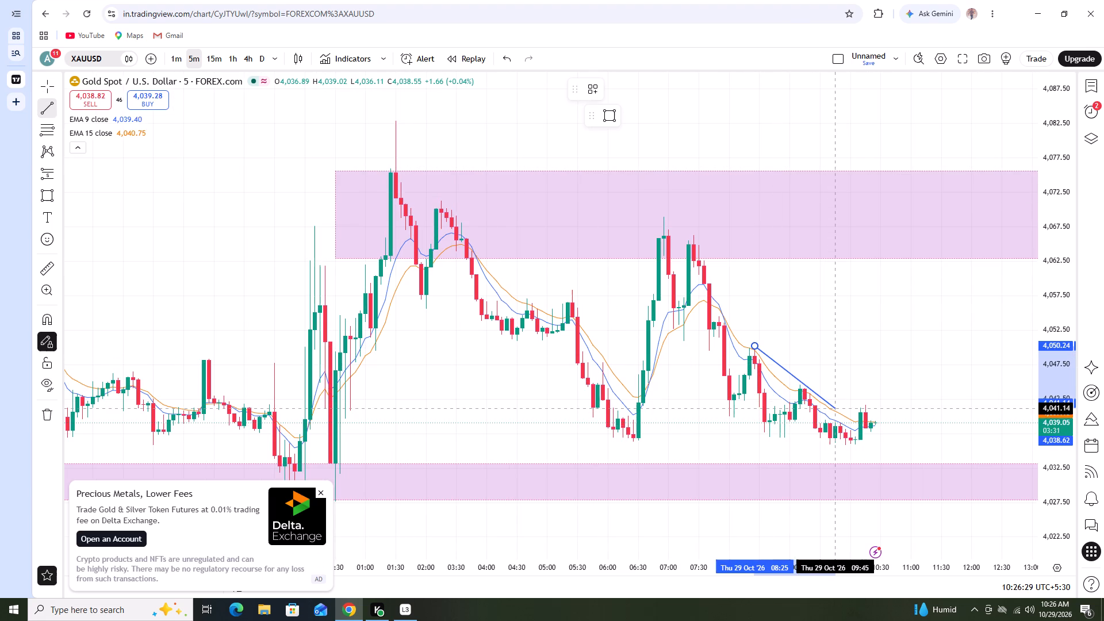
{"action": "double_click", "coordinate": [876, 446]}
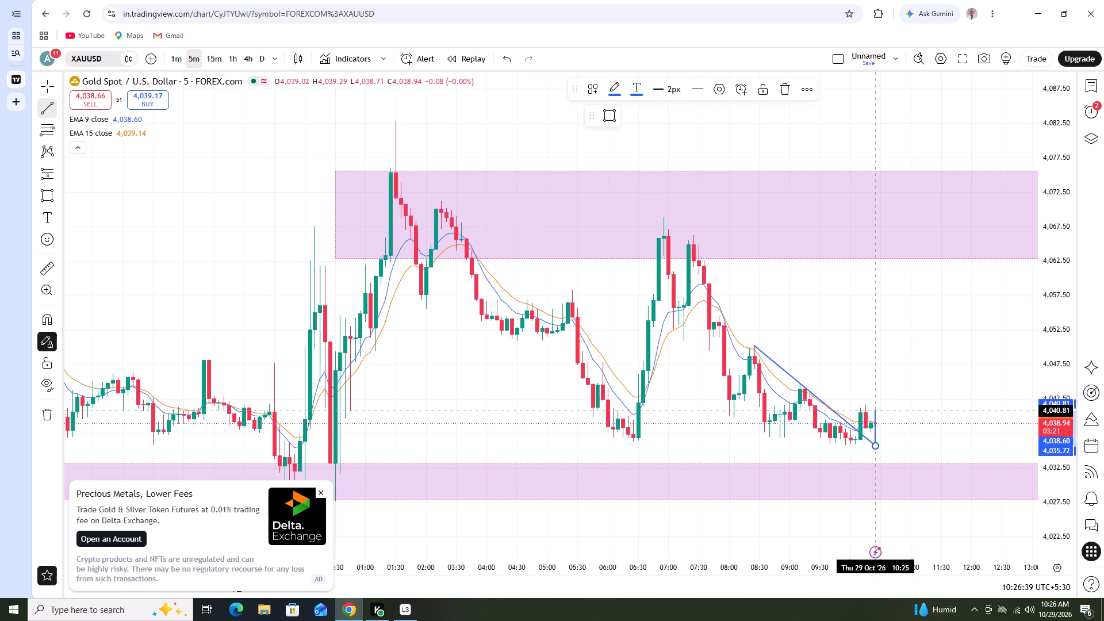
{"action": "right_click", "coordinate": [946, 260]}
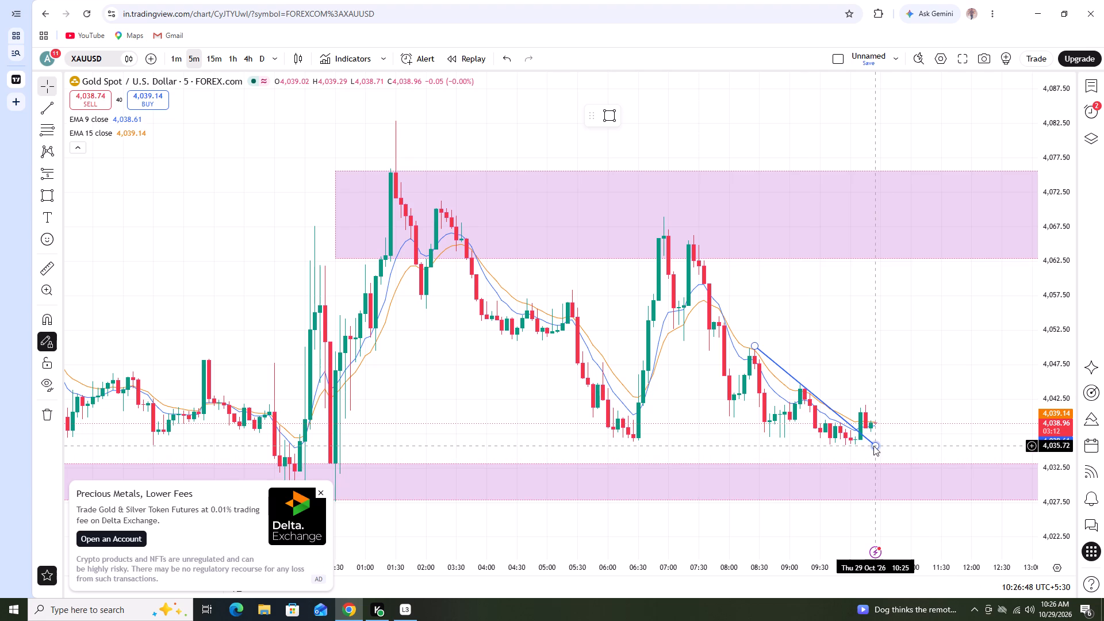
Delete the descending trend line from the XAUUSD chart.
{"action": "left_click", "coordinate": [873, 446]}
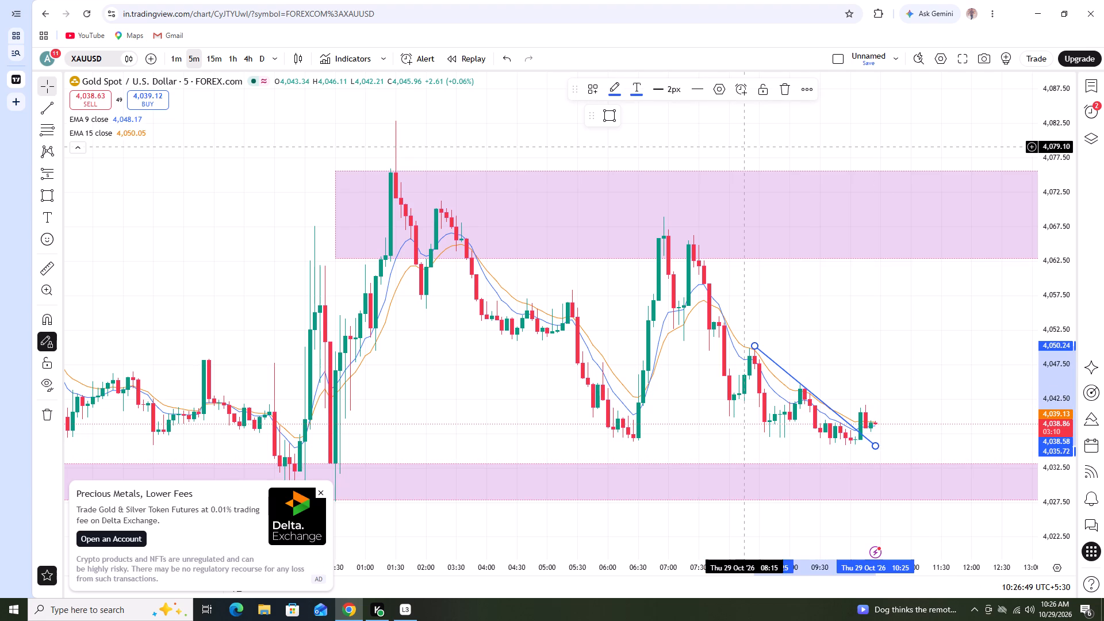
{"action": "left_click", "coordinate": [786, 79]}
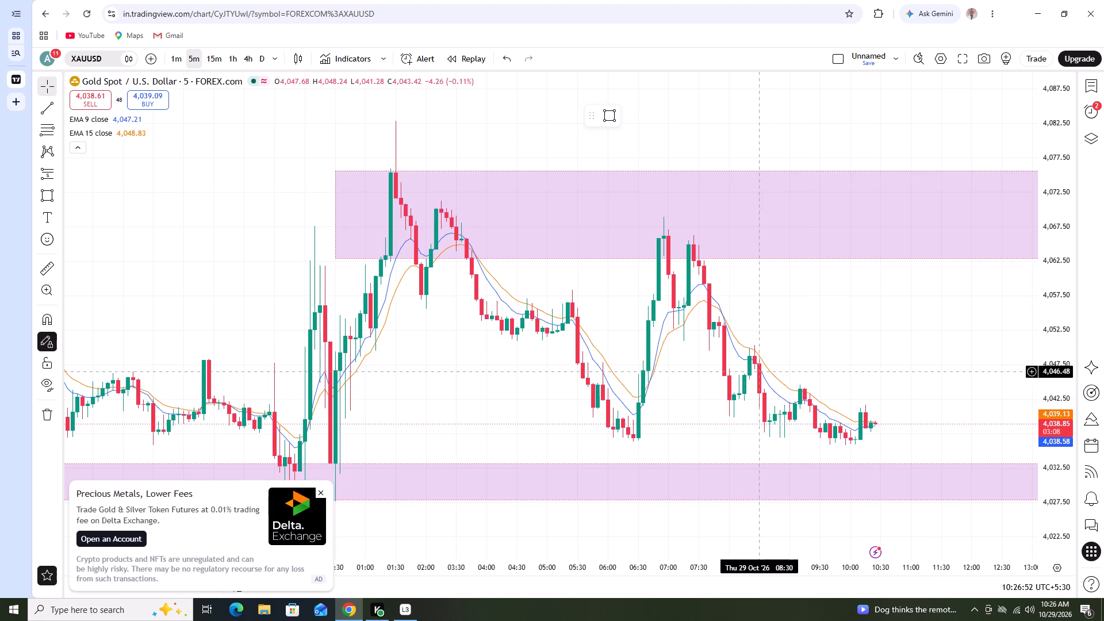
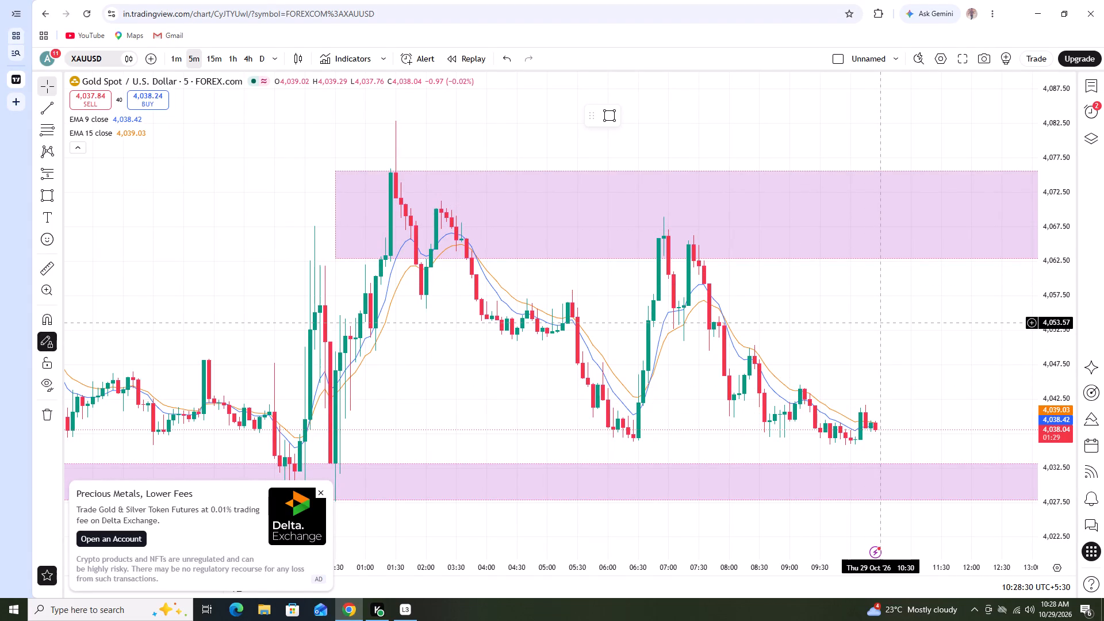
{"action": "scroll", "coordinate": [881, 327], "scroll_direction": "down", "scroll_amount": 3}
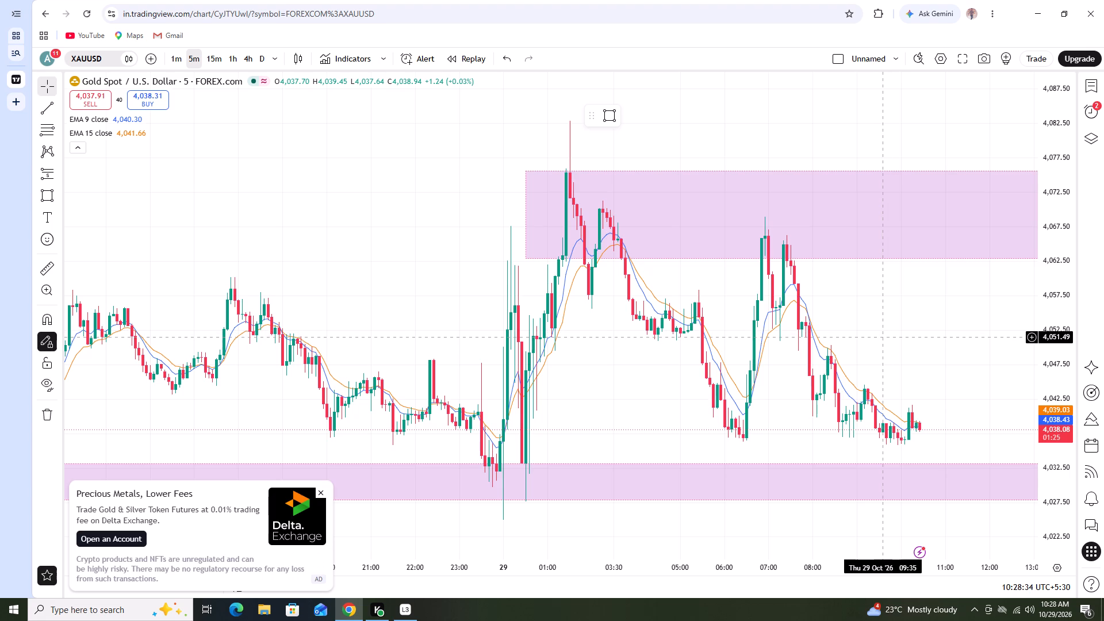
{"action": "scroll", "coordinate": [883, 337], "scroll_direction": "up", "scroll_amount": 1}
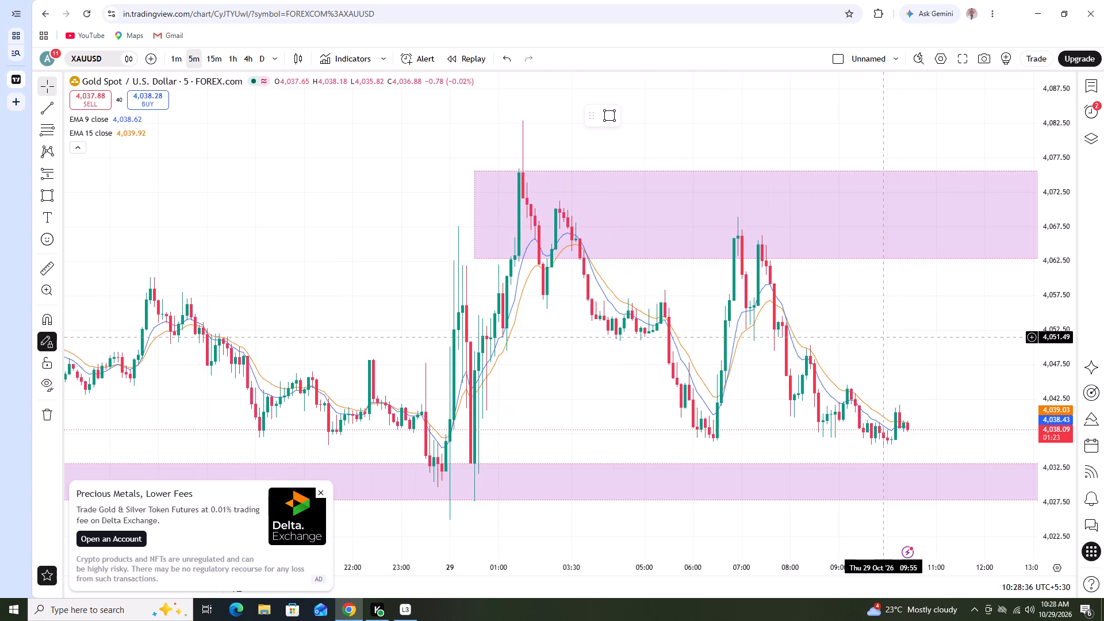
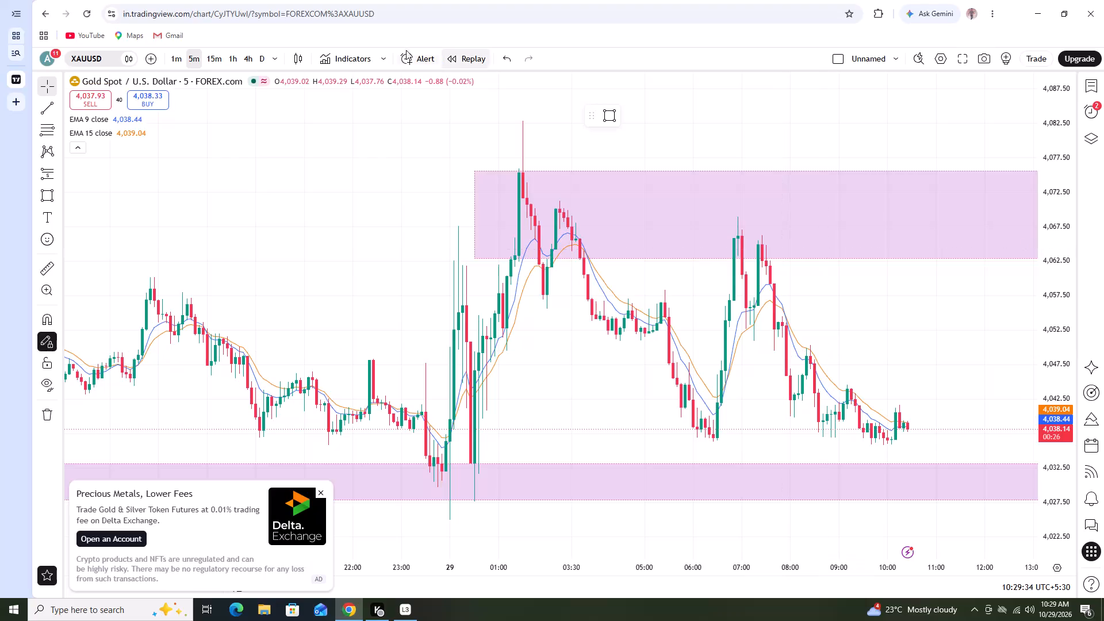
Review XAUUSD on the 1-hour and 15-minute timeframes, examining recent price action against the EMAs and marked zones.
{"action": "left_click", "coordinate": [235, 56]}
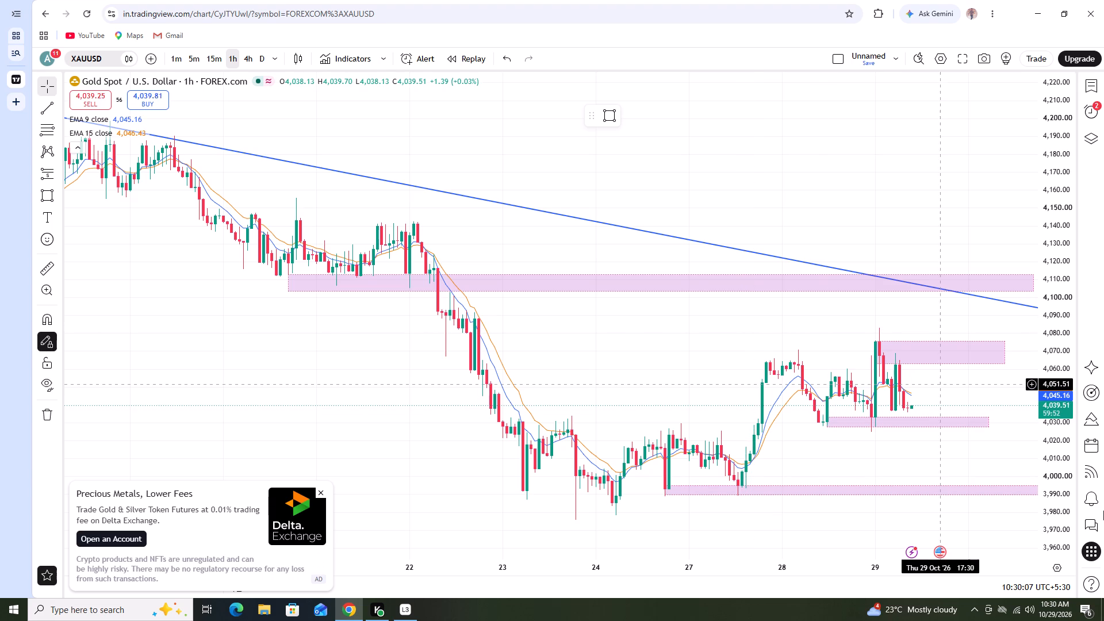
{"action": "scroll", "coordinate": [932, 433], "scroll_direction": "up", "scroll_amount": 1}
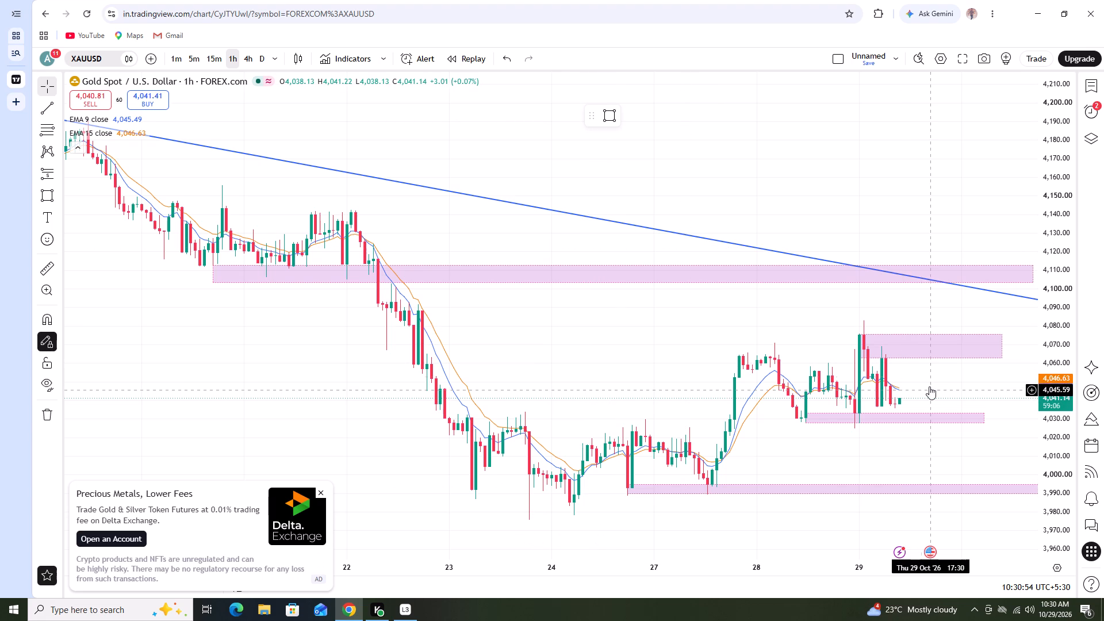
{"action": "left_click", "coordinate": [224, 56]}
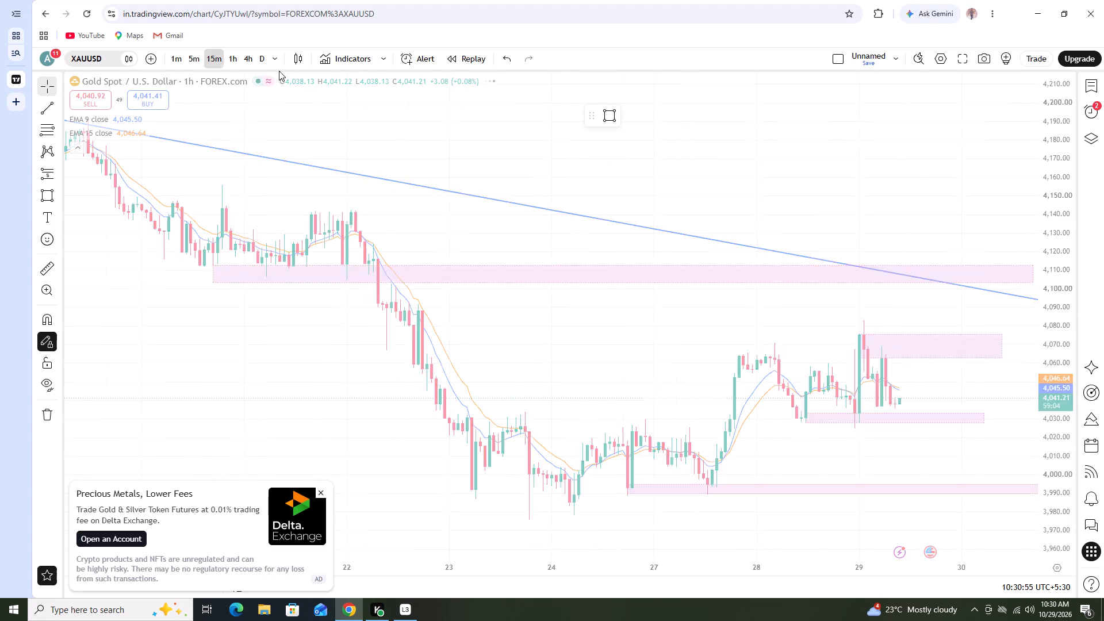
{"action": "scroll", "coordinate": [659, 251], "scroll_direction": "down", "scroll_amount": 1}
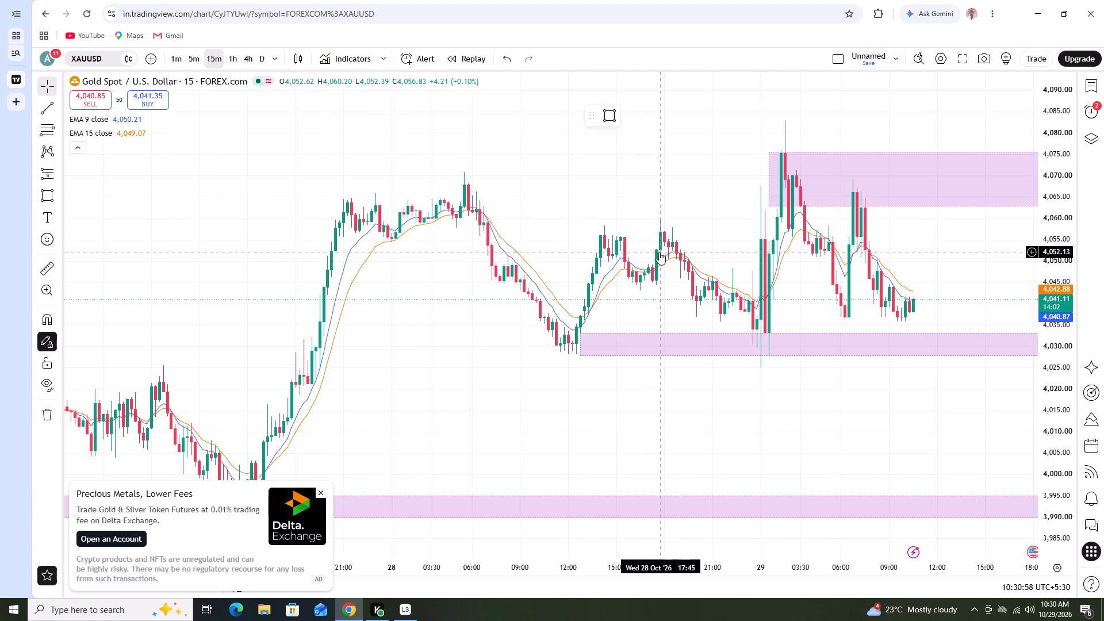
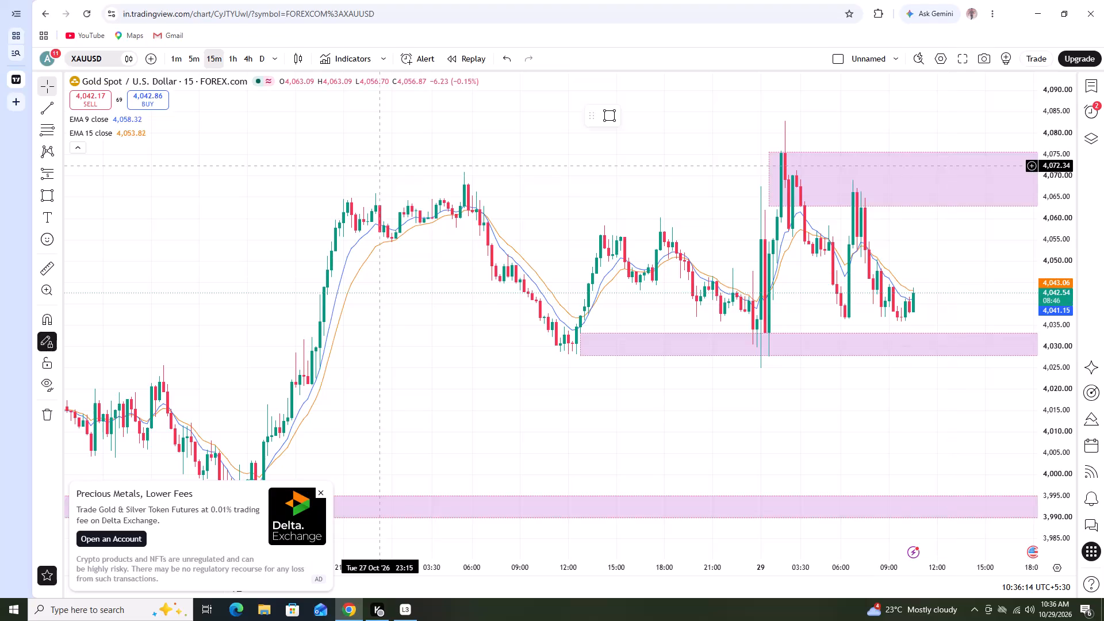
Examine XAUUSD on the 1-hour timeframe, comparing recent candles with the descending trend line, the EMAs and the marked zones.
{"action": "left_click", "coordinate": [230, 62]}
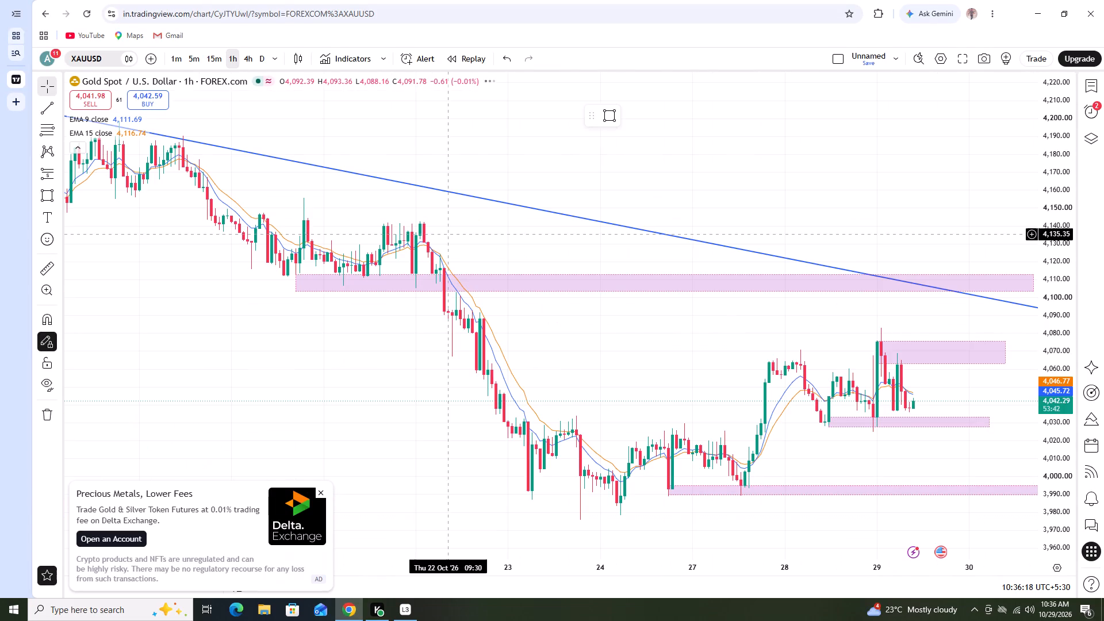
{"action": "scroll", "coordinate": [1063, 385], "scroll_direction": "up", "scroll_amount": 7}
{"action": "left_click_drag", "start_coordinate": [991, 416], "coordinate": [990, 385]}
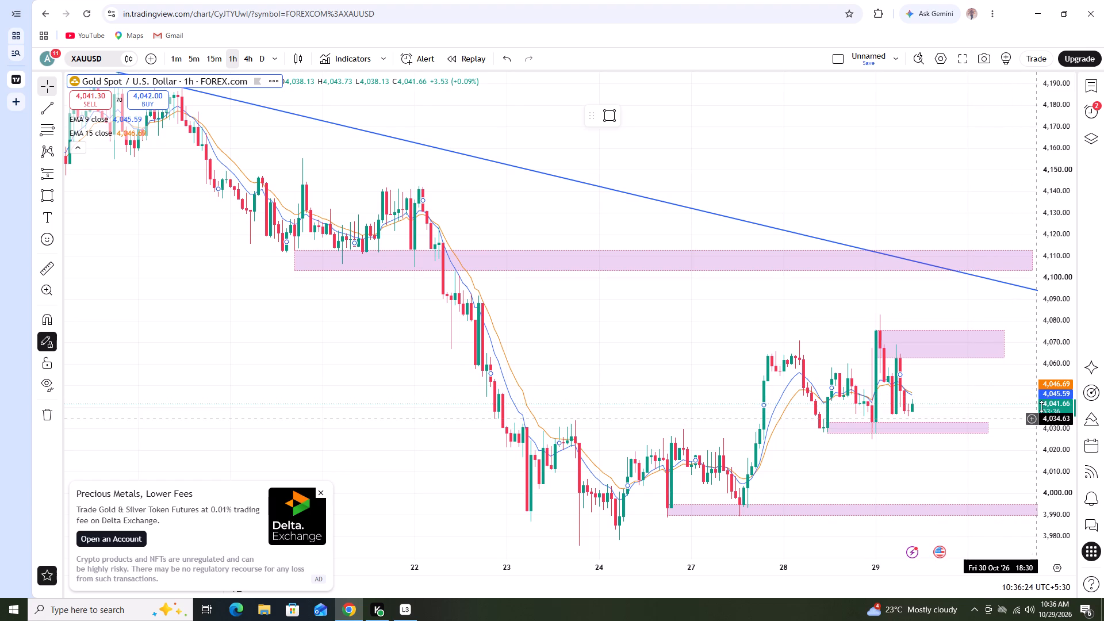
{"action": "scroll", "coordinate": [1049, 385], "scroll_direction": "up", "scroll_amount": 6}
{"action": "left_click_drag", "start_coordinate": [1018, 403], "coordinate": [1016, 375]}
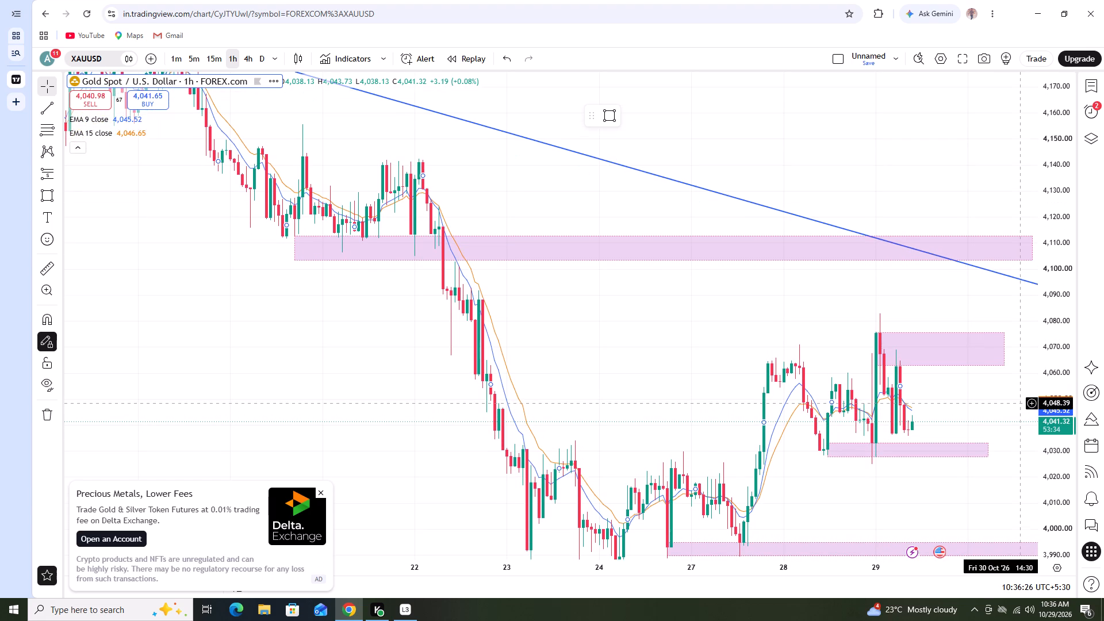
{"action": "left_click_drag", "start_coordinate": [1016, 375], "coordinate": [1014, 369]}
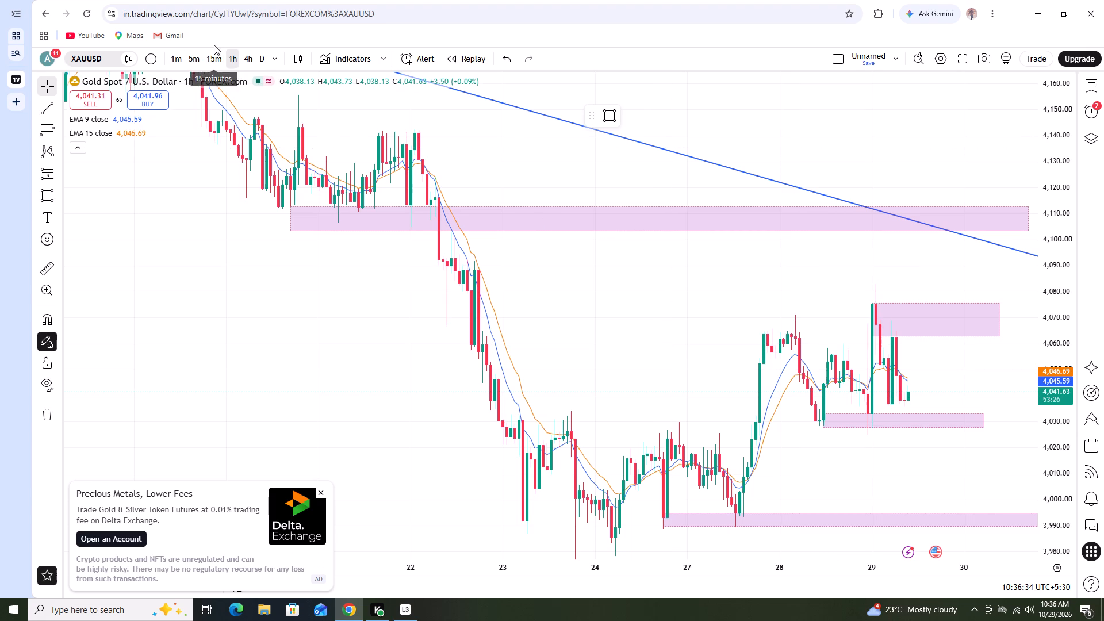
Review XAUUSD on the 15-minute and 5-minute timeframes, examining the latest candles against the EMAs and the nearest zones above and below price.
{"action": "left_click", "coordinate": [204, 57]}
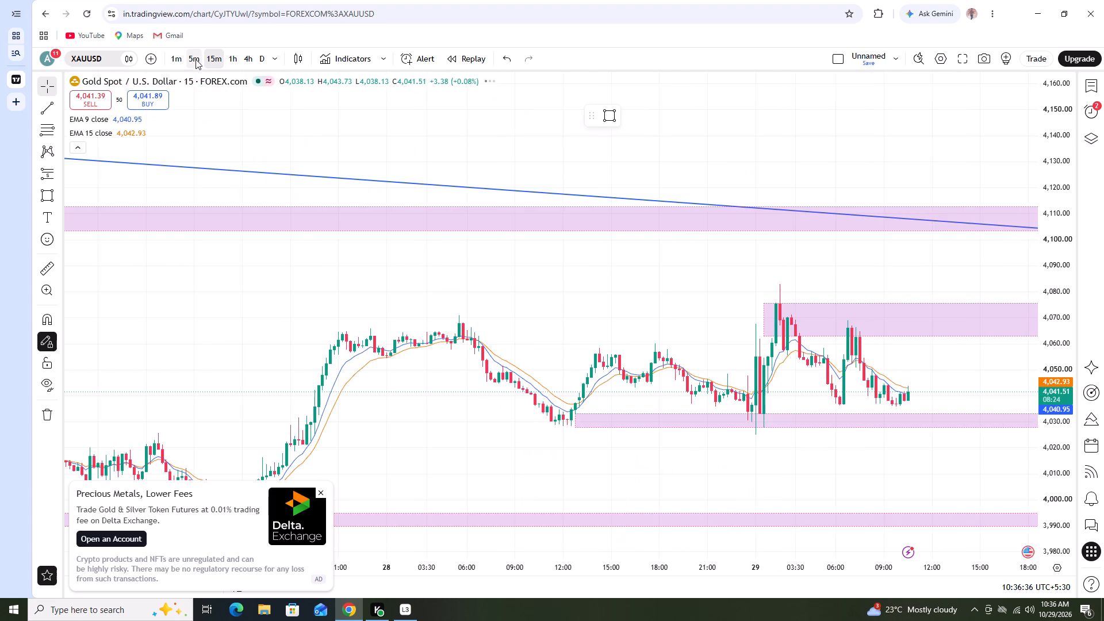
{"action": "left_click", "coordinate": [195, 59]}
{"action": "scroll", "coordinate": [271, 176], "scroll_direction": "down", "scroll_amount": 4}
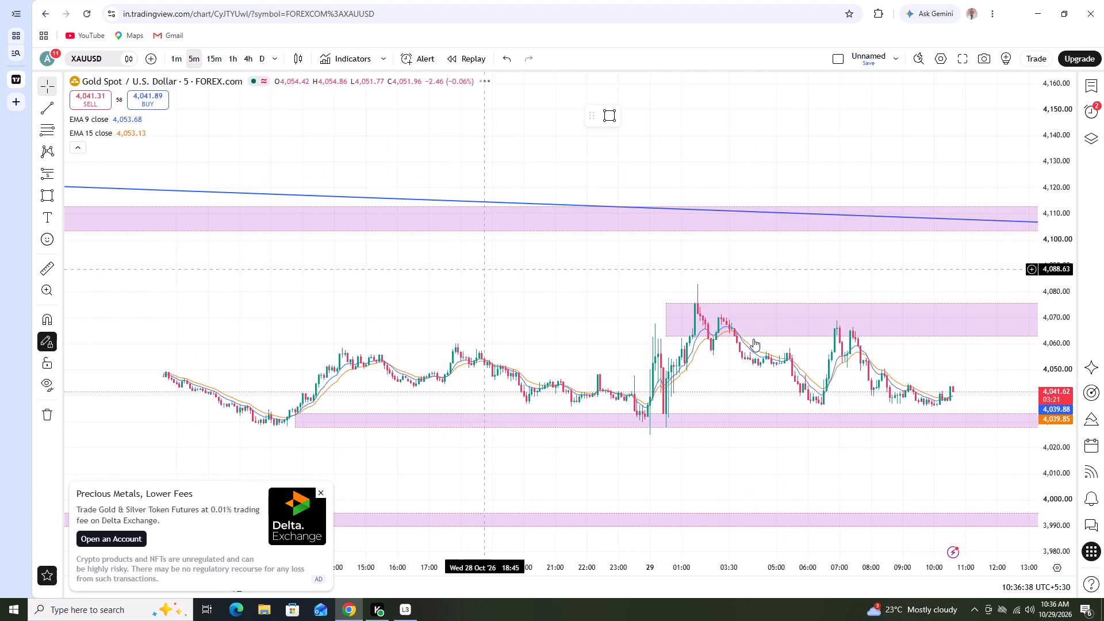
{"action": "scroll", "coordinate": [1053, 390], "scroll_direction": "up", "scroll_amount": 17}
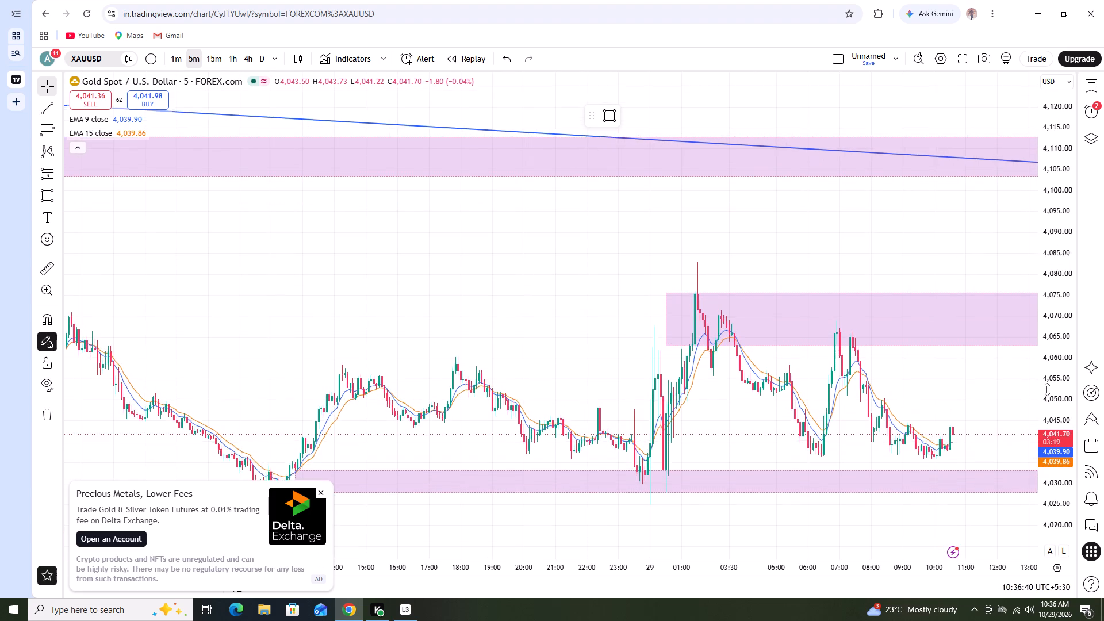
{"action": "scroll", "coordinate": [1047, 389], "scroll_direction": "up", "scroll_amount": 6}
{"action": "left_click_drag", "start_coordinate": [999, 399], "coordinate": [902, 243]}
{"action": "scroll", "coordinate": [1009, 271], "scroll_direction": "up", "scroll_amount": 2}
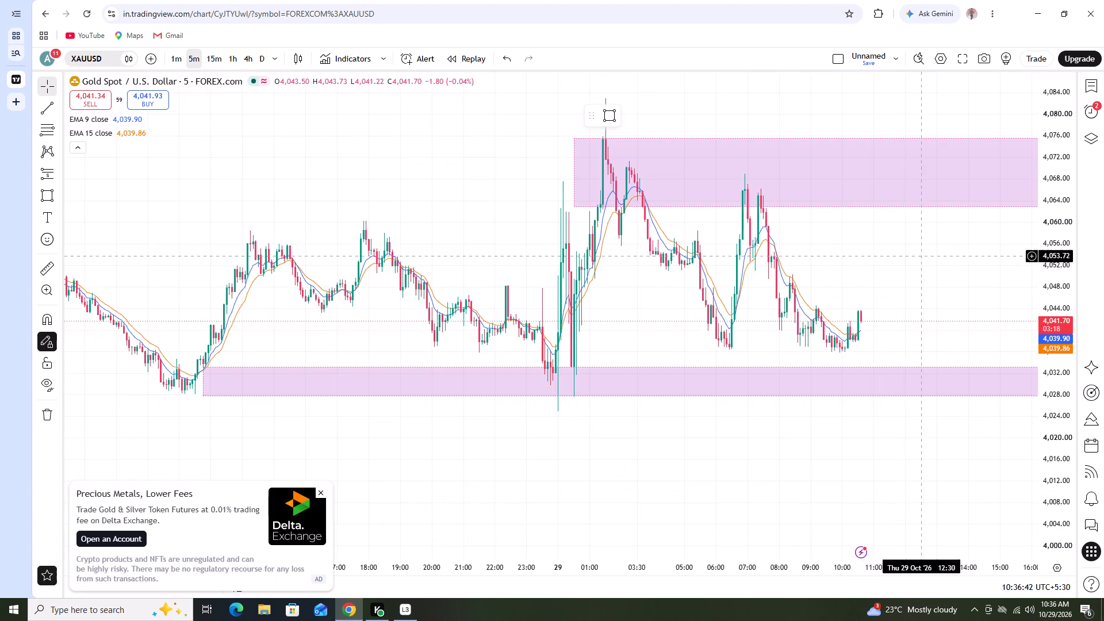
{"action": "scroll", "coordinate": [983, 274], "scroll_direction": "up", "scroll_amount": 2}
{"action": "scroll", "coordinate": [1003, 274], "scroll_direction": "down", "scroll_amount": 3}
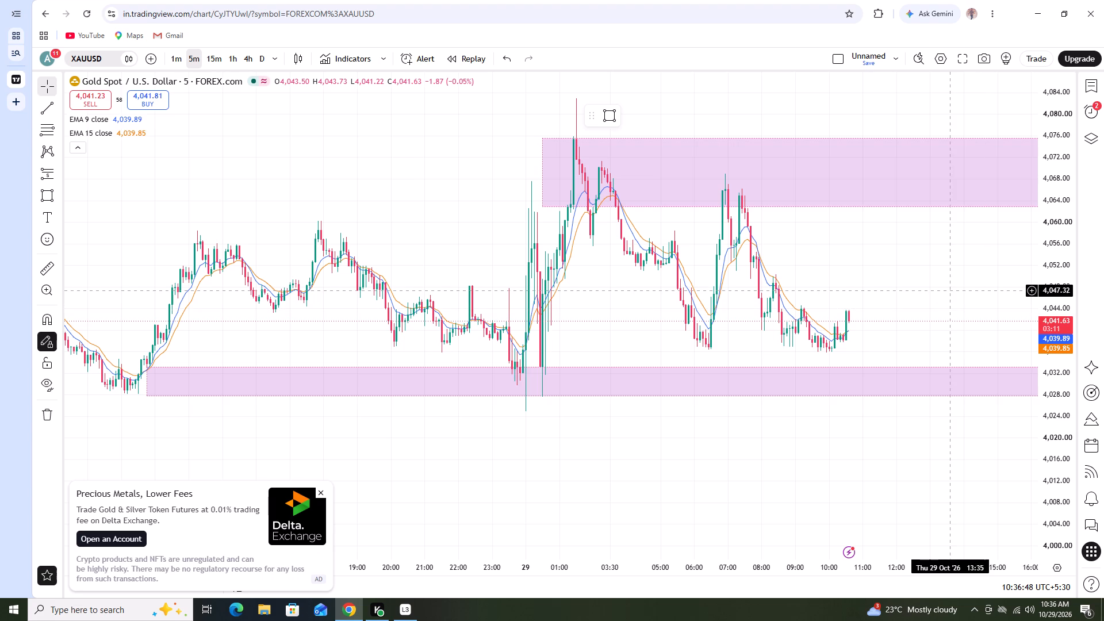
{"action": "scroll", "coordinate": [1074, 264], "scroll_direction": "up", "scroll_amount": 1}
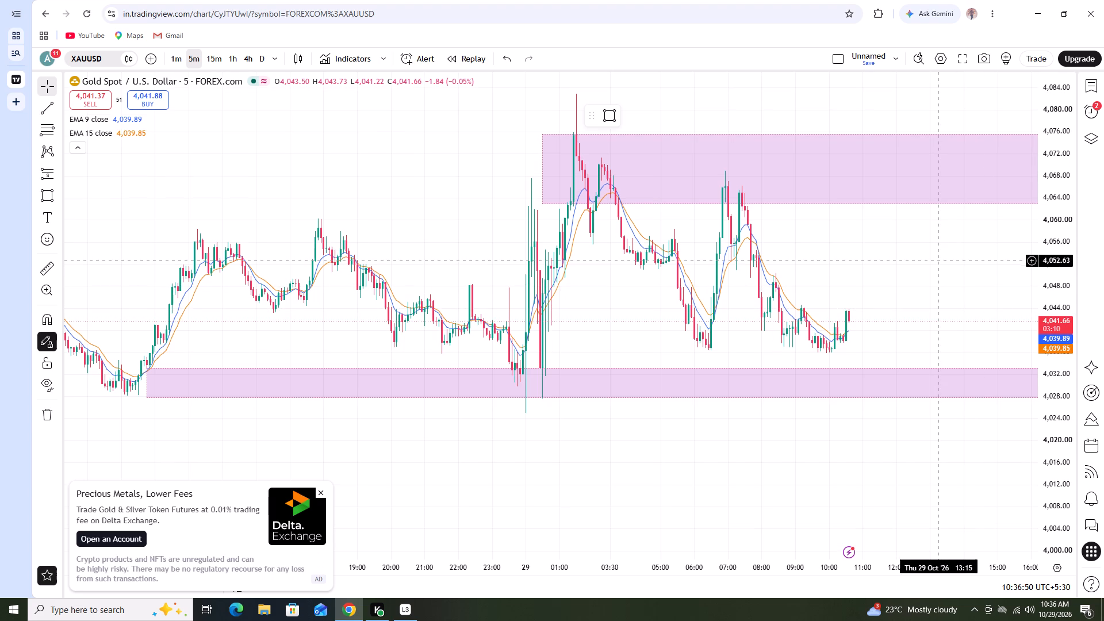
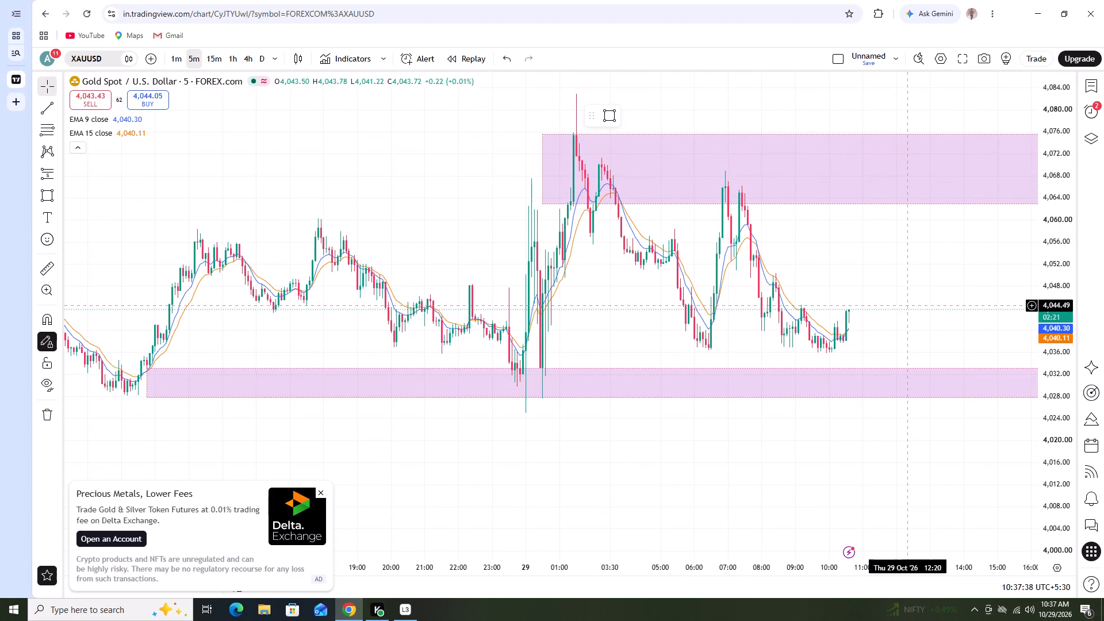
Draw a descending trend line on the 5-minute XAUUSD chart from the 01:30 high near 4,083 along the 07:00 peaks to about 4,040.6 at 14:45.
{"action": "scroll", "coordinate": [818, 272], "scroll_direction": "up", "scroll_amount": 2}
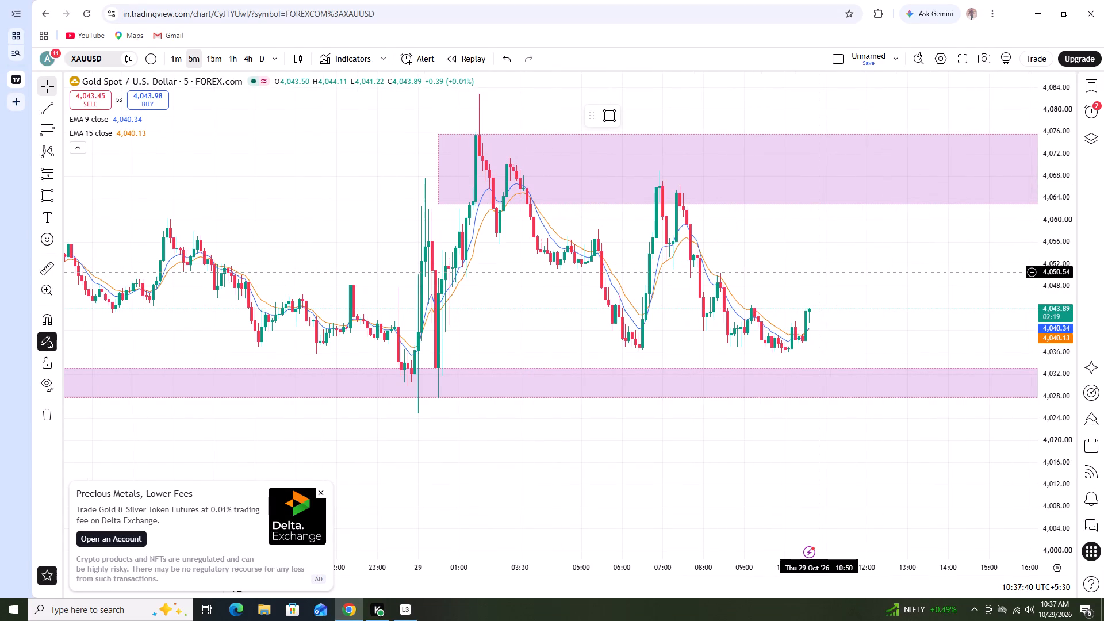
{"action": "left_click_drag", "start_coordinate": [816, 270], "coordinate": [874, 277]}
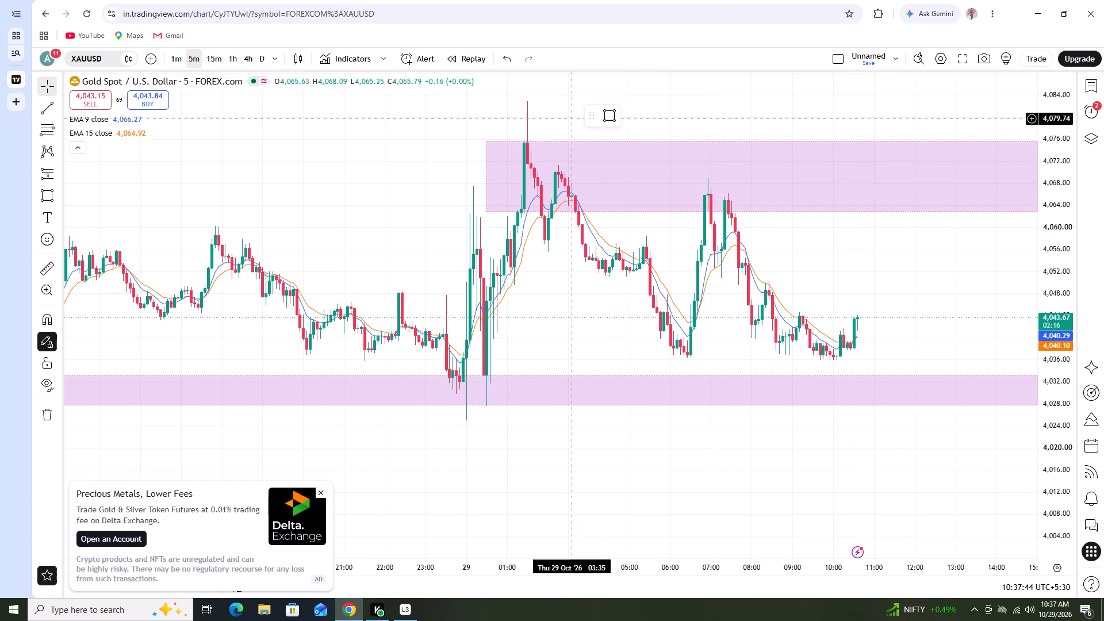
{"action": "left_click_drag", "start_coordinate": [336, 141], "coordinate": [289, 190]}
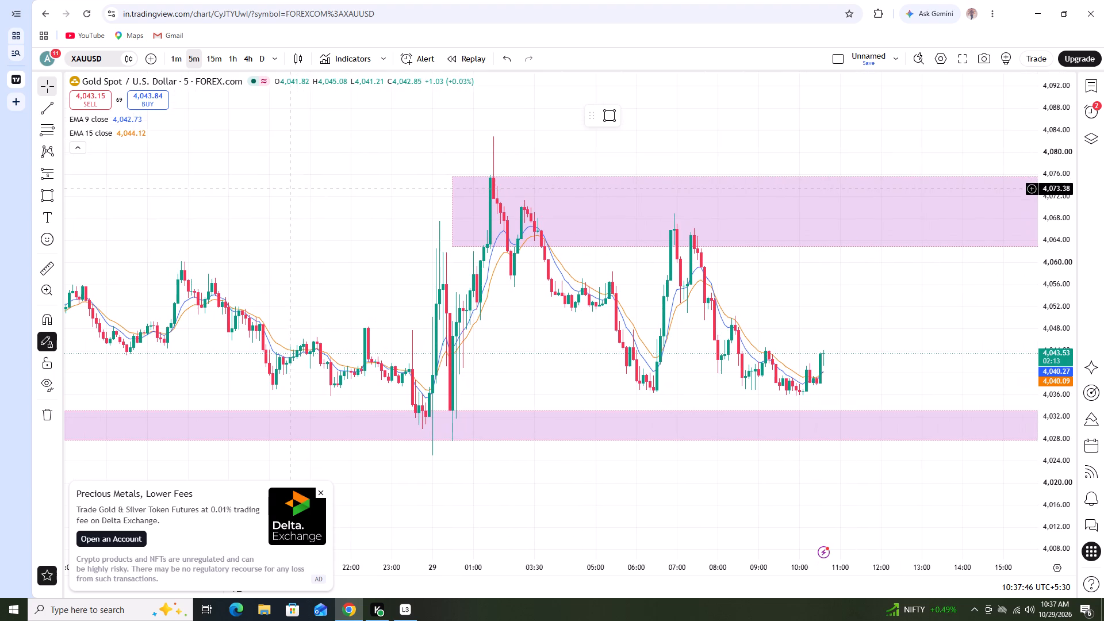
{"action": "left_click", "coordinate": [43, 102]}
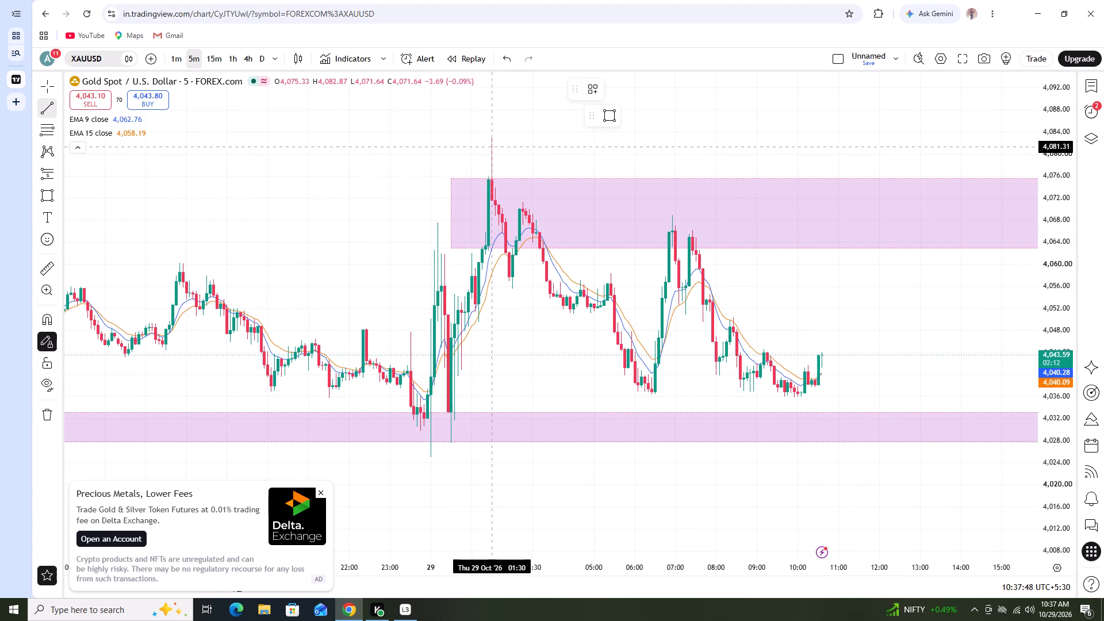
{"action": "left_click_drag", "start_coordinate": [491, 137], "coordinate": [542, 164]}
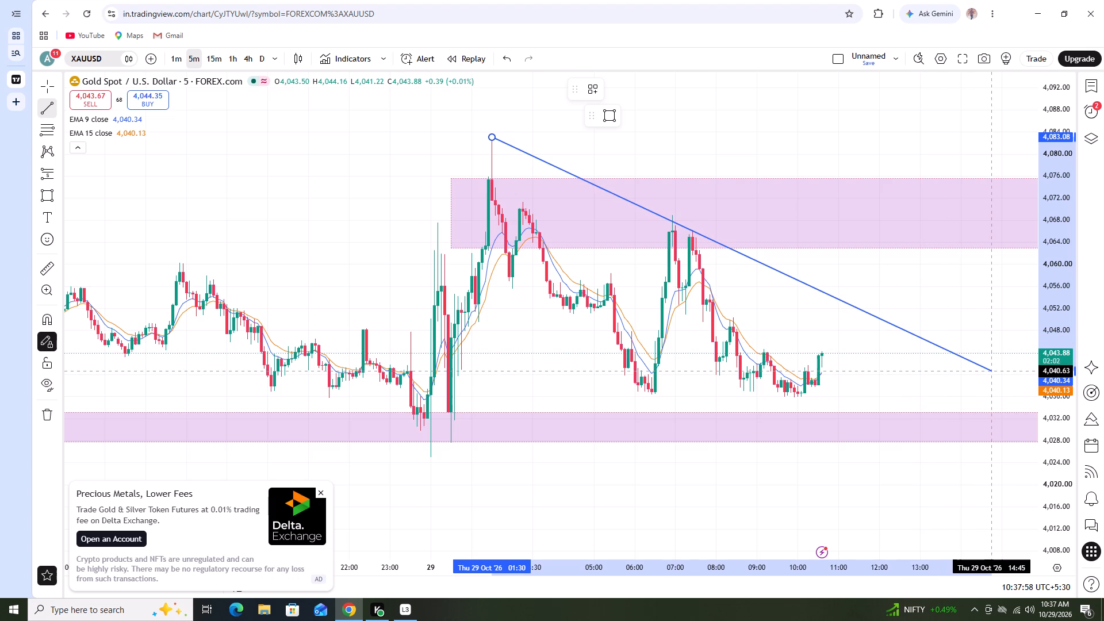
{"action": "left_click_drag", "start_coordinate": [576, 480], "coordinate": [576, 473]}
{"action": "scroll", "coordinate": [576, 425], "scroll_direction": "down", "scroll_amount": 2}
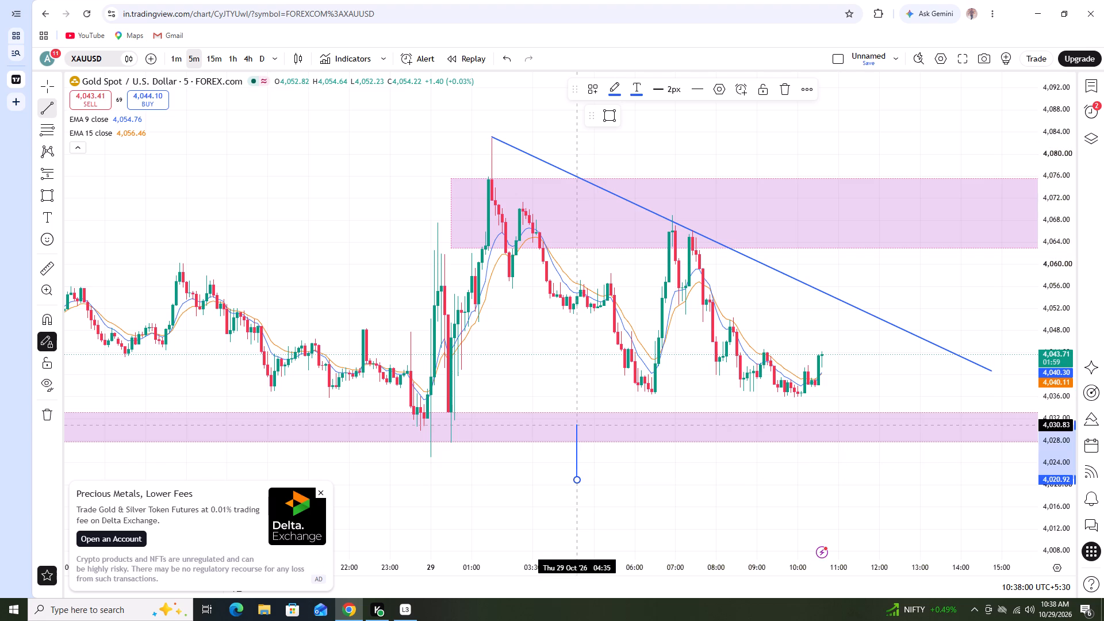
{"action": "right_click", "coordinate": [577, 430]}
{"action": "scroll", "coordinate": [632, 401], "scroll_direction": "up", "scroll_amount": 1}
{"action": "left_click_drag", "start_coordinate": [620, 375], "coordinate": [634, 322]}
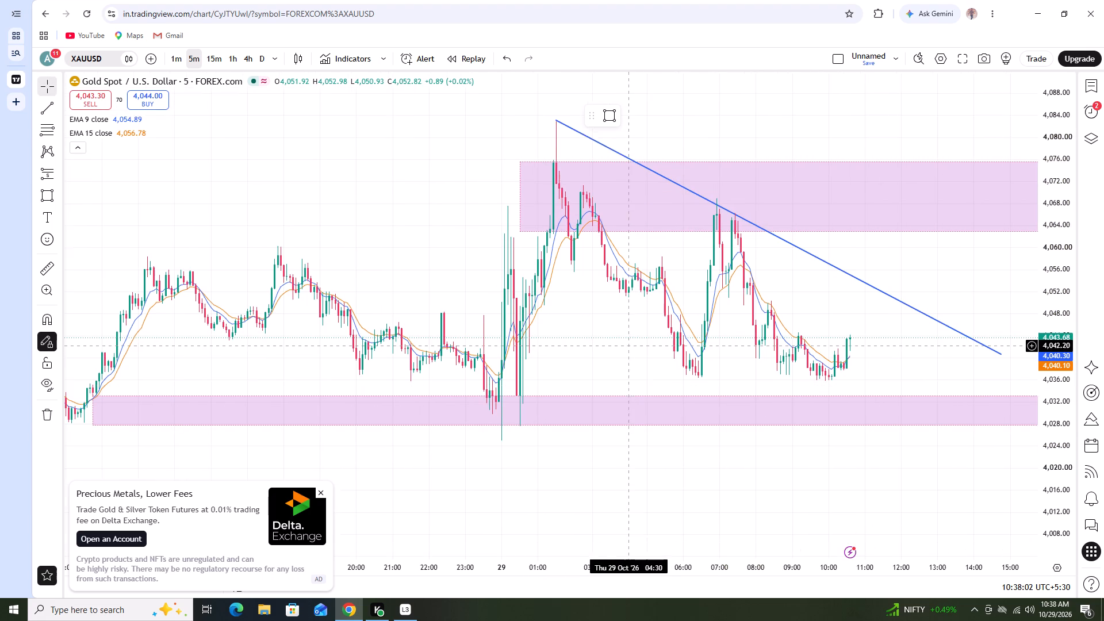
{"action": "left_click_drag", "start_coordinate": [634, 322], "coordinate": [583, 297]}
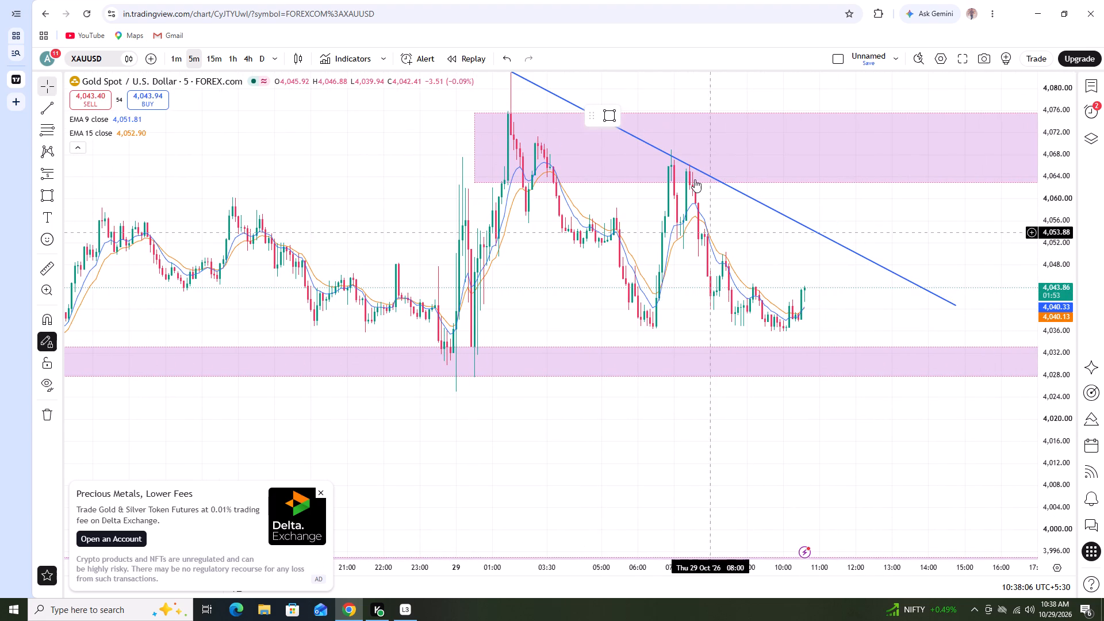
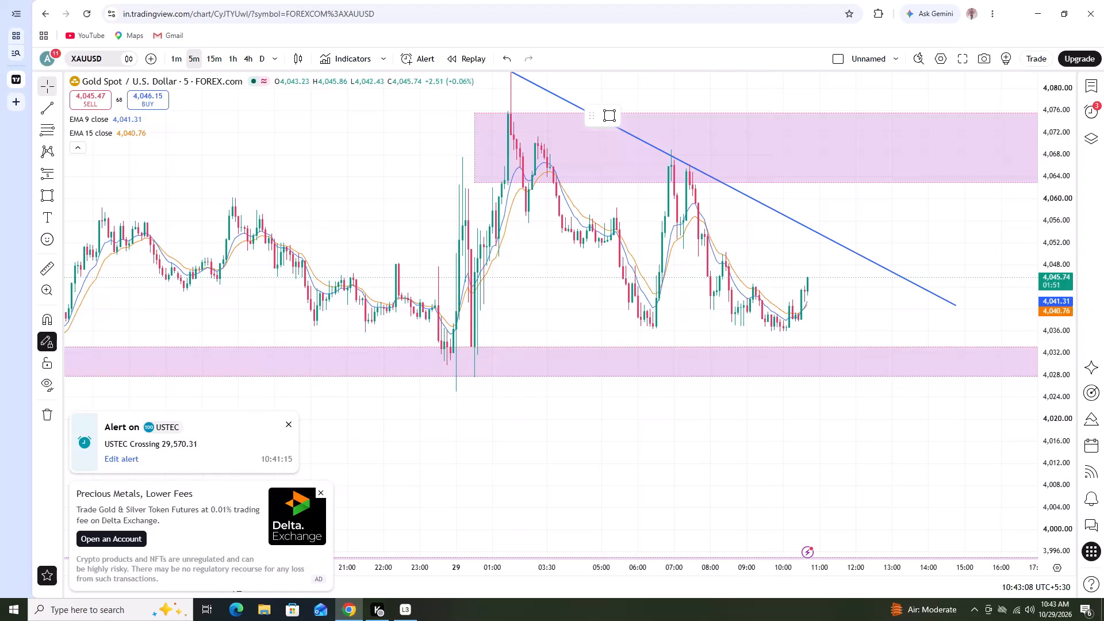
Examine XAUUSD price against the descending trend line, EMAs and marked zones on the 5-minute chart and on the 15-minute chart.
{"action": "scroll", "coordinate": [1051, 277], "scroll_direction": "up", "scroll_amount": 5}
{"action": "scroll", "coordinate": [916, 314], "scroll_direction": "up", "scroll_amount": 1}
{"action": "scroll", "coordinate": [900, 316], "scroll_direction": "down", "scroll_amount": 1}
{"action": "left_click_drag", "start_coordinate": [900, 316], "coordinate": [921, 323]}
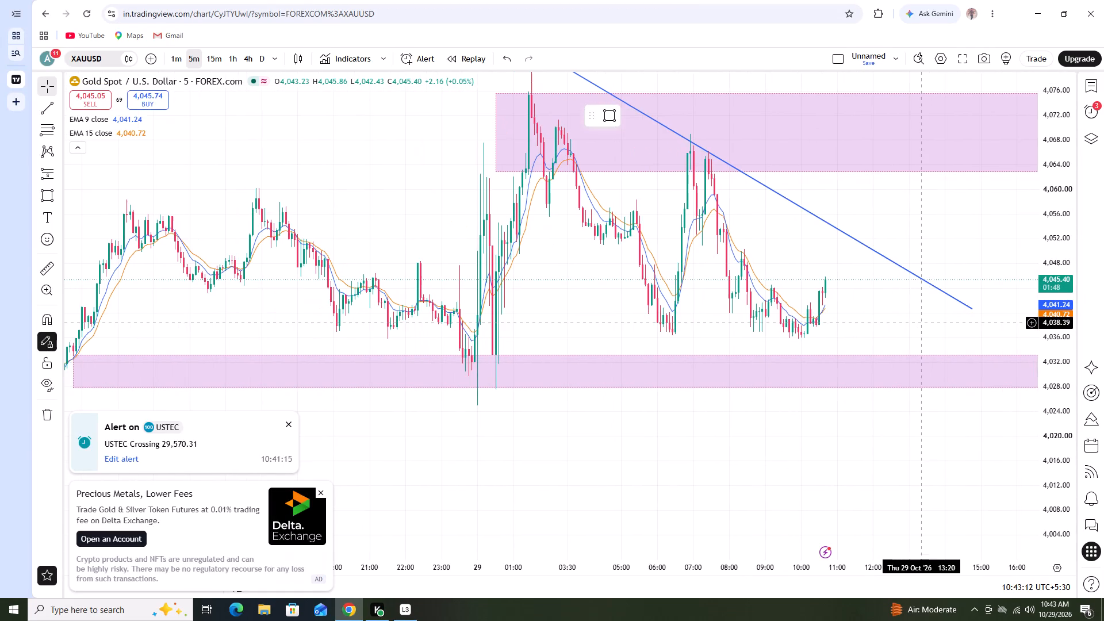
{"action": "left_click_drag", "start_coordinate": [921, 323], "coordinate": [934, 333]}
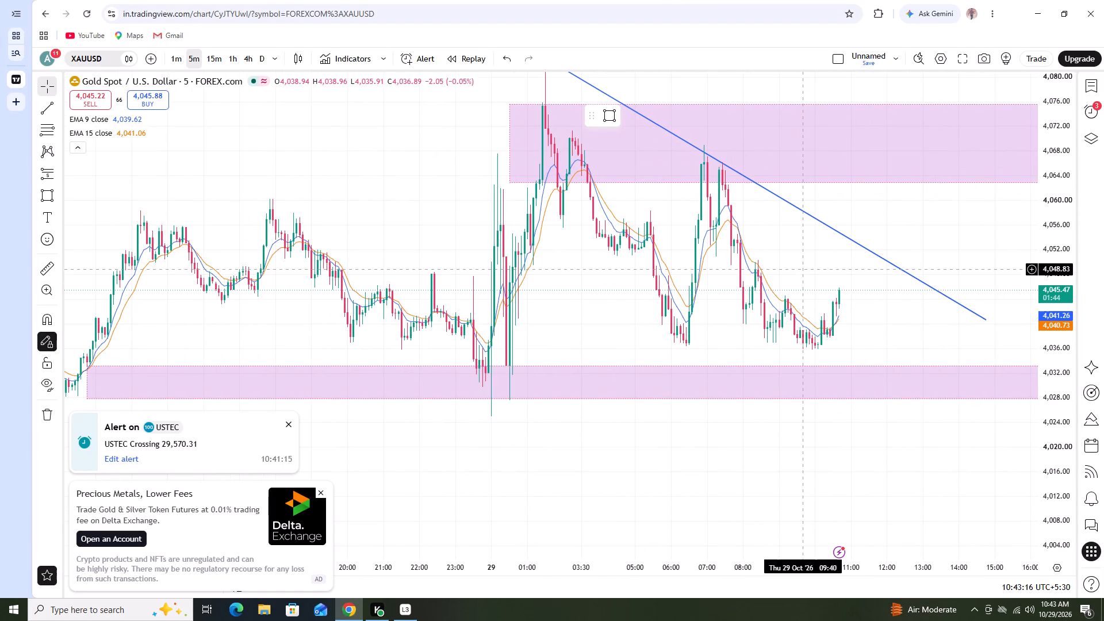
{"action": "left_click", "coordinate": [223, 56]}
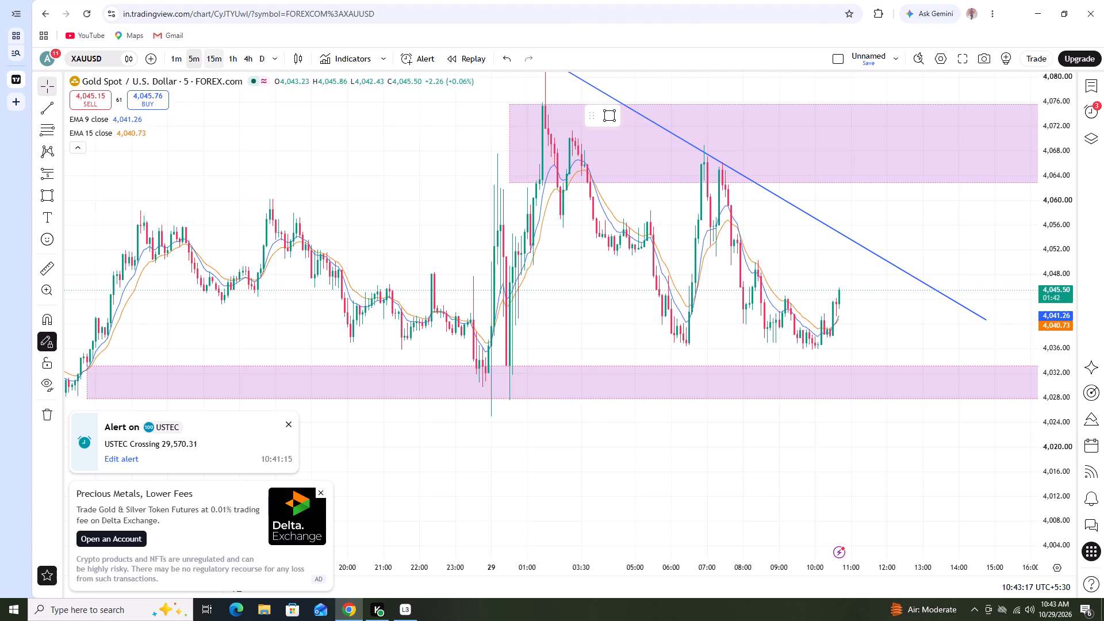
{"action": "scroll", "coordinate": [625, 232], "scroll_direction": "up", "scroll_amount": 2}
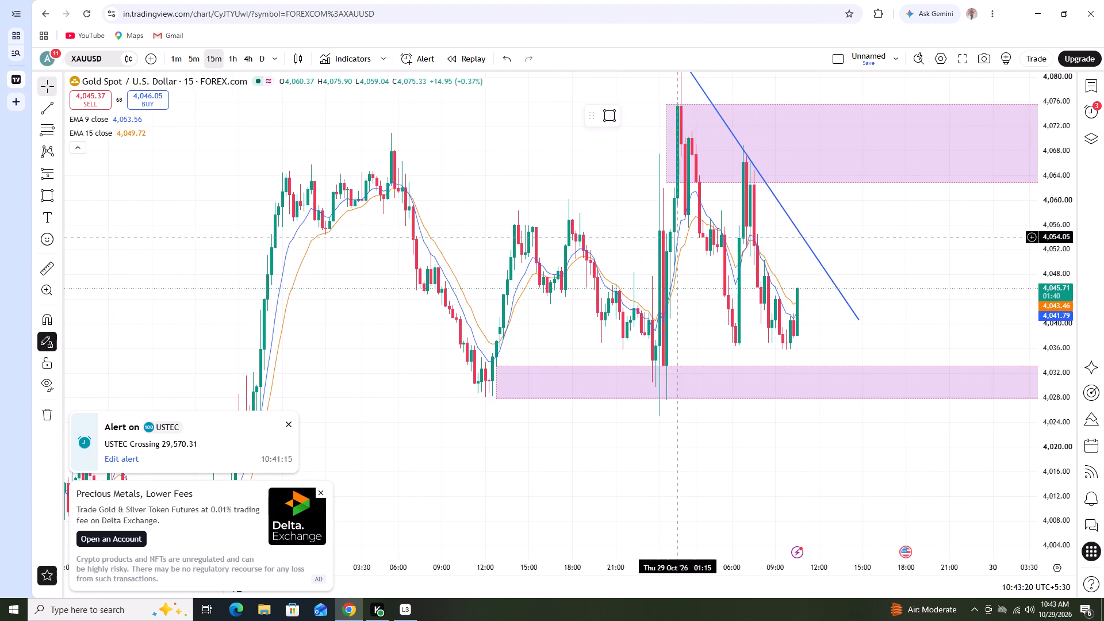
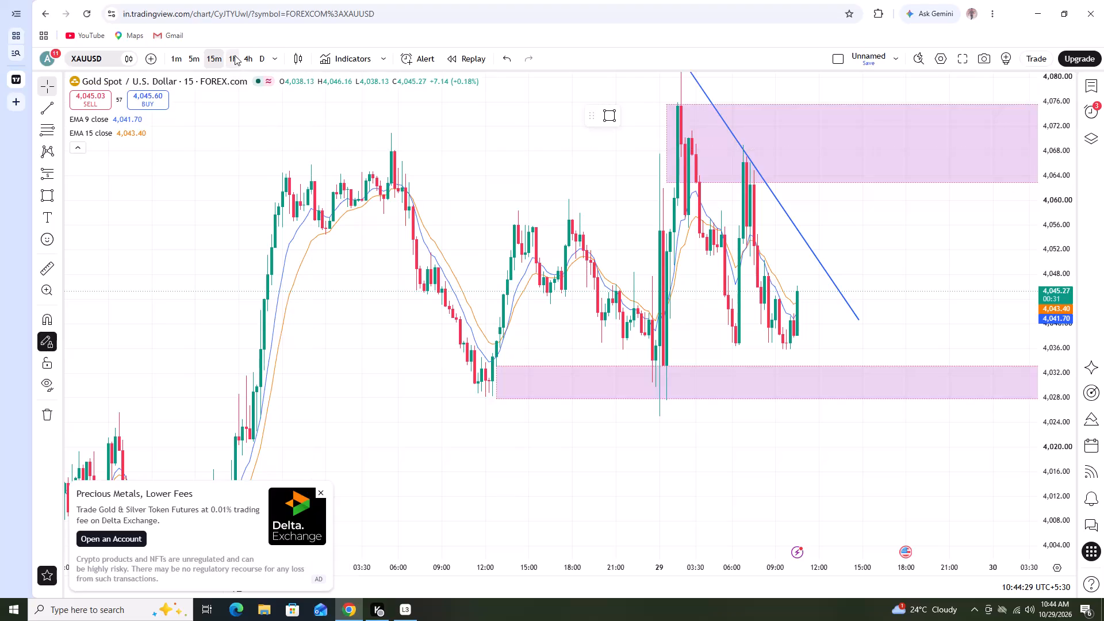
Examine XAUUSD price against the descending trend line, EMAs and marked zones on the 1-hour chart and again on the 5-minute chart.
{"action": "left_click", "coordinate": [235, 55]}
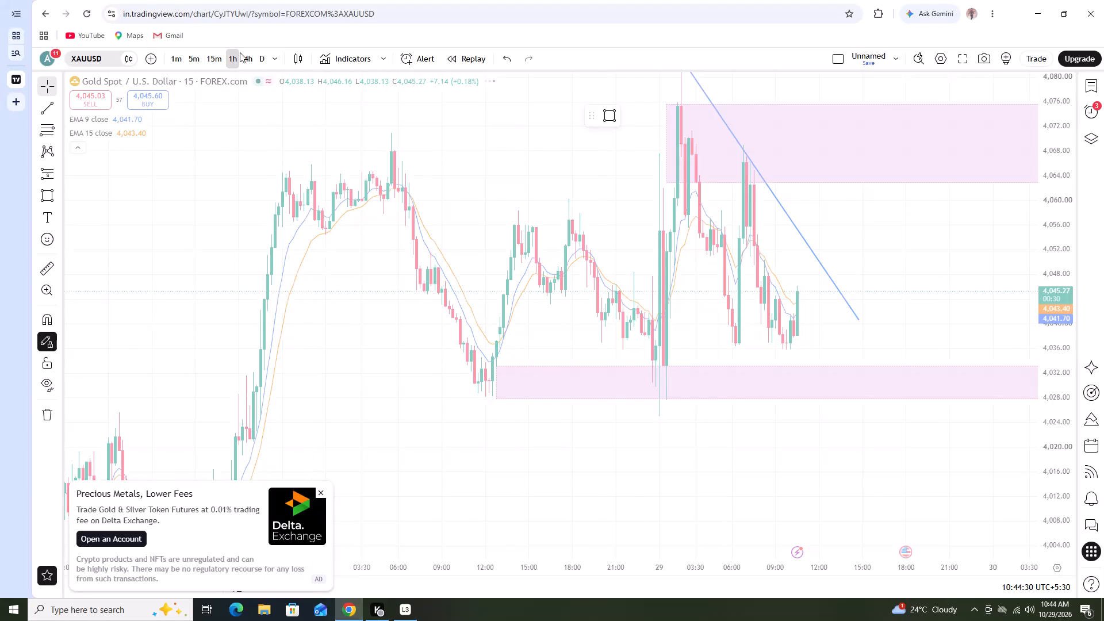
{"action": "scroll", "coordinate": [600, 271], "scroll_direction": "up", "scroll_amount": 2}
{"action": "scroll", "coordinate": [1070, 248], "scroll_direction": "down", "scroll_amount": 11}
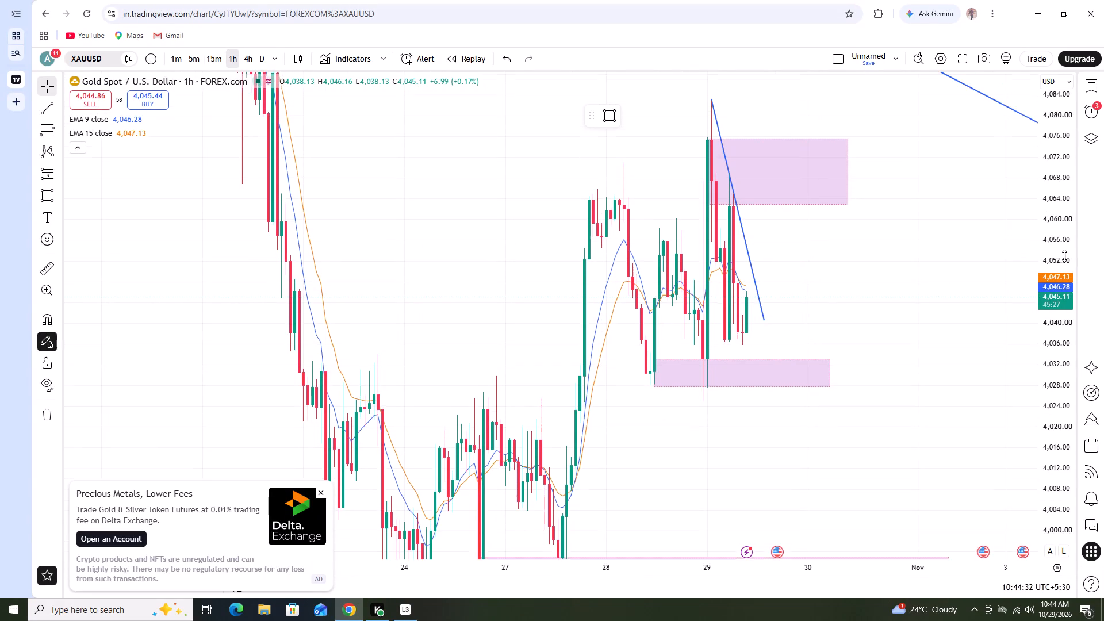
{"action": "scroll", "coordinate": [1064, 256], "scroll_direction": "down", "scroll_amount": 5}
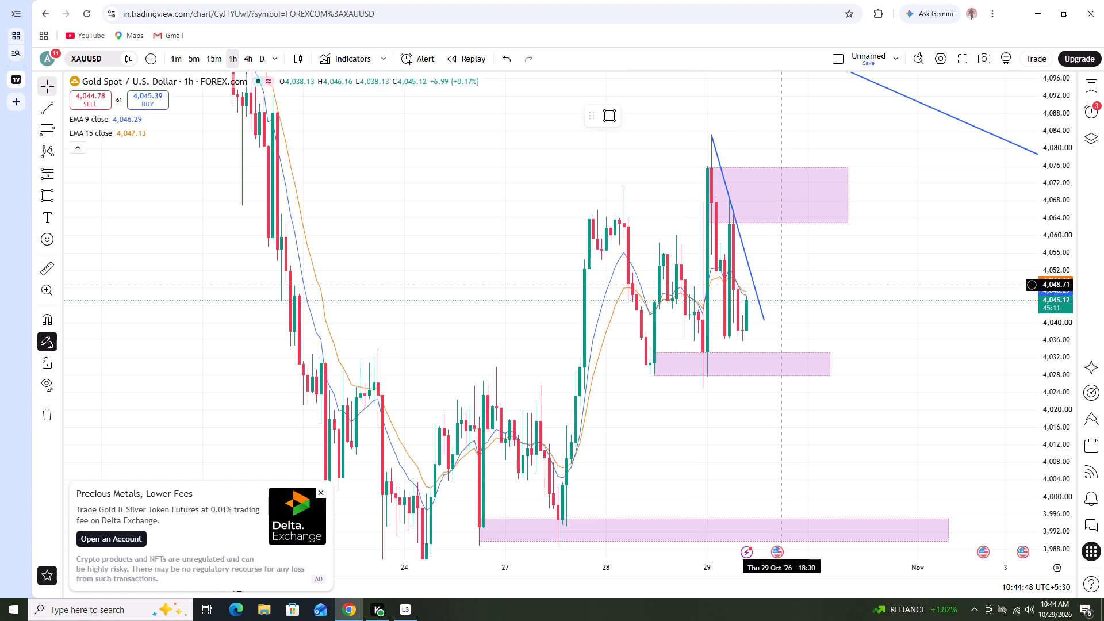
{"action": "left_click", "coordinate": [191, 58]}
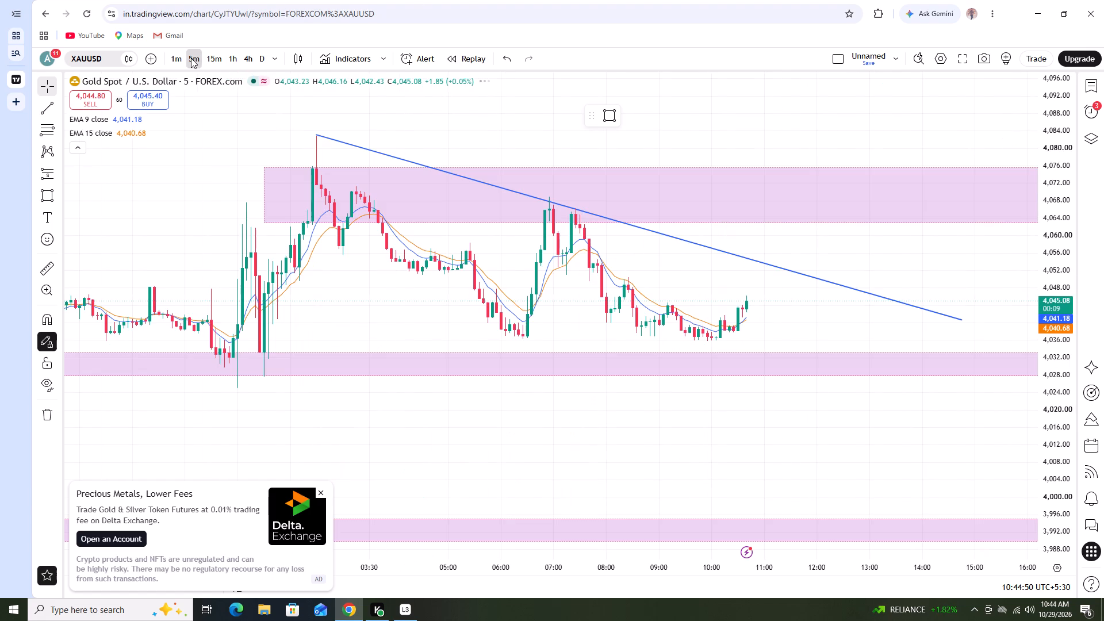
{"action": "scroll", "coordinate": [472, 235], "scroll_direction": "down", "scroll_amount": 4}
{"action": "scroll", "coordinate": [1061, 281], "scroll_direction": "up", "scroll_amount": 2}
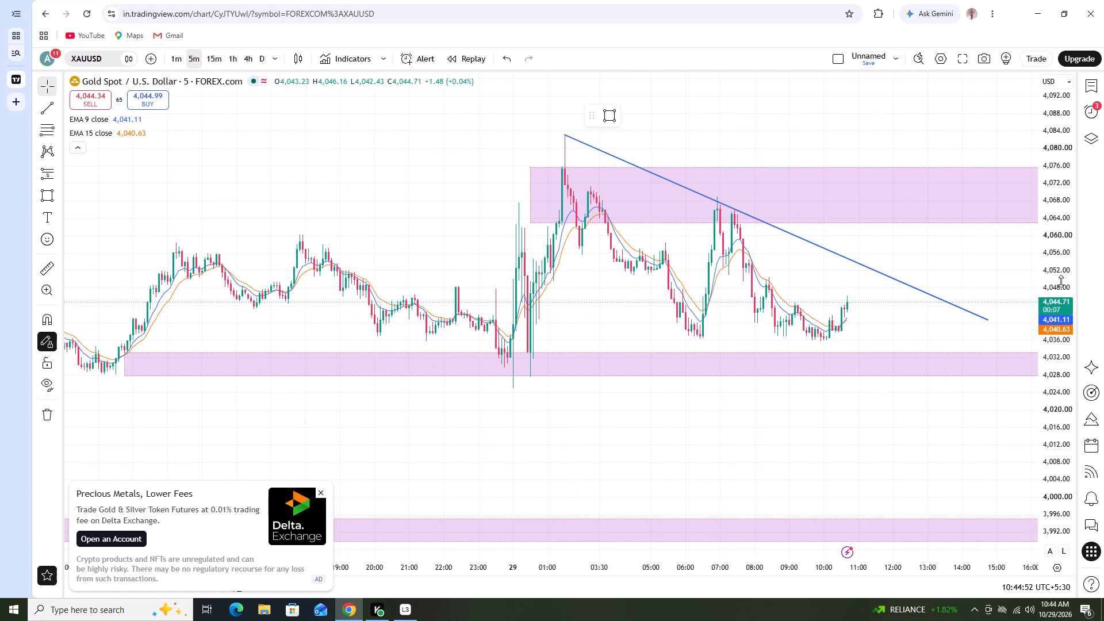
{"action": "scroll", "coordinate": [1061, 281], "scroll_direction": "up", "scroll_amount": 20}
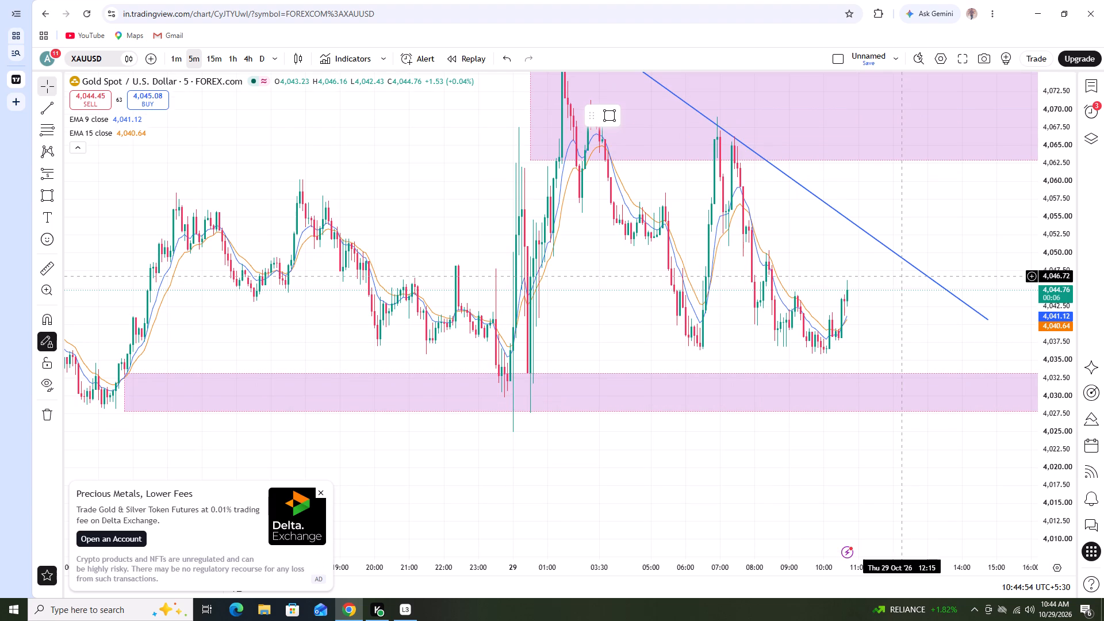
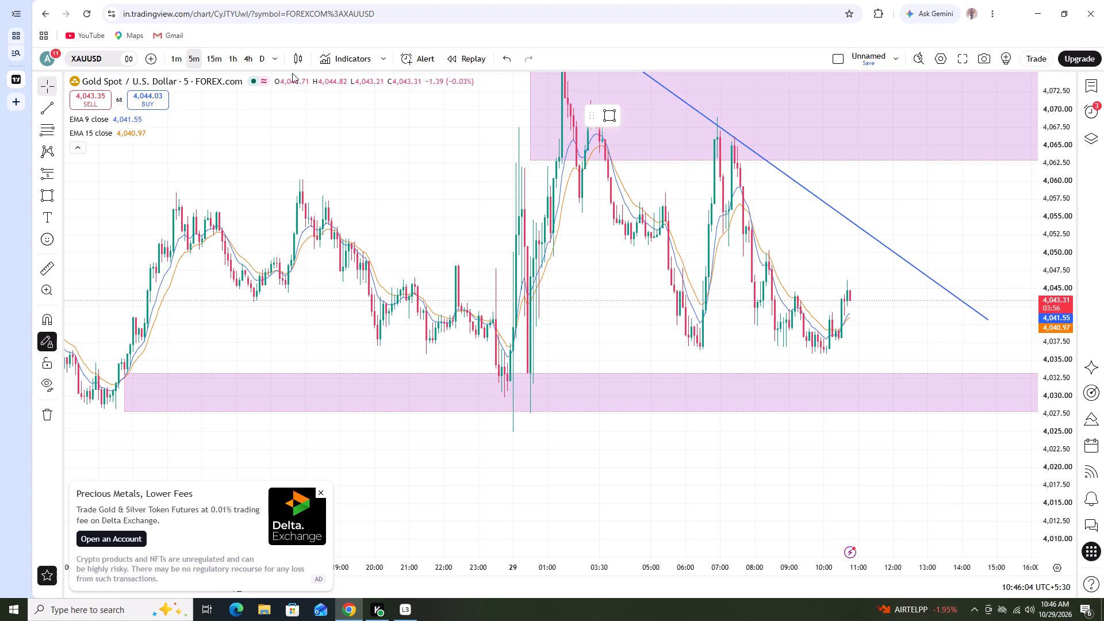
Examine XAUUSD price against the EMAs, descending trend line and marked zones on the 1-minute chart.
{"action": "left_click", "coordinate": [173, 59]}
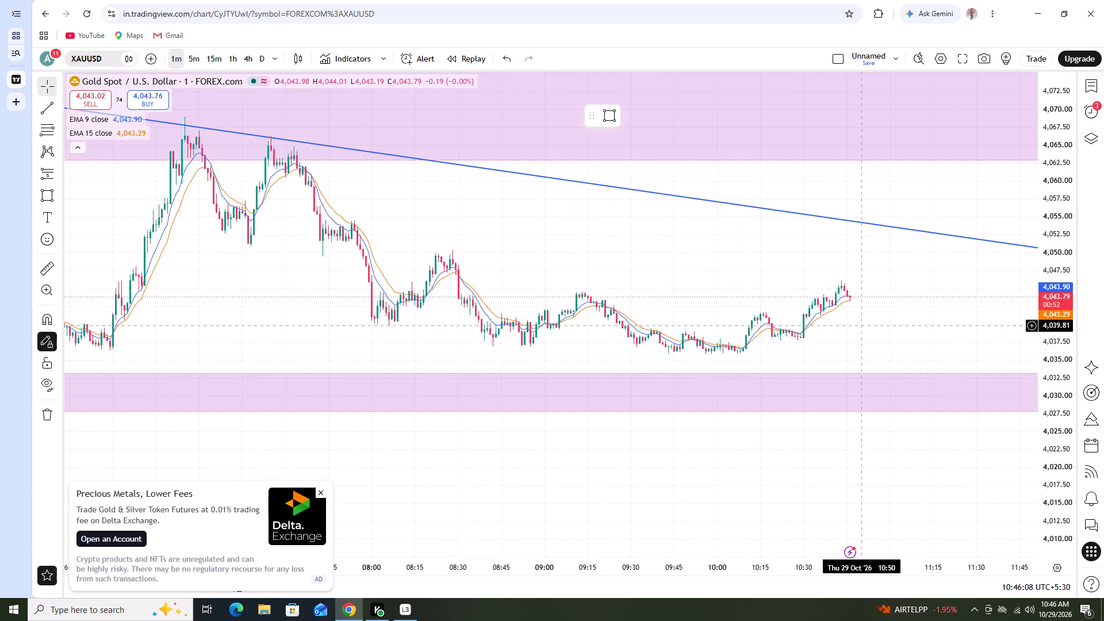
{"action": "scroll", "coordinate": [872, 318], "scroll_direction": "down", "scroll_amount": 2}
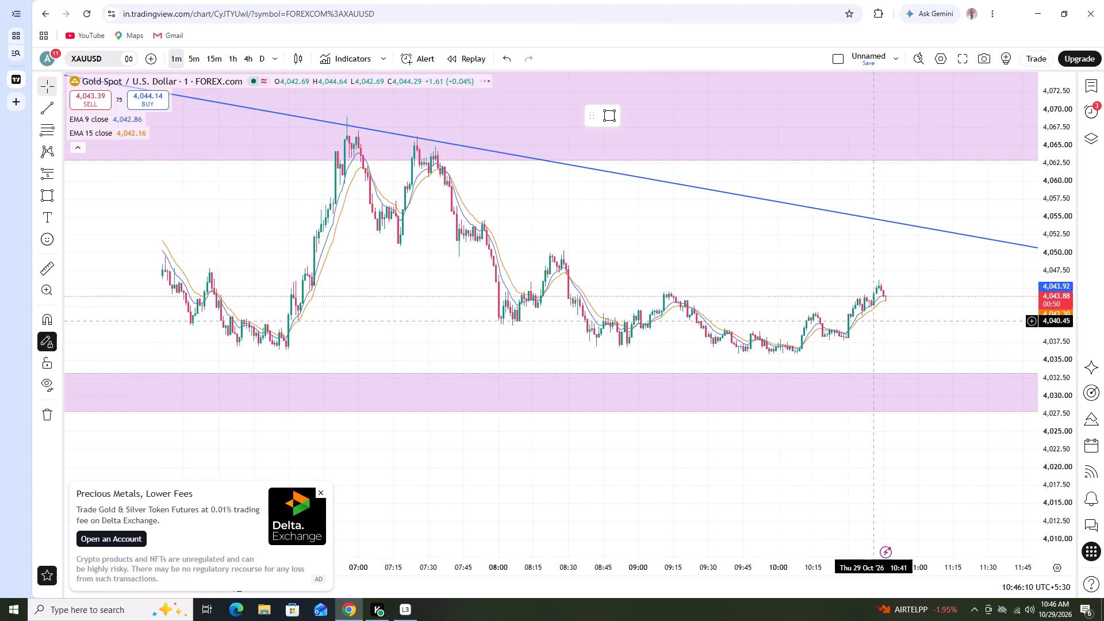
{"action": "left_click", "coordinate": [601, 539]}
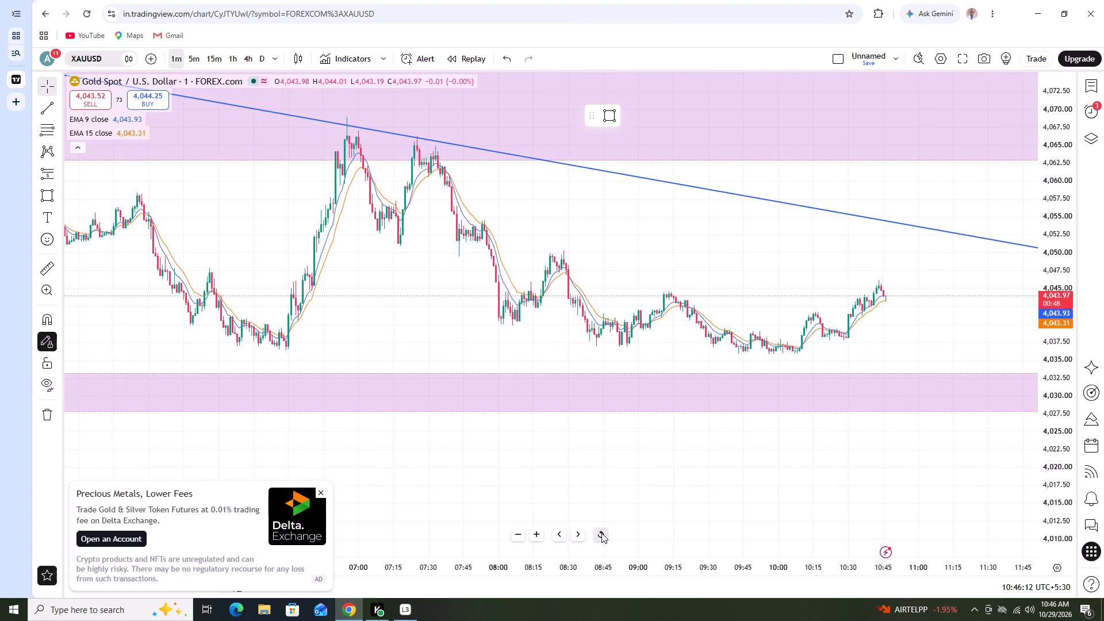
{"action": "scroll", "coordinate": [742, 427], "scroll_direction": "down", "scroll_amount": 2}
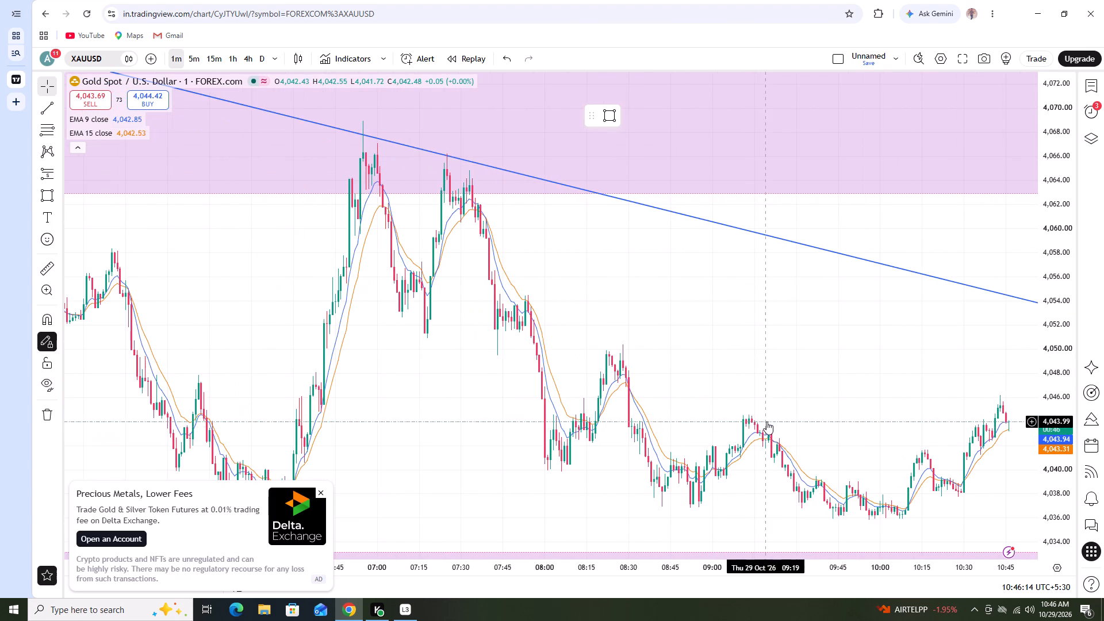
{"action": "scroll", "coordinate": [766, 421], "scroll_direction": "down", "scroll_amount": 1}
{"action": "left_click_drag", "start_coordinate": [837, 384], "coordinate": [749, 358]}
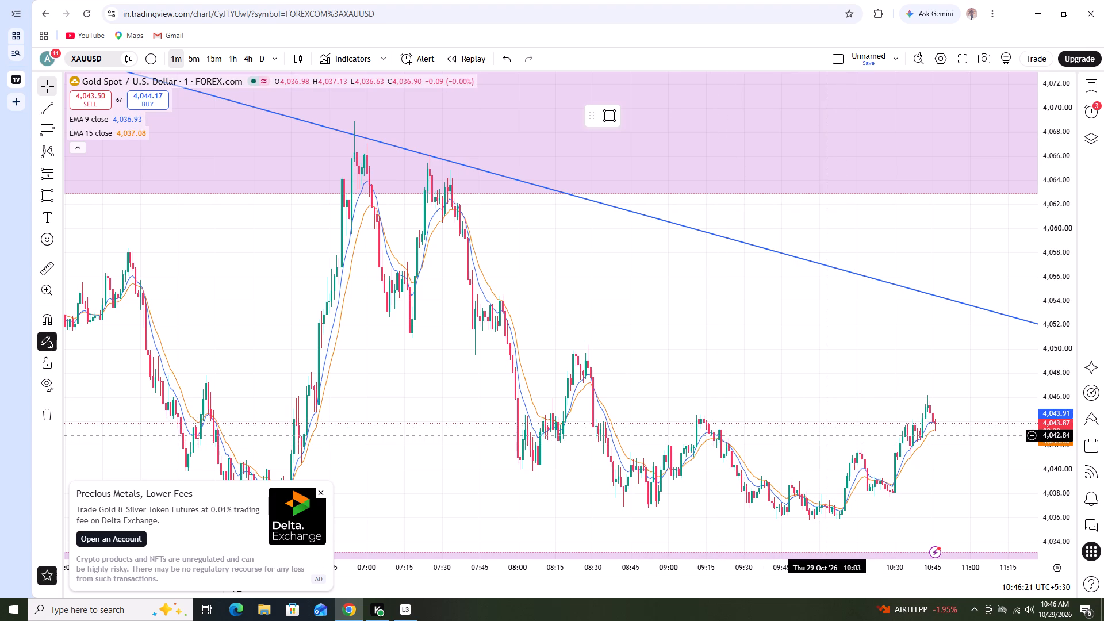
{"action": "scroll", "coordinate": [939, 469], "scroll_direction": "up", "scroll_amount": 1}
{"action": "left_click_drag", "start_coordinate": [796, 373], "coordinate": [641, 327]}
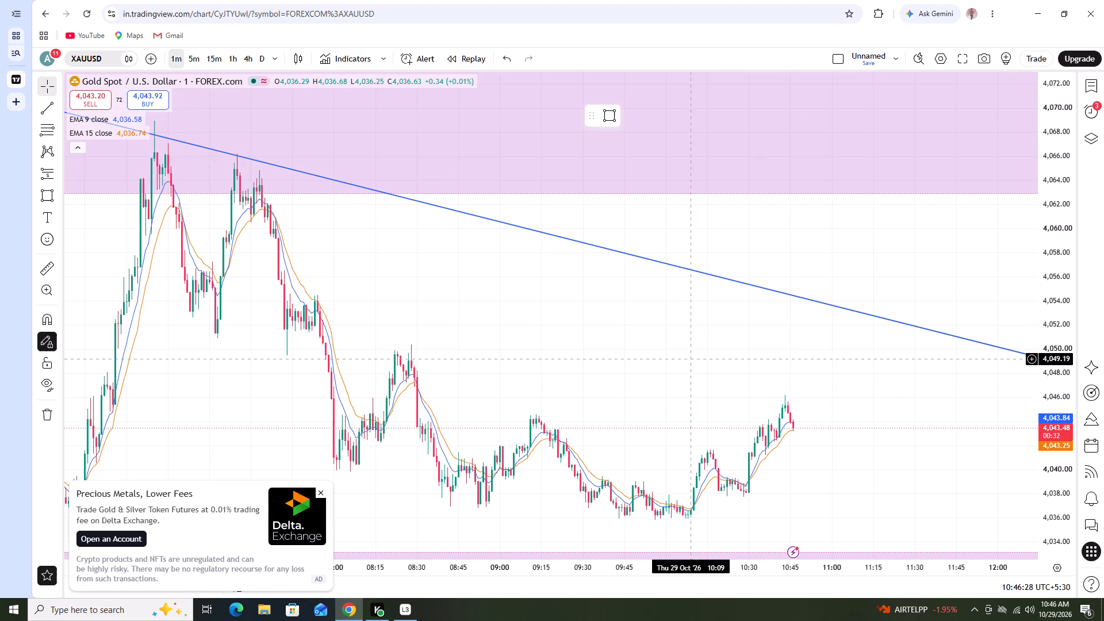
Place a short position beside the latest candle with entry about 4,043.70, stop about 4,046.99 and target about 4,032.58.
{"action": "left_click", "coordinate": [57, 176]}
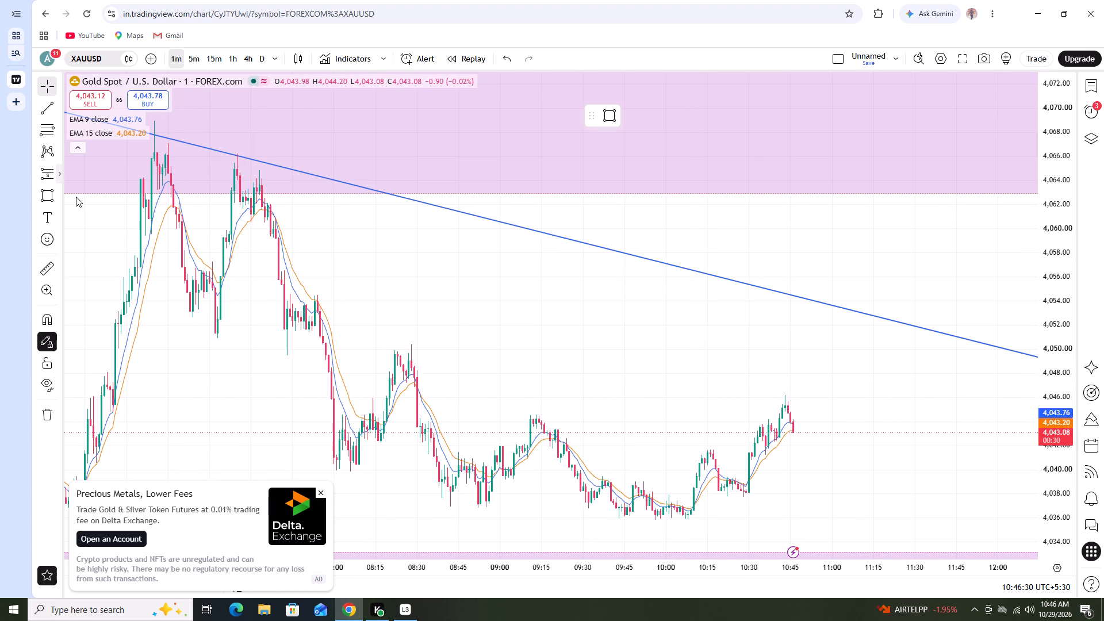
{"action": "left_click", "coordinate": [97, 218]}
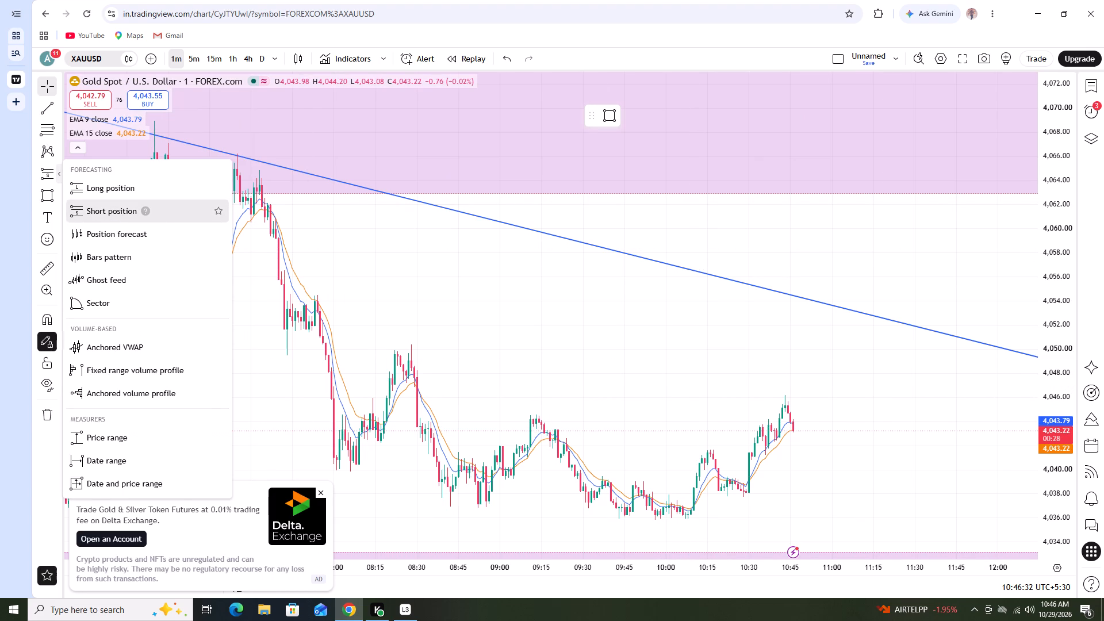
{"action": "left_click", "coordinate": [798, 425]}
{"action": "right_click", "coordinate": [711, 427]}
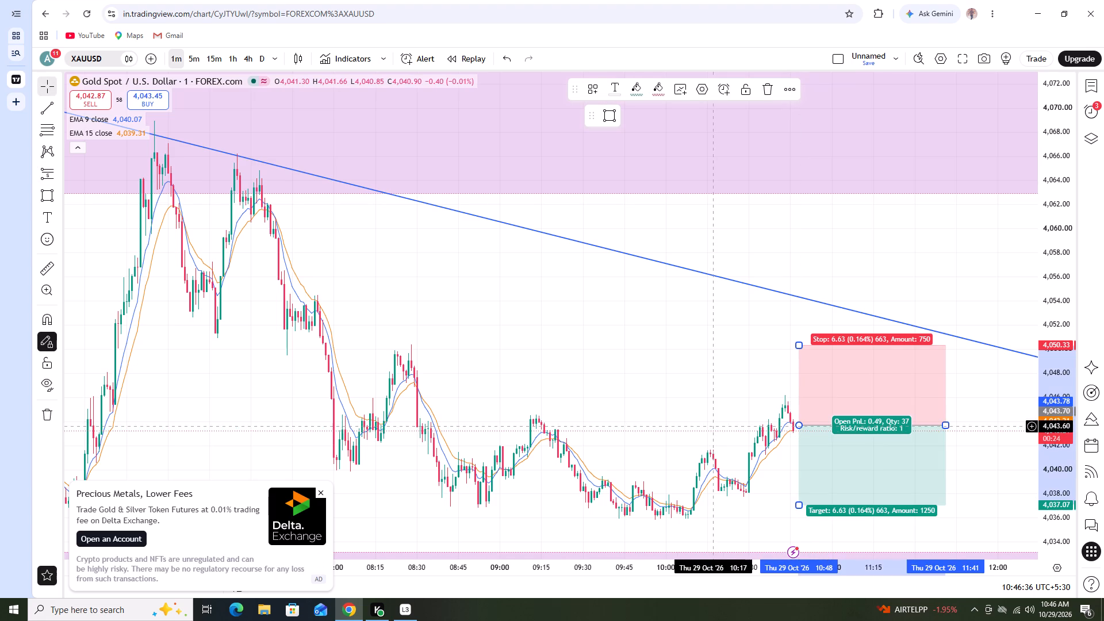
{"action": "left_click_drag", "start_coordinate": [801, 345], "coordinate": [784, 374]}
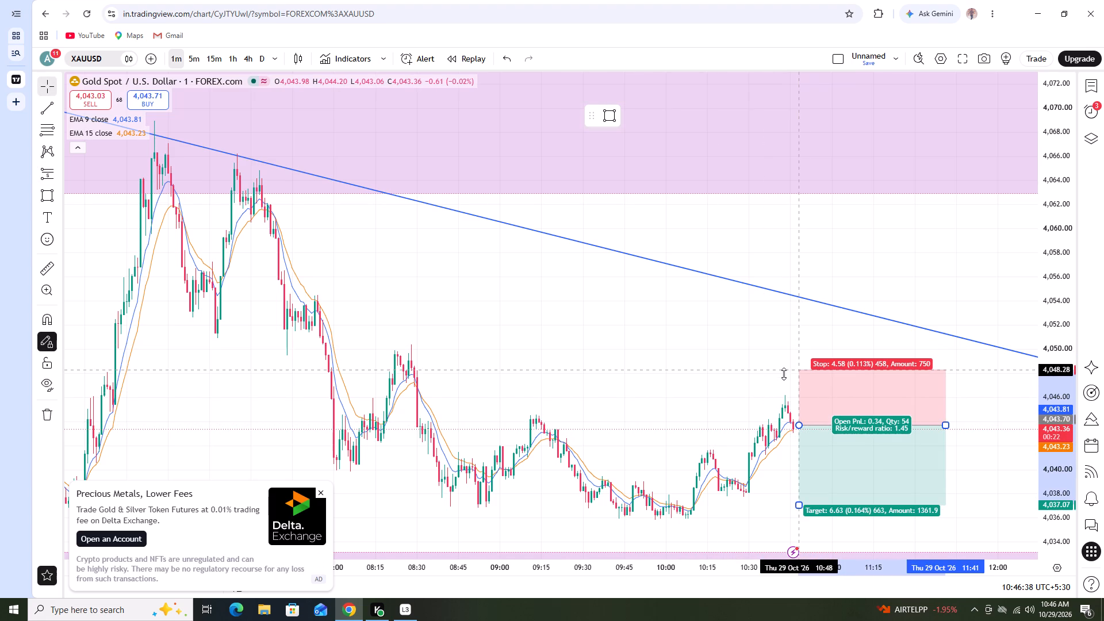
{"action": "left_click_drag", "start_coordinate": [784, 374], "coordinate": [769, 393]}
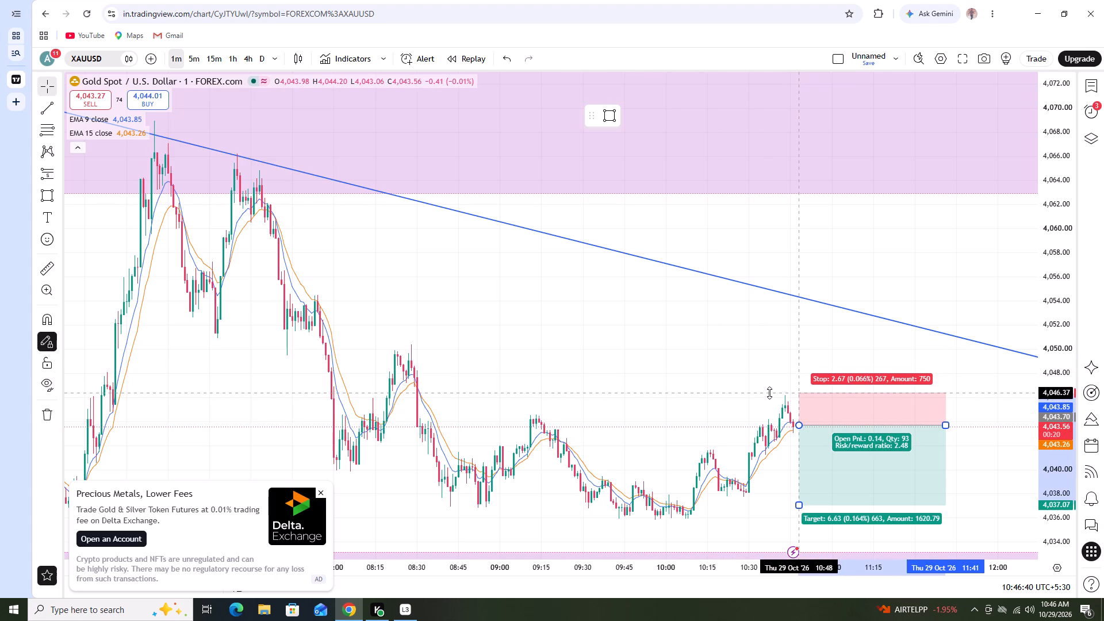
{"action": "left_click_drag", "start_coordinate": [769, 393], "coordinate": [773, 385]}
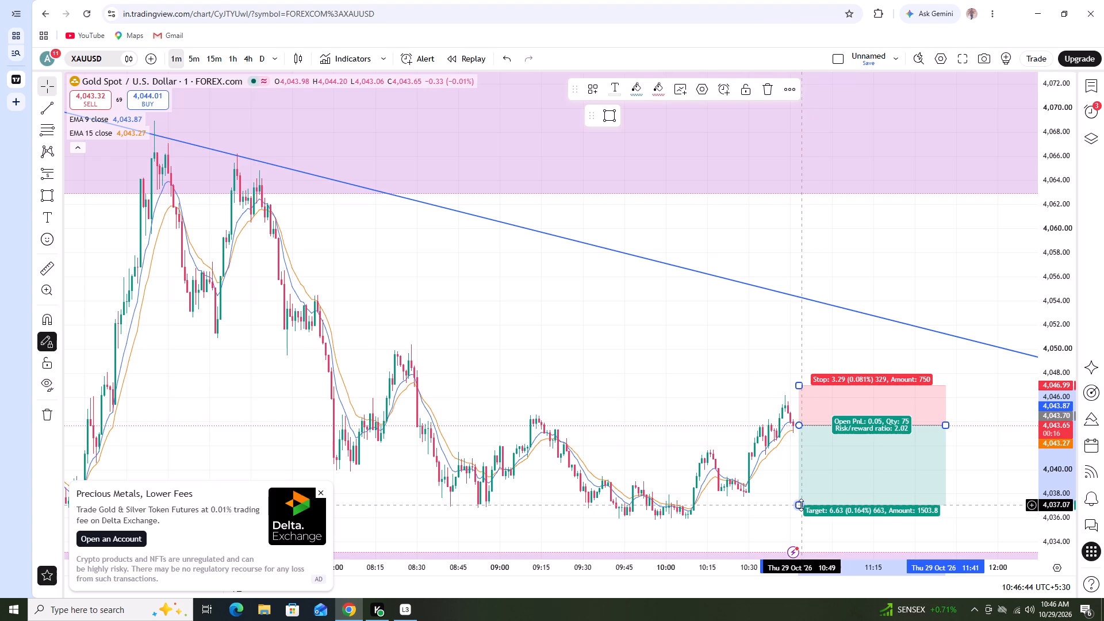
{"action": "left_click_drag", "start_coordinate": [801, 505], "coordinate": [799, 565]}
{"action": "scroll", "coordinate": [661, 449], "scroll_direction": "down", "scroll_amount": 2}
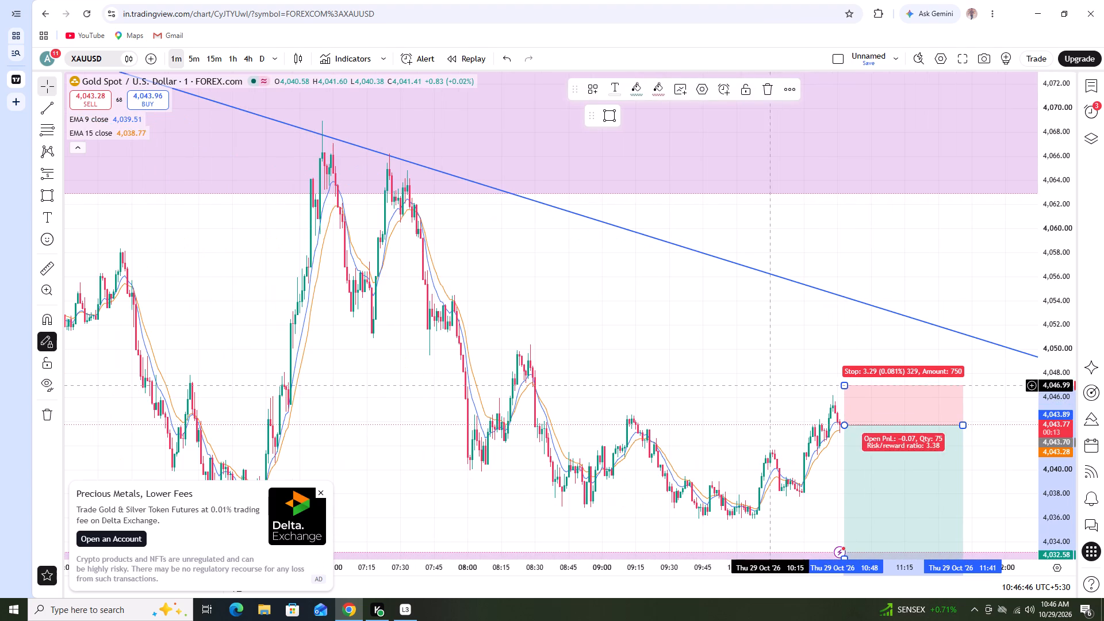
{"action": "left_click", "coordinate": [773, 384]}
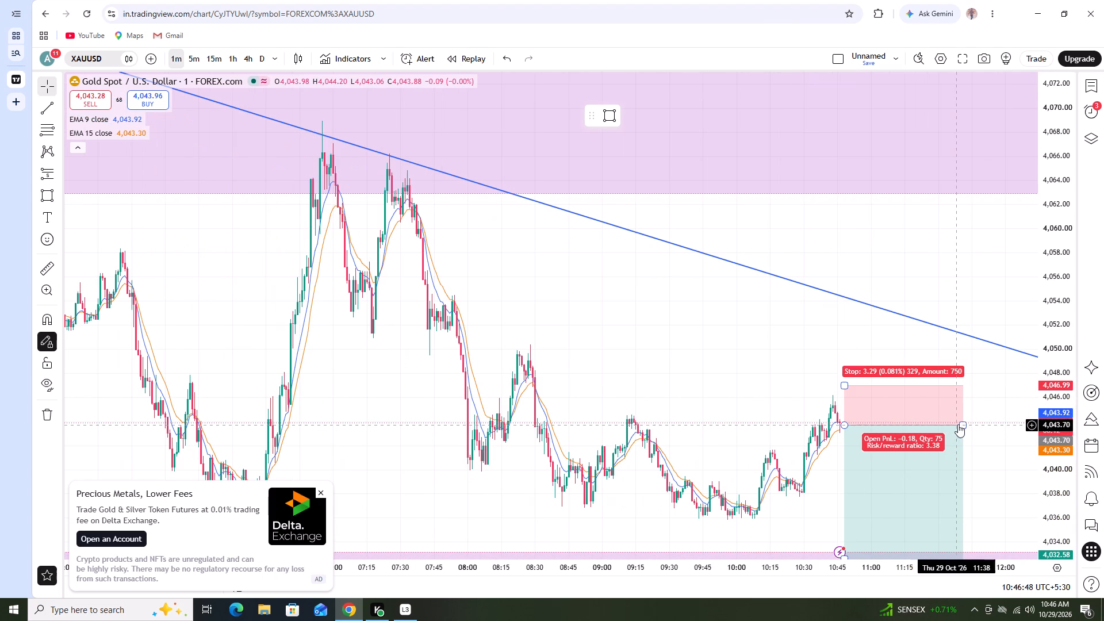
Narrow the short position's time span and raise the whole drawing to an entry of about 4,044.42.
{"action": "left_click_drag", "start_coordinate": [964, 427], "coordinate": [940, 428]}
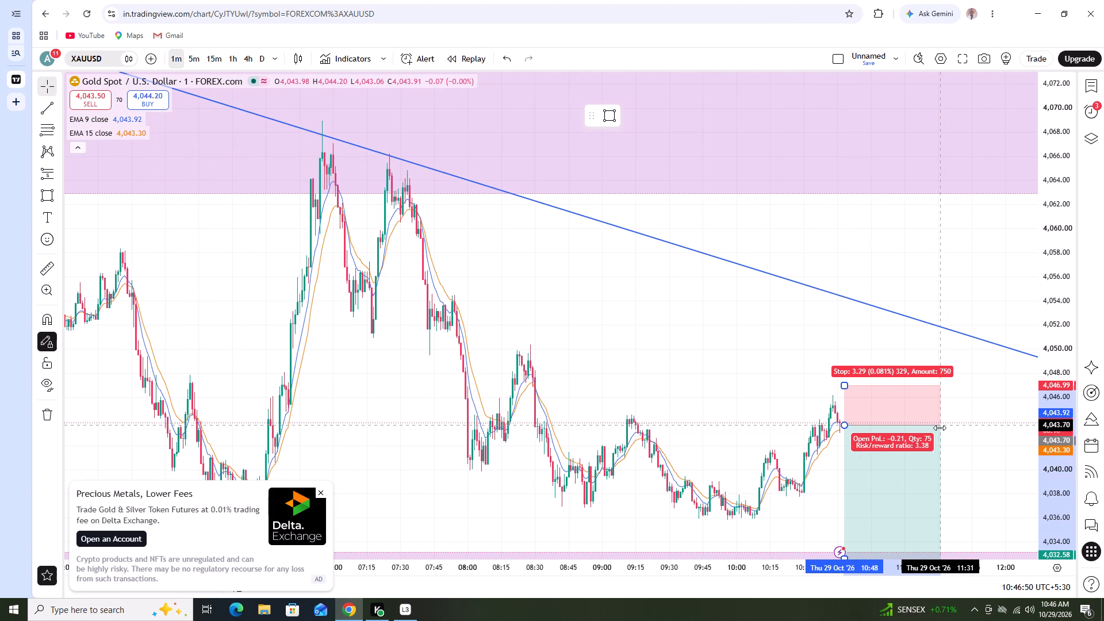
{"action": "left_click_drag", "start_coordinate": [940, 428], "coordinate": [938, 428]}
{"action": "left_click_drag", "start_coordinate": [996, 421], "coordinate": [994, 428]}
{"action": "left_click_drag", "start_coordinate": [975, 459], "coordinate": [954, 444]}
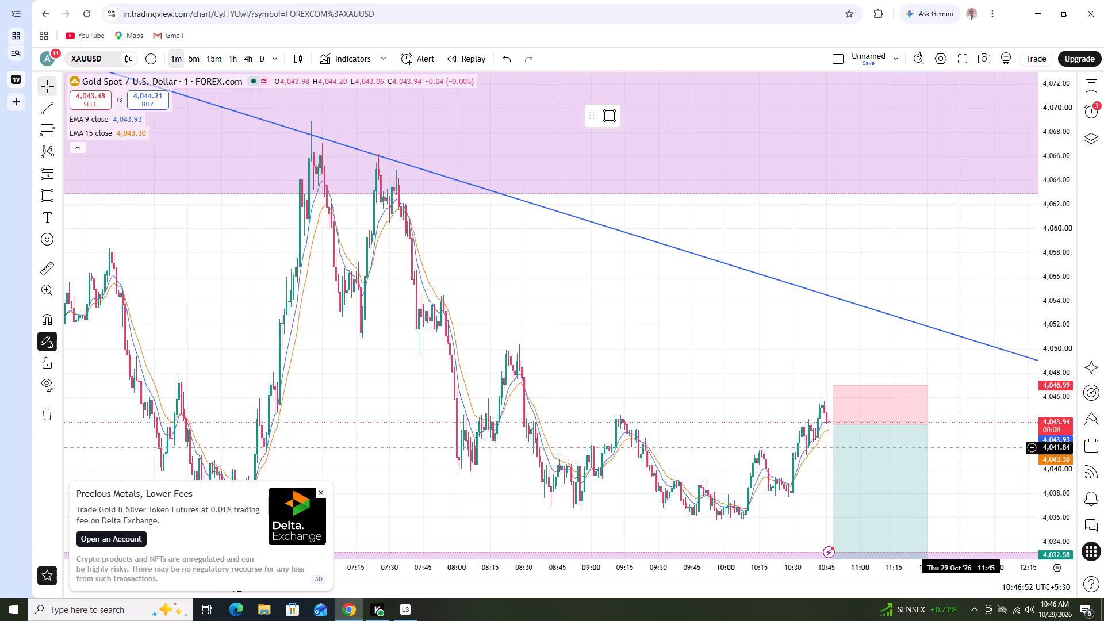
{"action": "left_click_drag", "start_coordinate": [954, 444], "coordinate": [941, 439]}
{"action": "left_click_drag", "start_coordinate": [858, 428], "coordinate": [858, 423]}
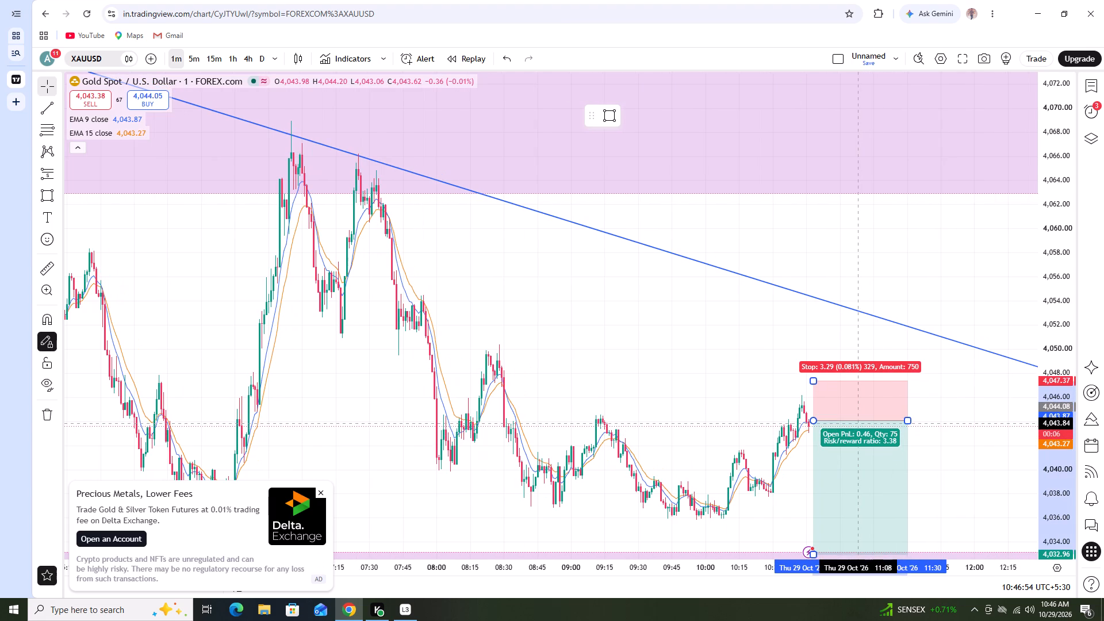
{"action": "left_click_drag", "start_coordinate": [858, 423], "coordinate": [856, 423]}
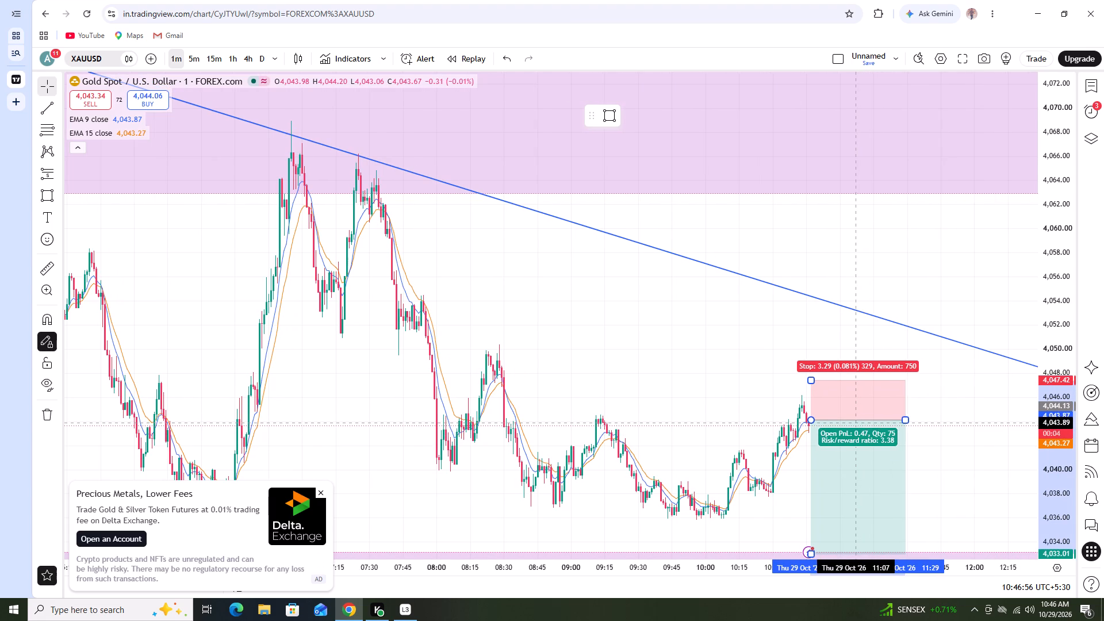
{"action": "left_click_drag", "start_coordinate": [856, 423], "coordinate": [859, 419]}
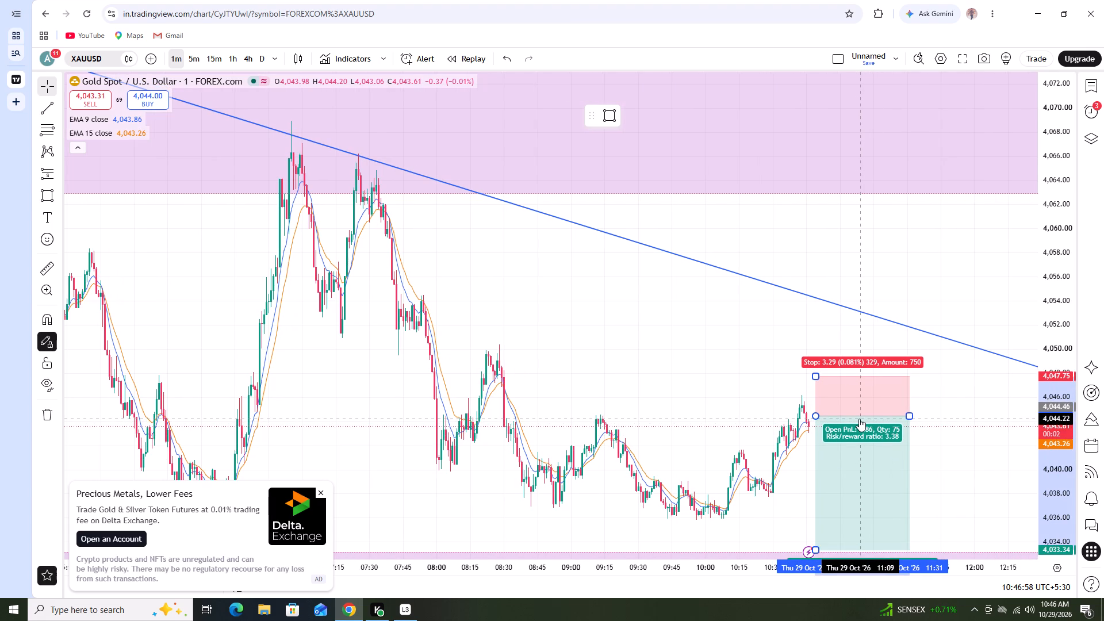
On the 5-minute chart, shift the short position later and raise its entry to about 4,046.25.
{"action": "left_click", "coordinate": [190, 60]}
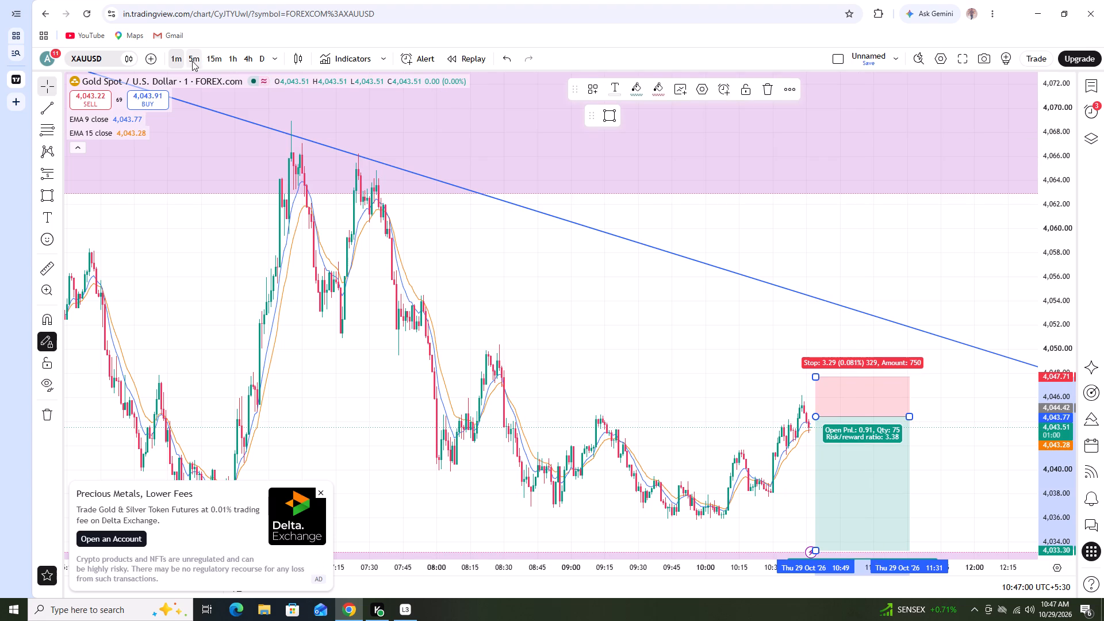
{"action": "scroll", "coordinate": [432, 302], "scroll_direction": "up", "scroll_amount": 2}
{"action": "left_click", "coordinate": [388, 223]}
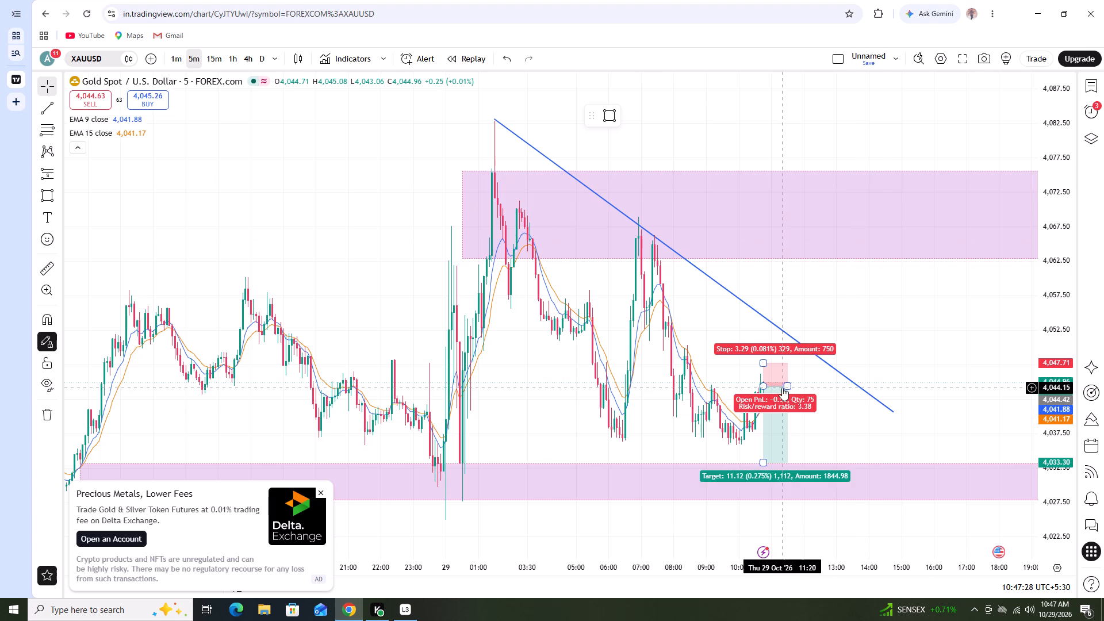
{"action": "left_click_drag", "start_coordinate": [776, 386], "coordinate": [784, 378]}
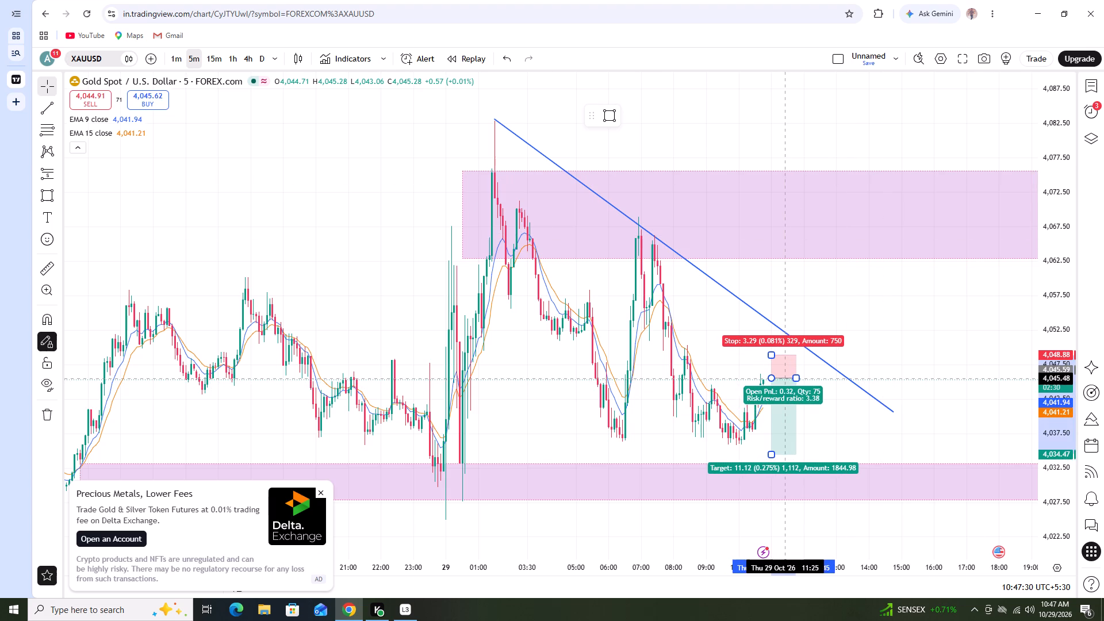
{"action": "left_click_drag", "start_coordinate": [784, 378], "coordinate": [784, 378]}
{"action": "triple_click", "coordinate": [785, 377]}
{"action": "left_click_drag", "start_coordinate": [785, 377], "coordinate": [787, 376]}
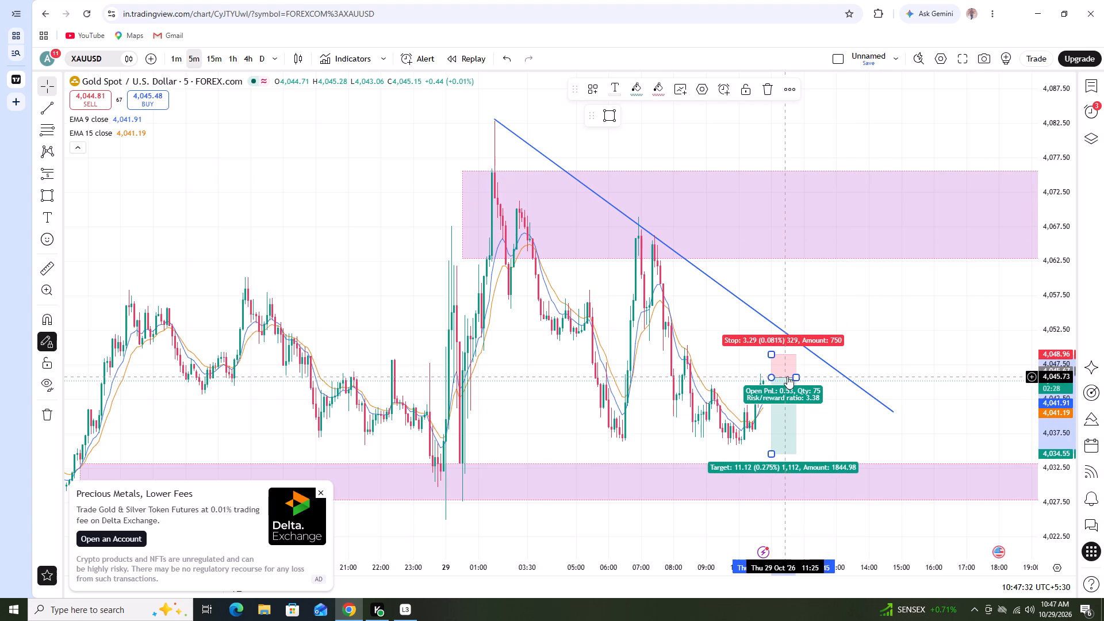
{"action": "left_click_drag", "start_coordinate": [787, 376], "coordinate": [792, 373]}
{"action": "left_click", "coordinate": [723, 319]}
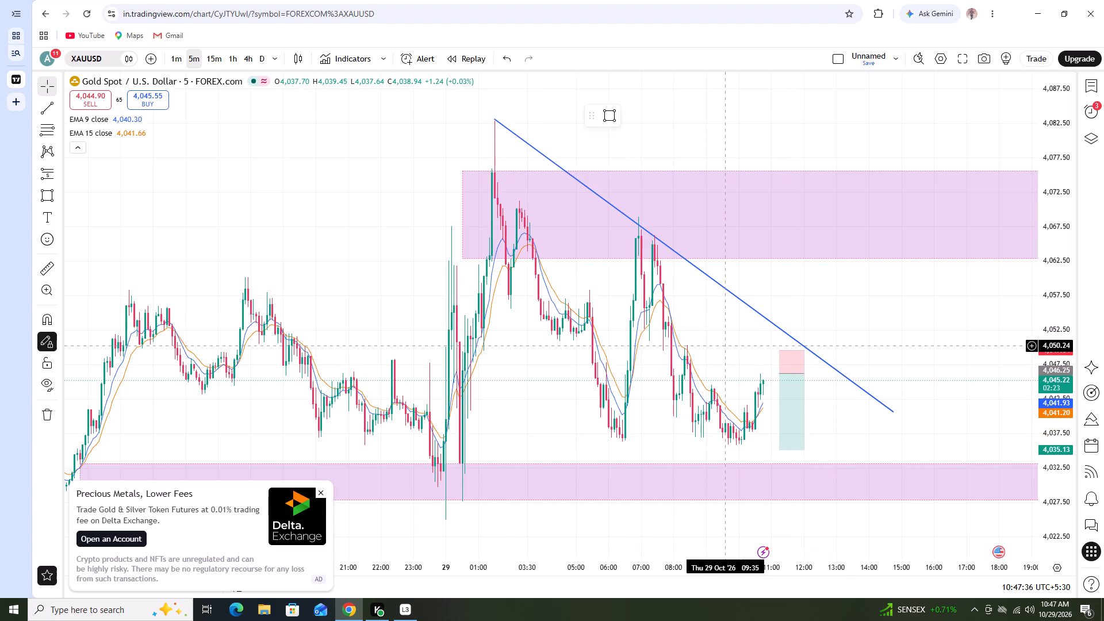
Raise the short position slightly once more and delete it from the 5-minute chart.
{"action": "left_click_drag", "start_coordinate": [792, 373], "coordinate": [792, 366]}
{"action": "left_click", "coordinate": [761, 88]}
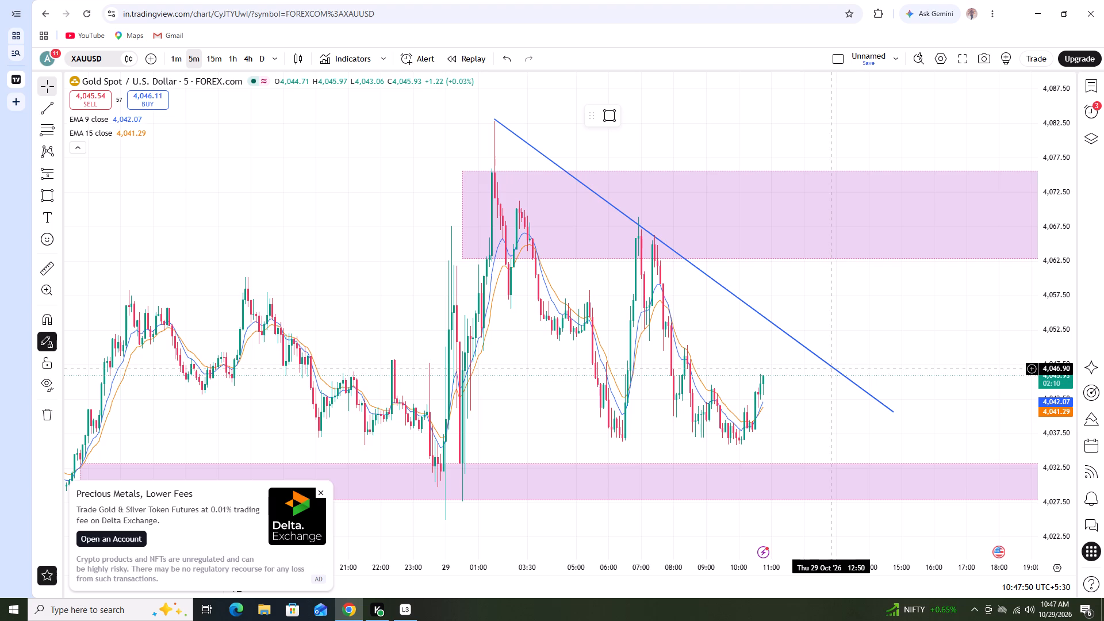
Examine XAUUSD price against the trend lines, EMAs and marked zones on the 1-hour, 4-hour, 15-minute and 5-minute charts.
{"action": "left_click", "coordinate": [239, 56]}
{"action": "scroll", "coordinate": [462, 189], "scroll_direction": "up", "scroll_amount": 1}
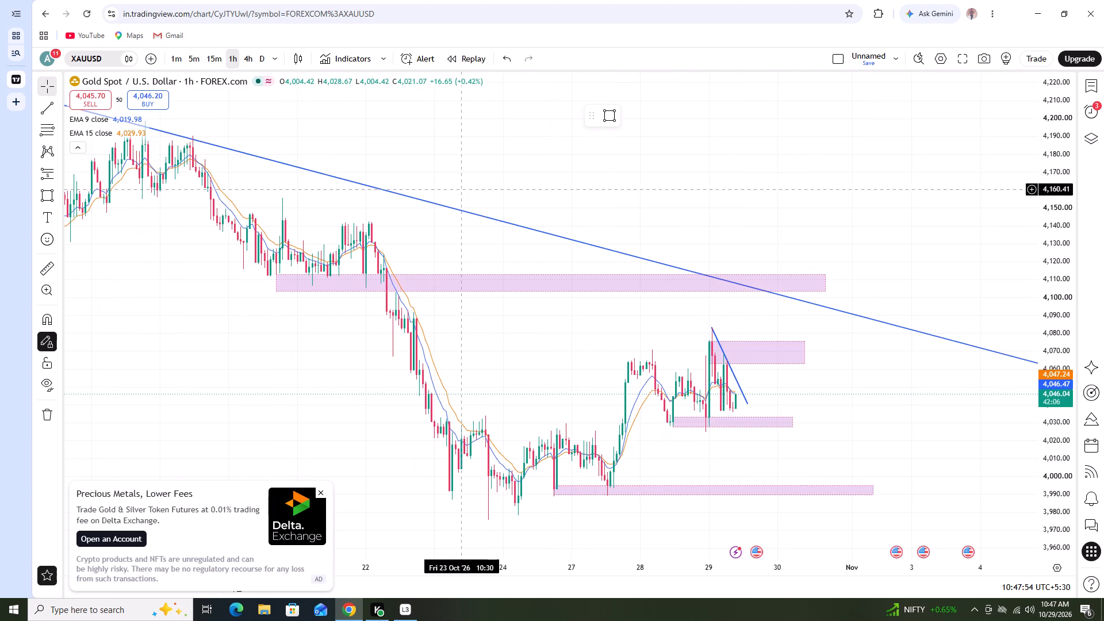
{"action": "scroll", "coordinate": [462, 189], "scroll_direction": "up", "scroll_amount": 2}
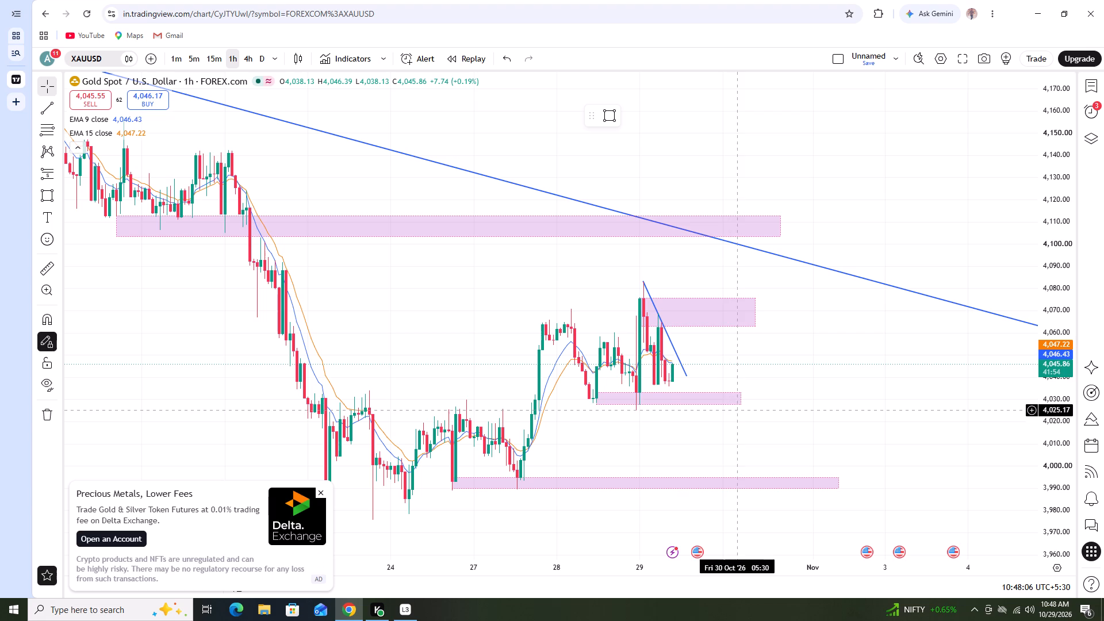
{"action": "scroll", "coordinate": [731, 389], "scroll_direction": "up", "scroll_amount": 1}
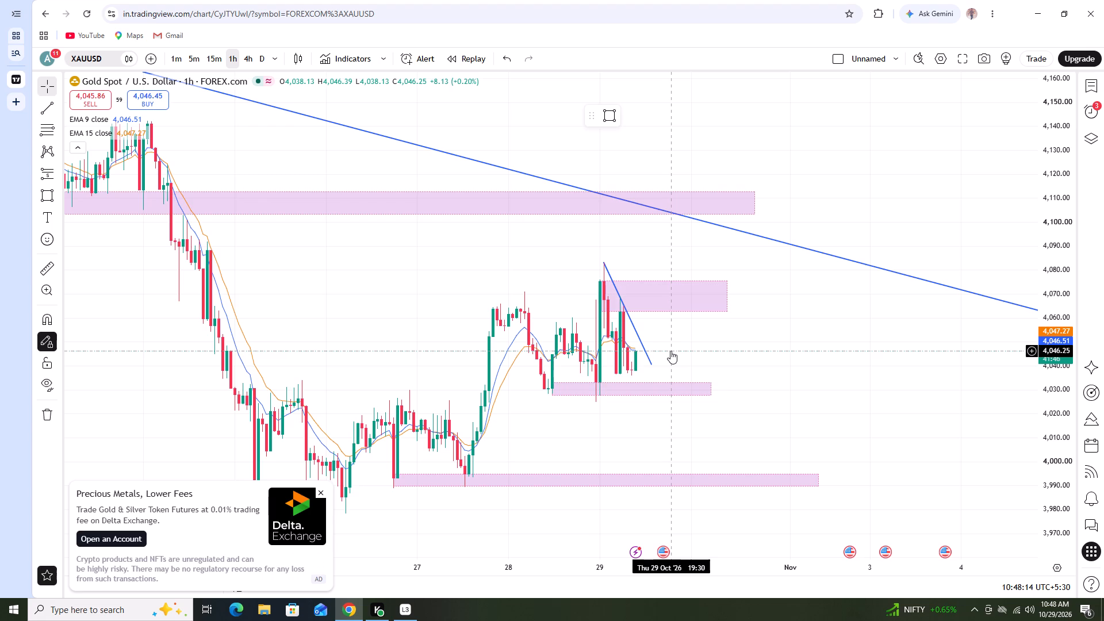
{"action": "scroll", "coordinate": [670, 351], "scroll_direction": "up", "scroll_amount": 1}
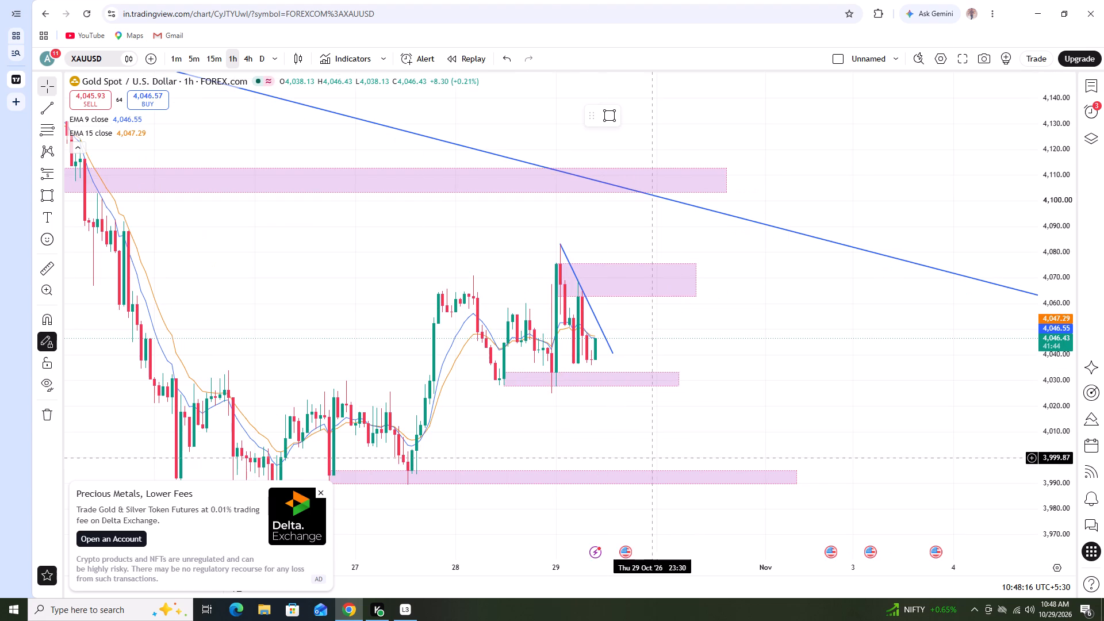
{"action": "scroll", "coordinate": [678, 449], "scroll_direction": "down", "scroll_amount": 1}
{"action": "left_click_drag", "start_coordinate": [695, 448], "coordinate": [731, 442]}
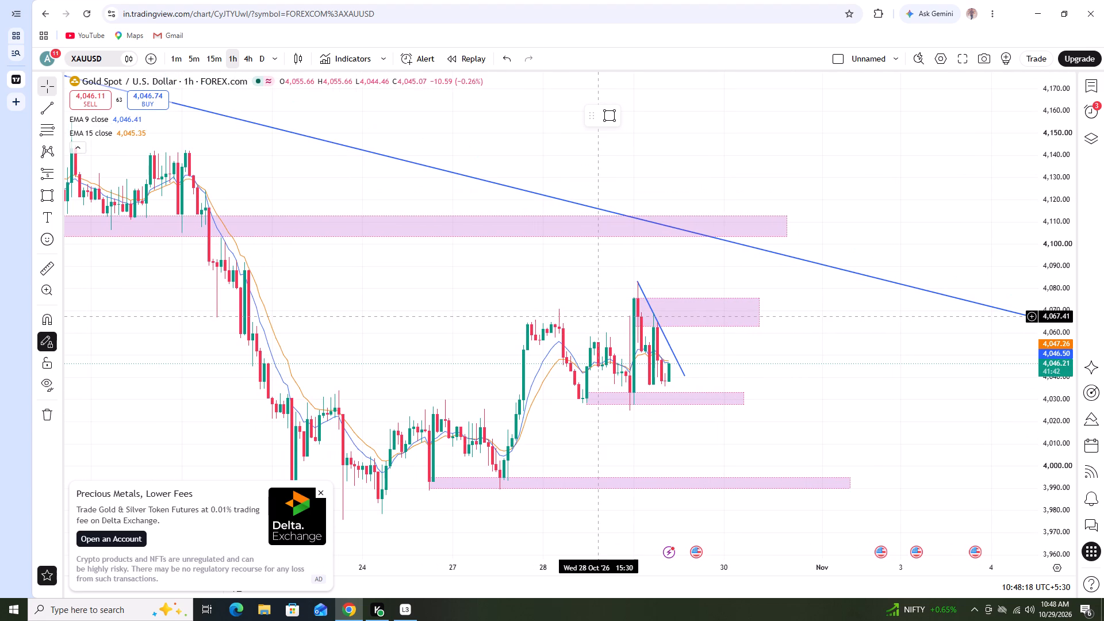
{"action": "left_click", "coordinate": [250, 61]}
{"action": "scroll", "coordinate": [528, 430], "scroll_direction": "up", "scroll_amount": 1}
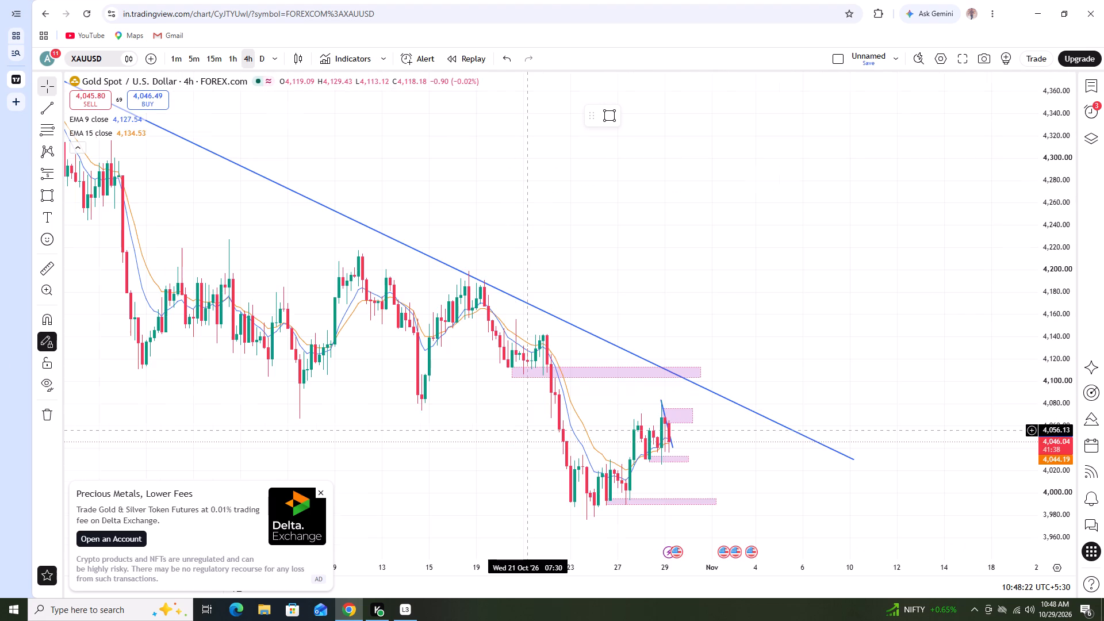
{"action": "scroll", "coordinate": [523, 431], "scroll_direction": "up", "scroll_amount": 1}
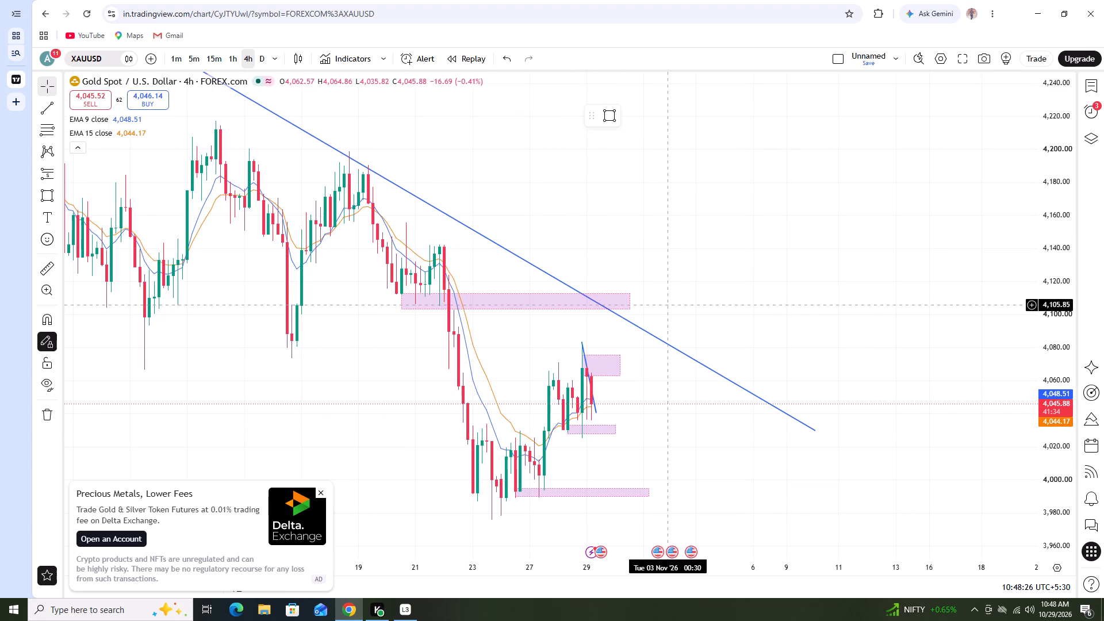
{"action": "left_click", "coordinate": [210, 56]}
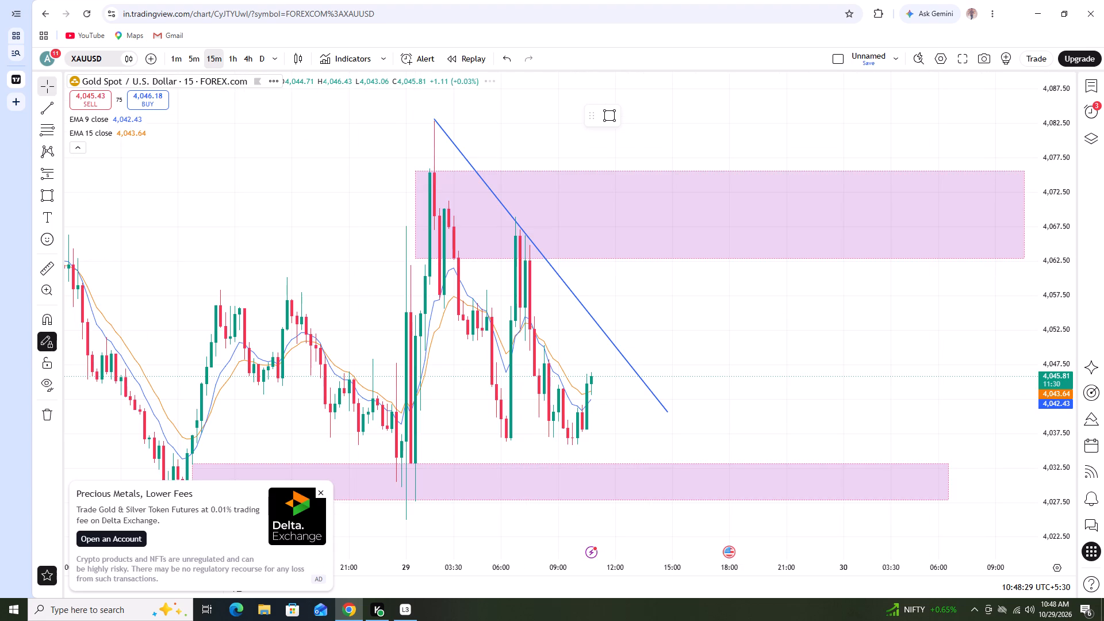
{"action": "scroll", "coordinate": [533, 389], "scroll_direction": "down", "scroll_amount": 1}
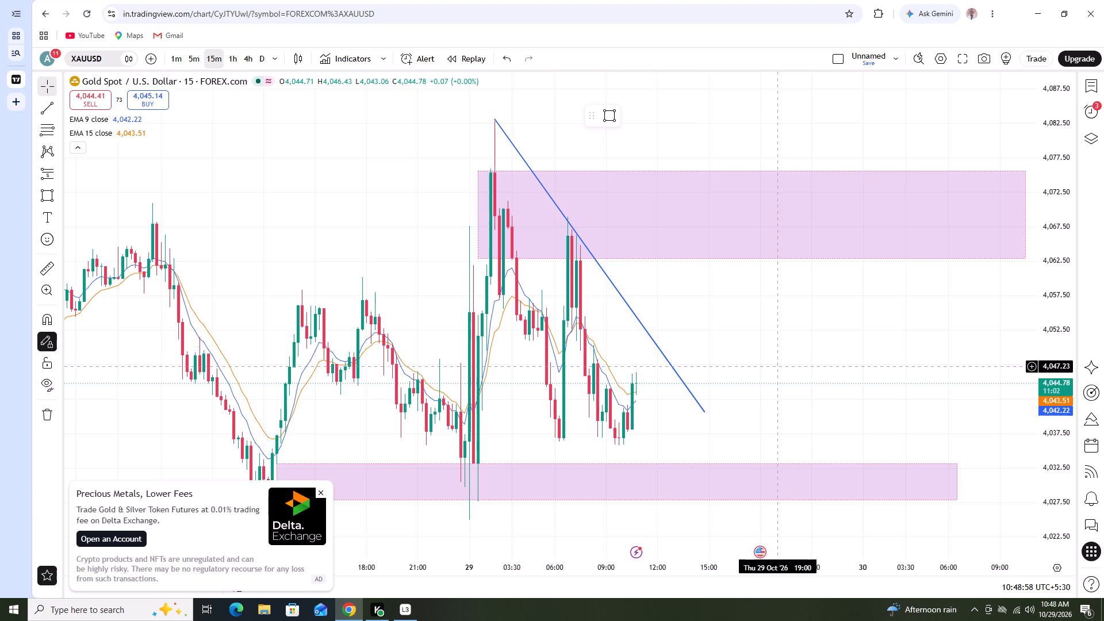
{"action": "left_click", "coordinate": [189, 54]}
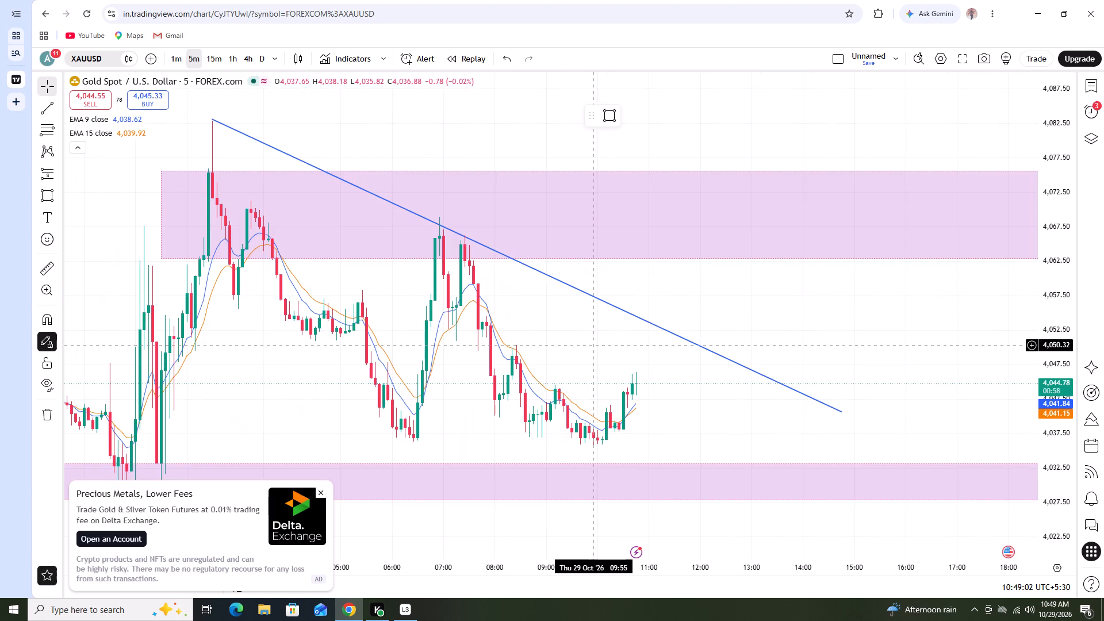
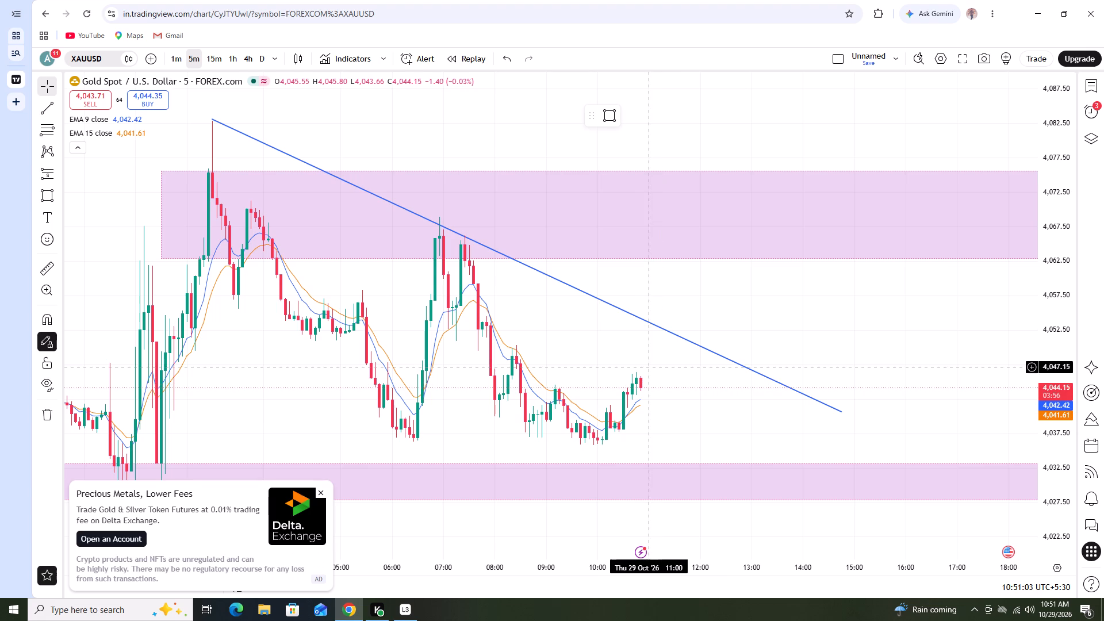
Place a long position on the XAUUSD 5-minute chart at the latest candle, with an entry of about 4,043.86.
{"action": "left_click", "coordinate": [224, 58]}
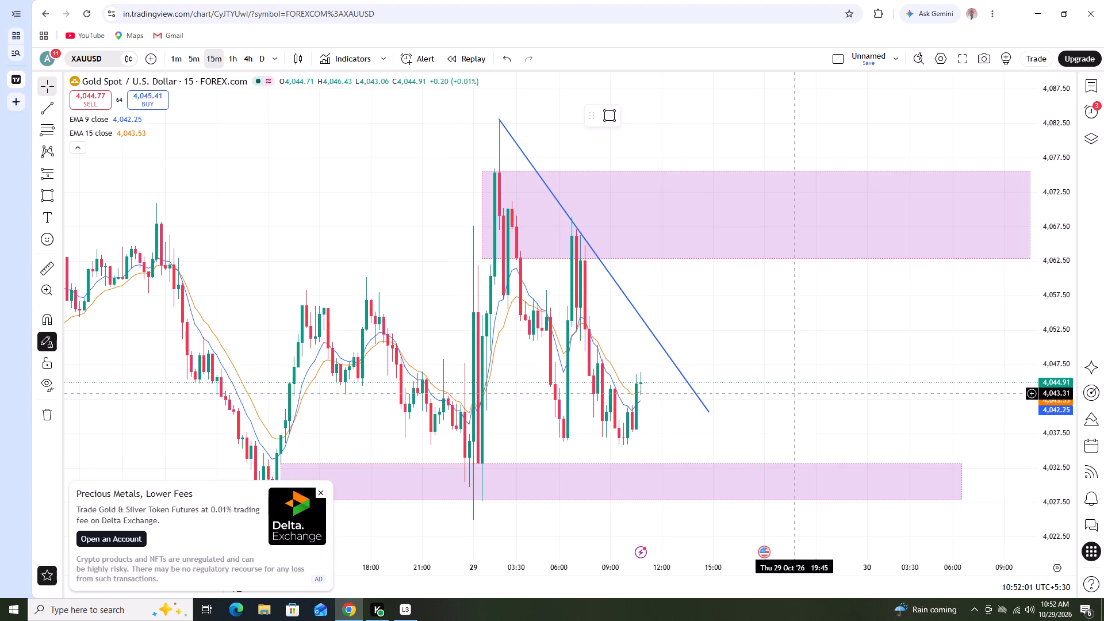
{"action": "scroll", "coordinate": [741, 383], "scroll_direction": "up", "scroll_amount": 1}
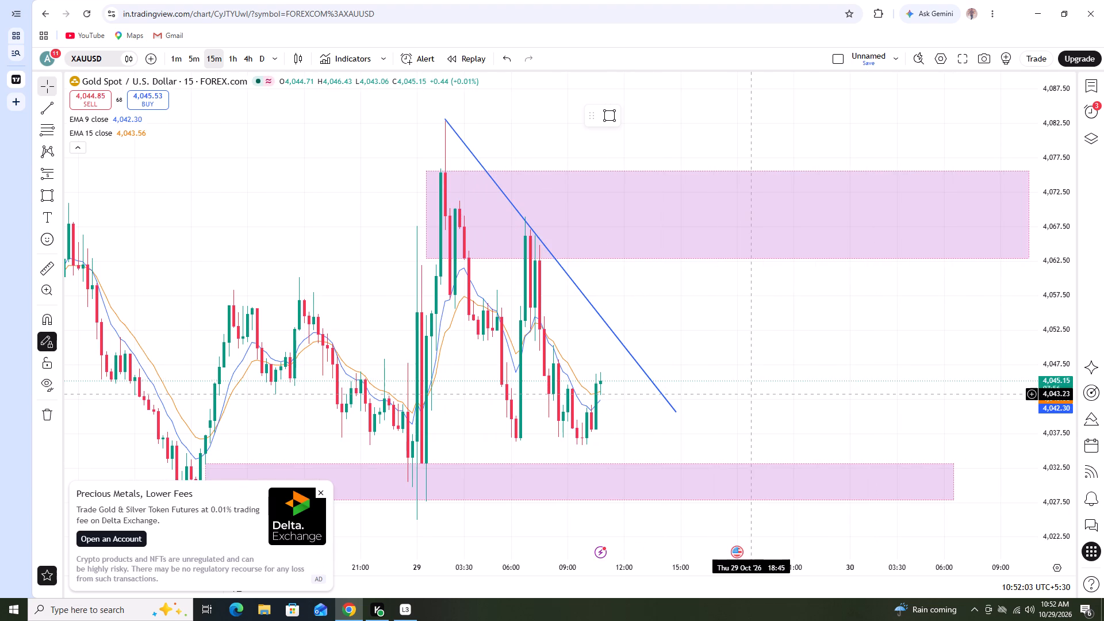
{"action": "left_click", "coordinate": [193, 55]}
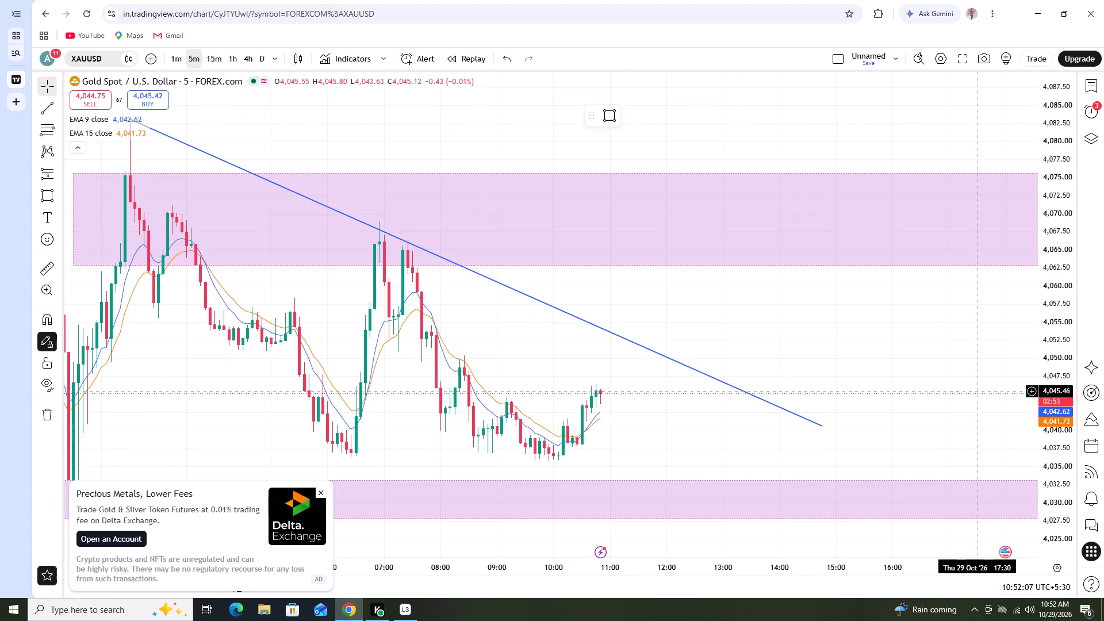
{"action": "scroll", "coordinate": [1051, 358], "scroll_direction": "down", "scroll_amount": 3}
{"action": "scroll", "coordinate": [653, 386], "scroll_direction": "down", "scroll_amount": 3}
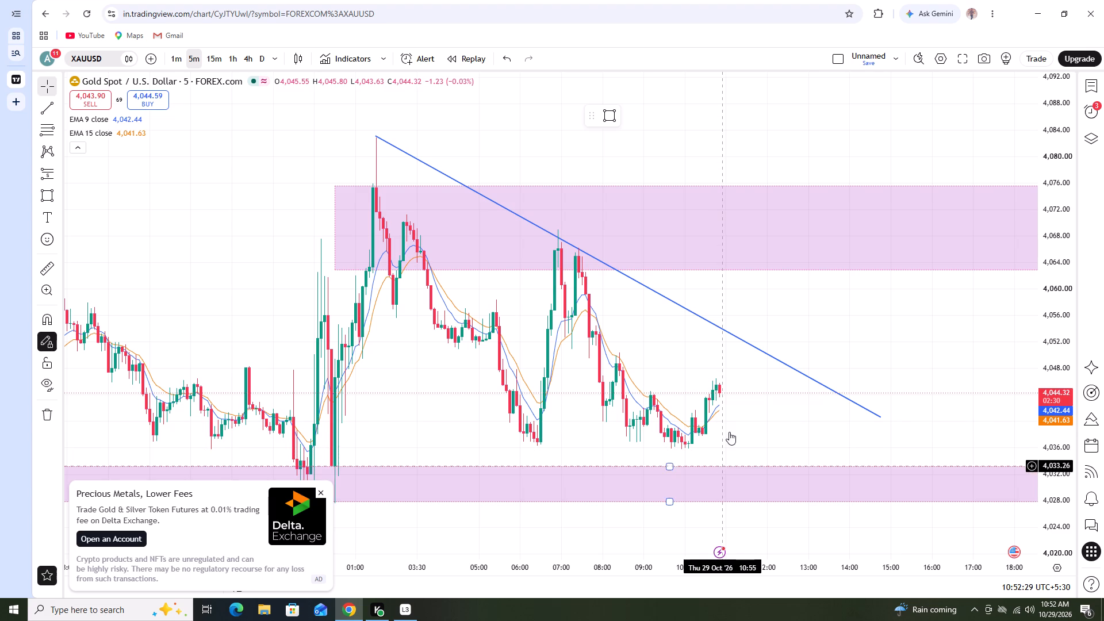
{"action": "left_click", "coordinate": [57, 172]}
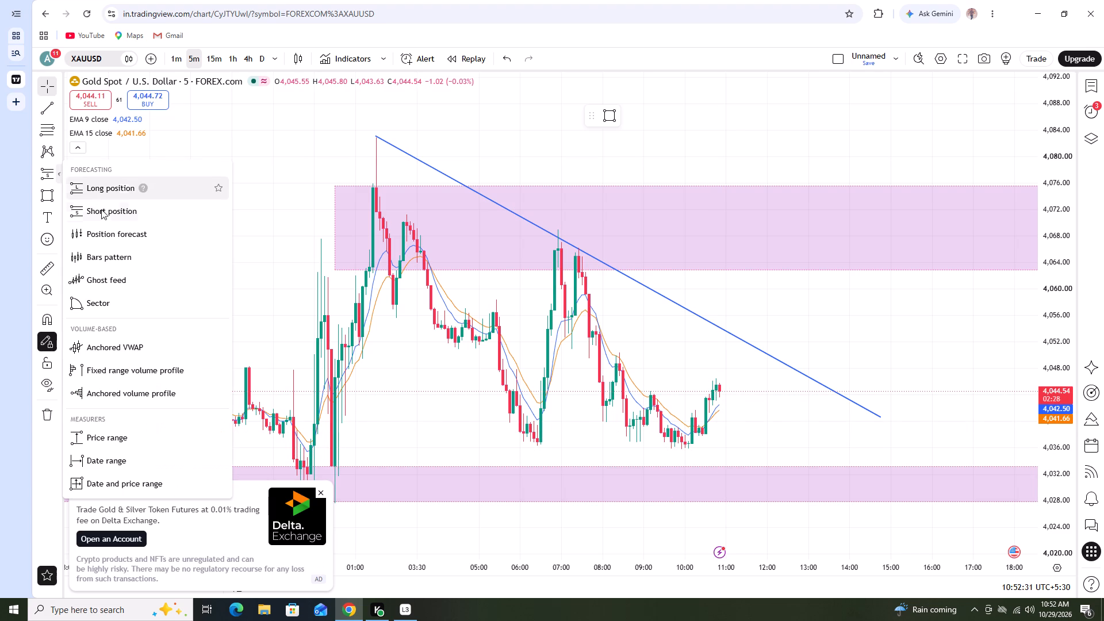
{"action": "left_click", "coordinate": [108, 193]}
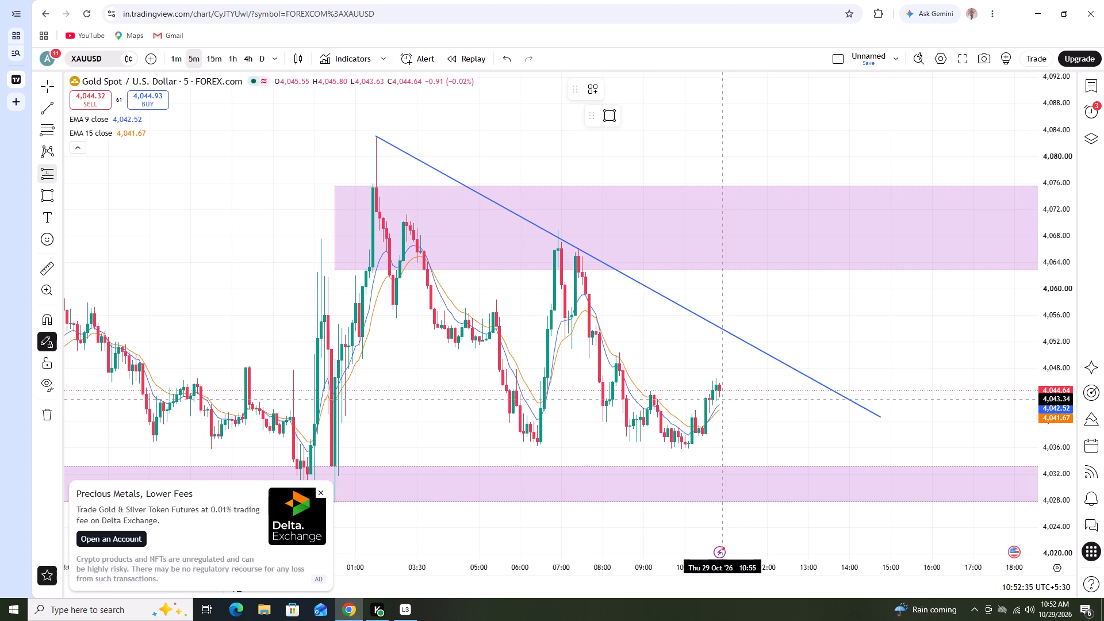
{"action": "left_click", "coordinate": [719, 396]}
{"action": "right_click", "coordinate": [684, 373]}
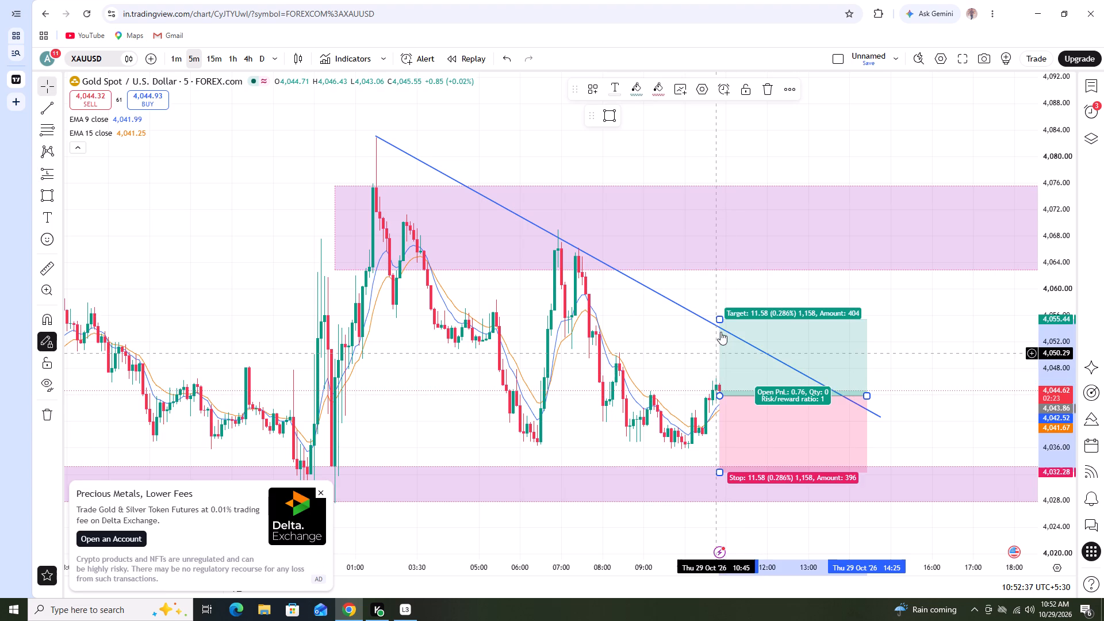
Raise the long position's target to about 4,061.93 and tighten its stop to about 4,040.65.
{"action": "left_click_drag", "start_coordinate": [718, 316], "coordinate": [726, 280]}
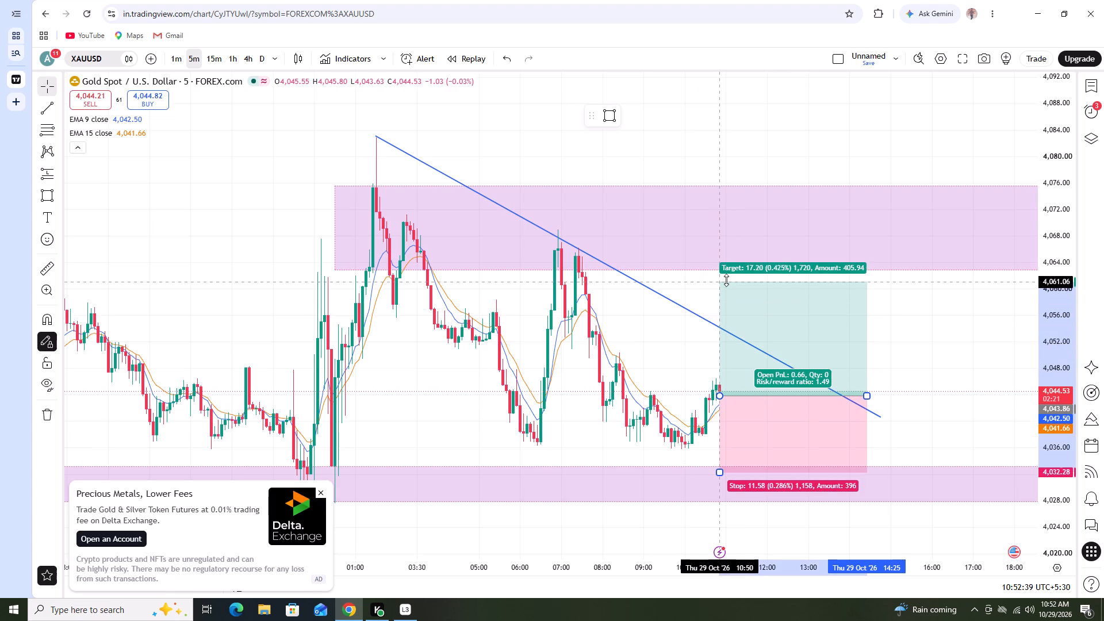
{"action": "left_click_drag", "start_coordinate": [726, 280], "coordinate": [727, 276]}
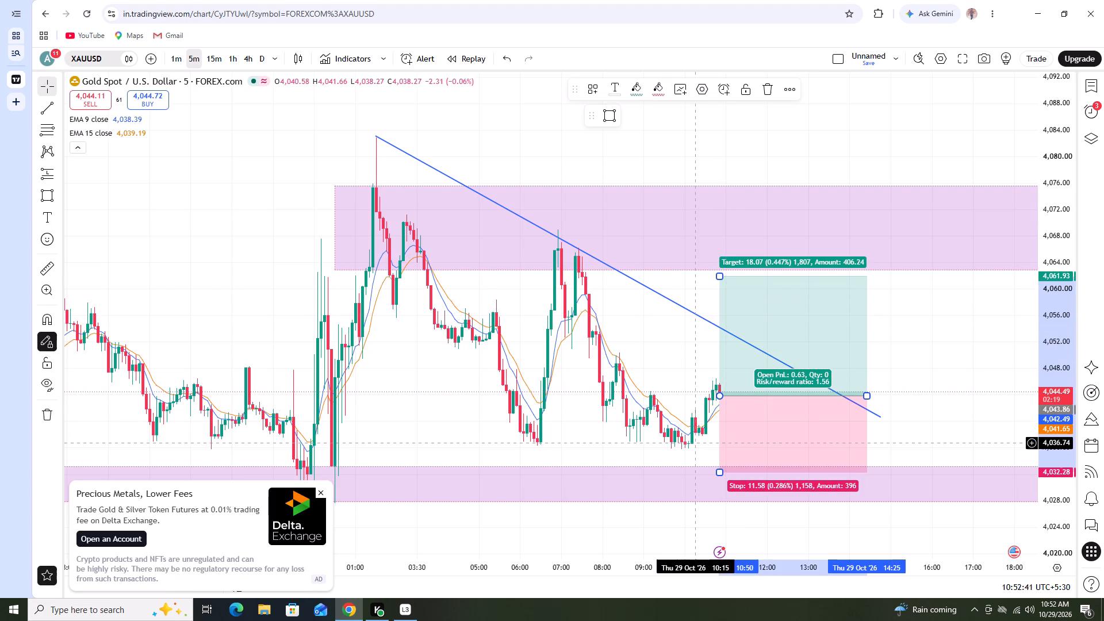
{"action": "left_click_drag", "start_coordinate": [719, 468], "coordinate": [719, 451]}
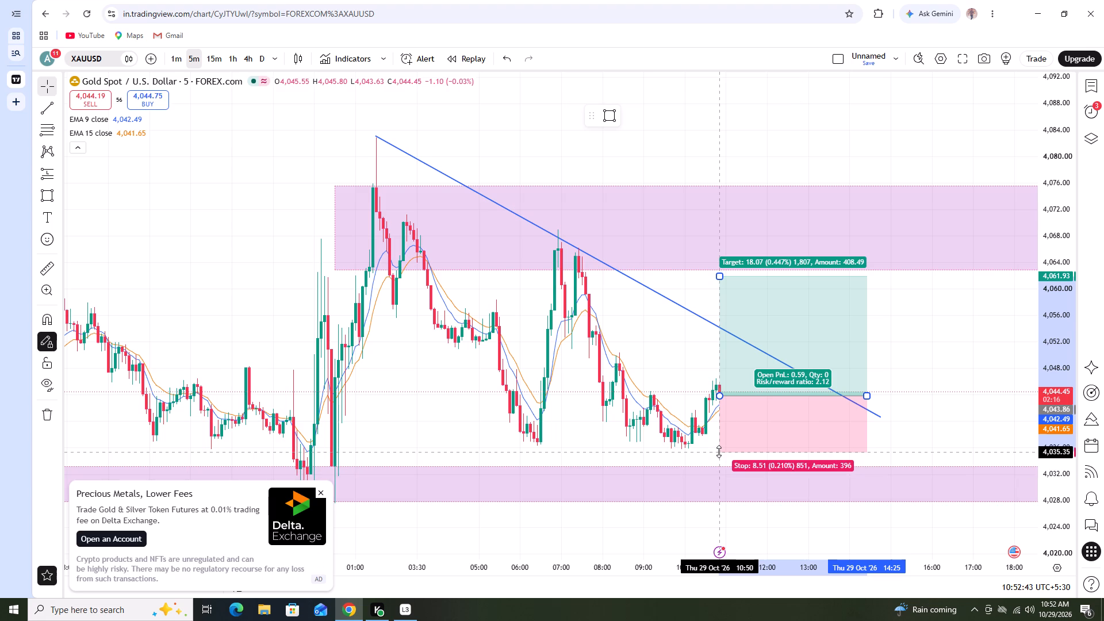
{"action": "left_click_drag", "start_coordinate": [719, 451], "coordinate": [711, 417]}
{"action": "left_click", "coordinate": [665, 325]}
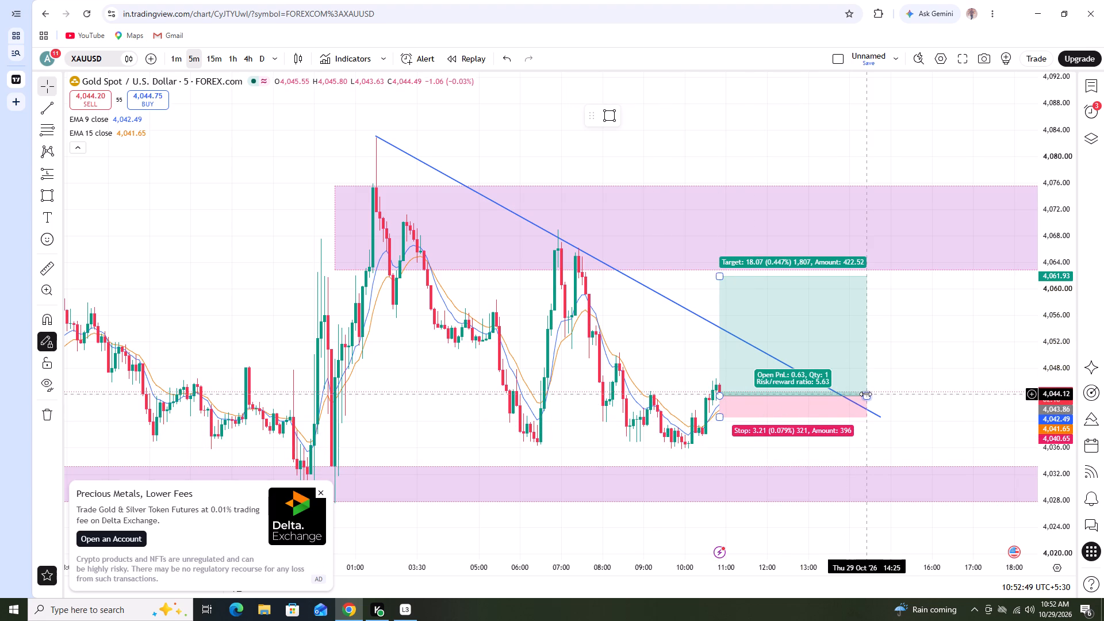
Shorten the long position to end at 13:20 and raise its target to about 4,062.72.
{"action": "left_click_drag", "start_coordinate": [865, 394], "coordinate": [822, 391]}
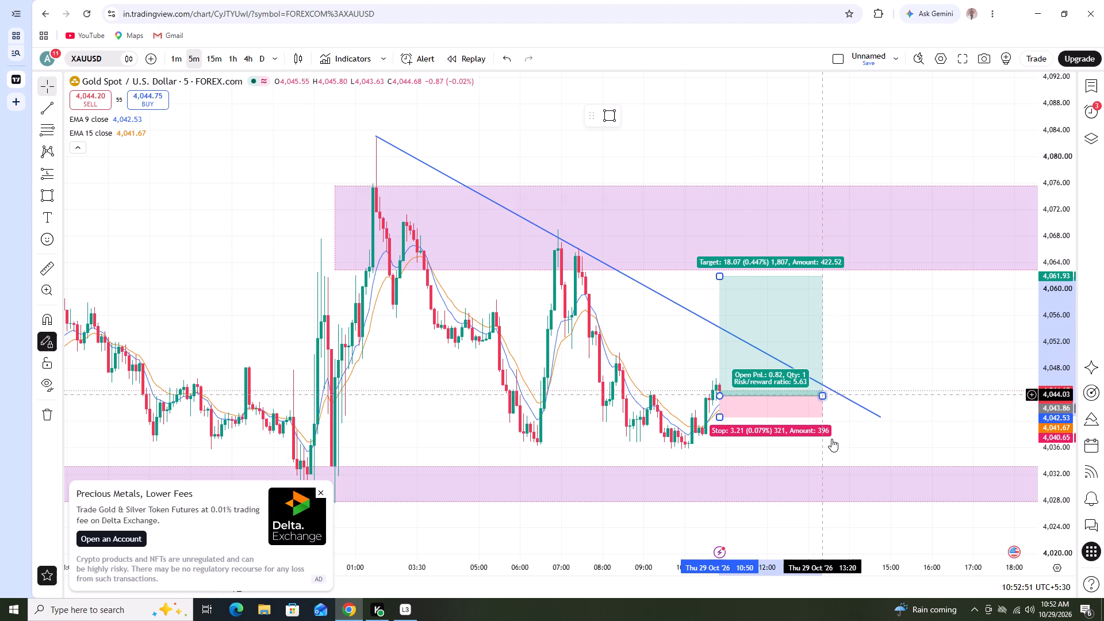
{"action": "left_click", "coordinate": [861, 461]}
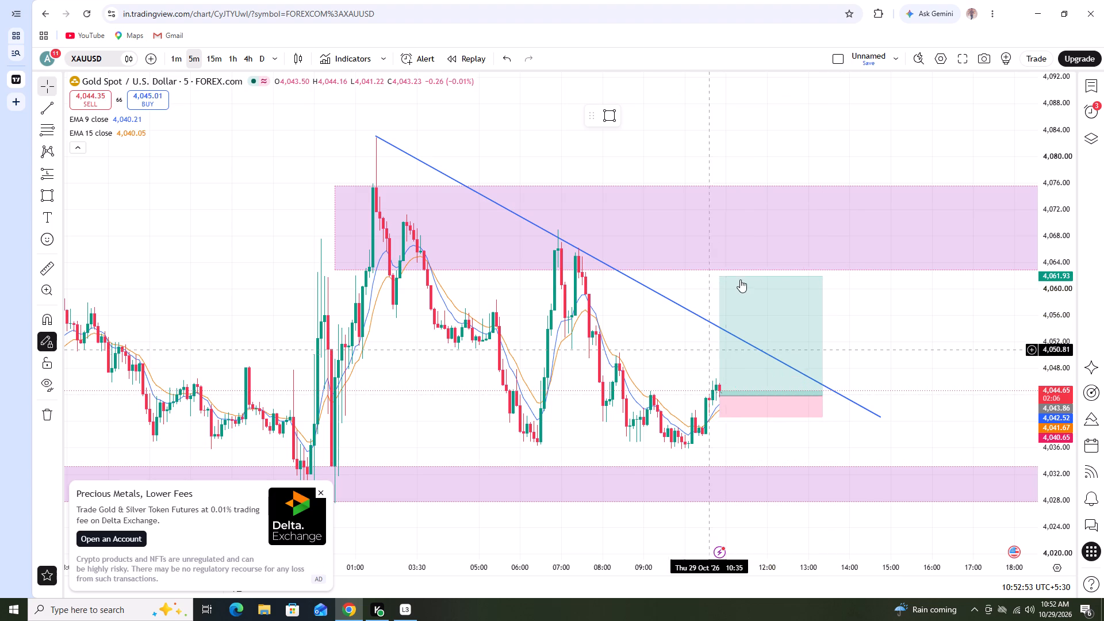
{"action": "left_click", "coordinate": [720, 274]}
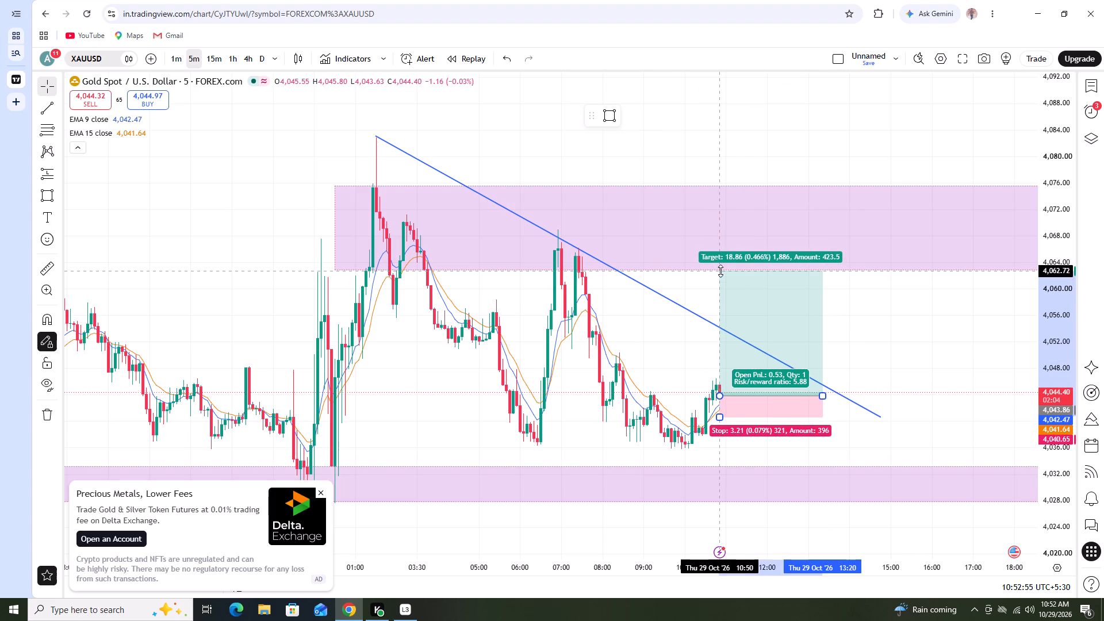
{"action": "left_click", "coordinate": [669, 330]}
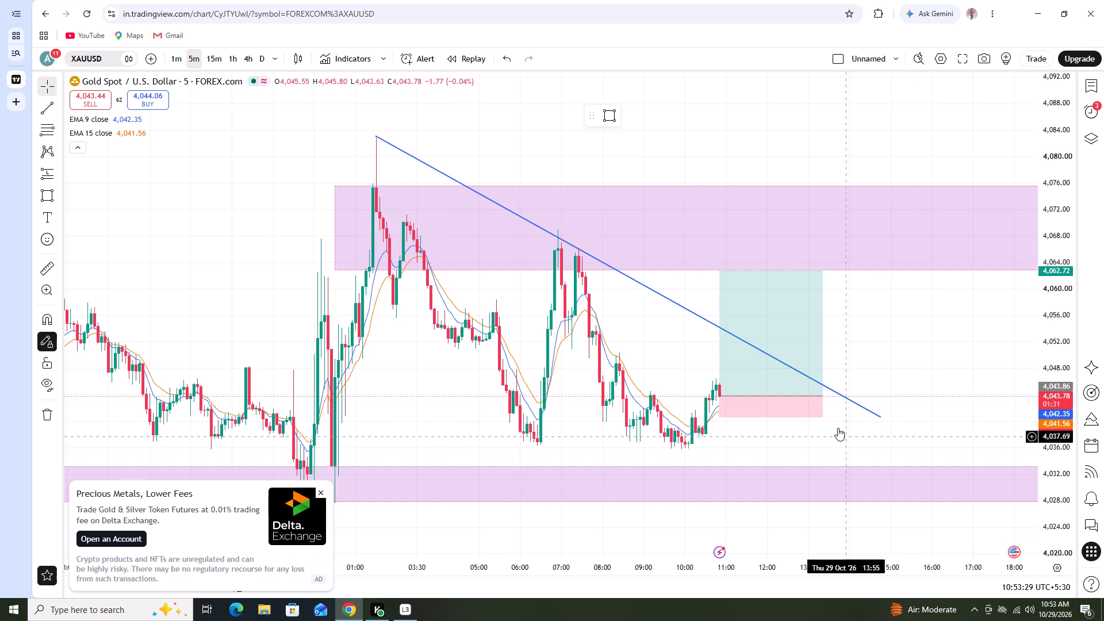
Lower the long position to a target of about 4,061.42 and stop of about 4,039.35, and adjust its entry to about 4,042.64.
{"action": "left_click_drag", "start_coordinate": [769, 395], "coordinate": [775, 404]}
{"action": "left_click", "coordinate": [674, 371]}
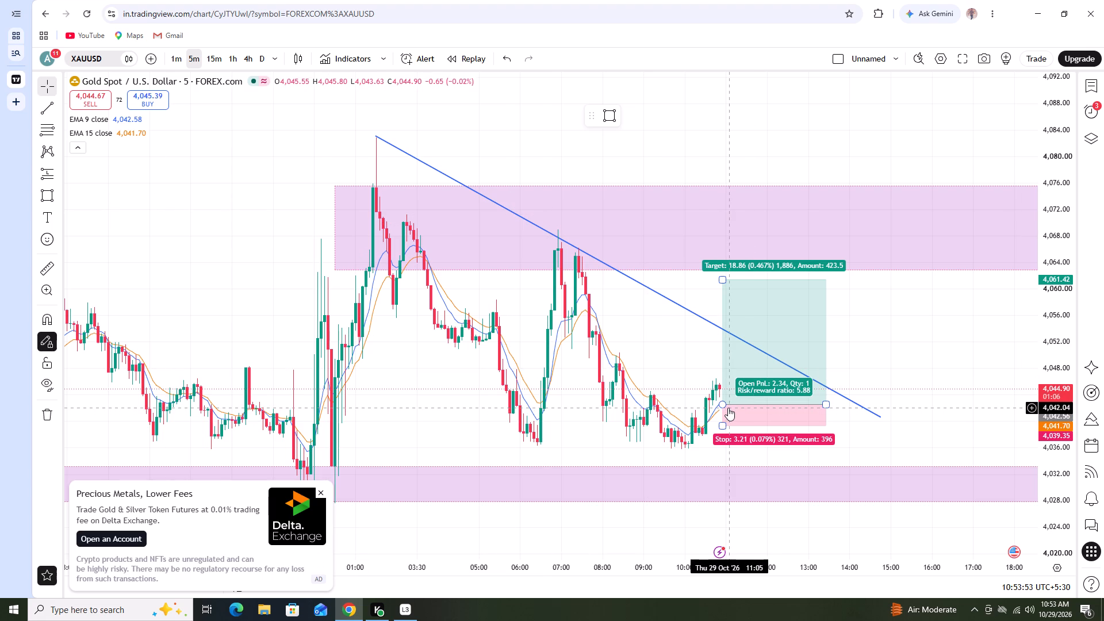
{"action": "left_click_drag", "start_coordinate": [724, 403], "coordinate": [724, 392]}
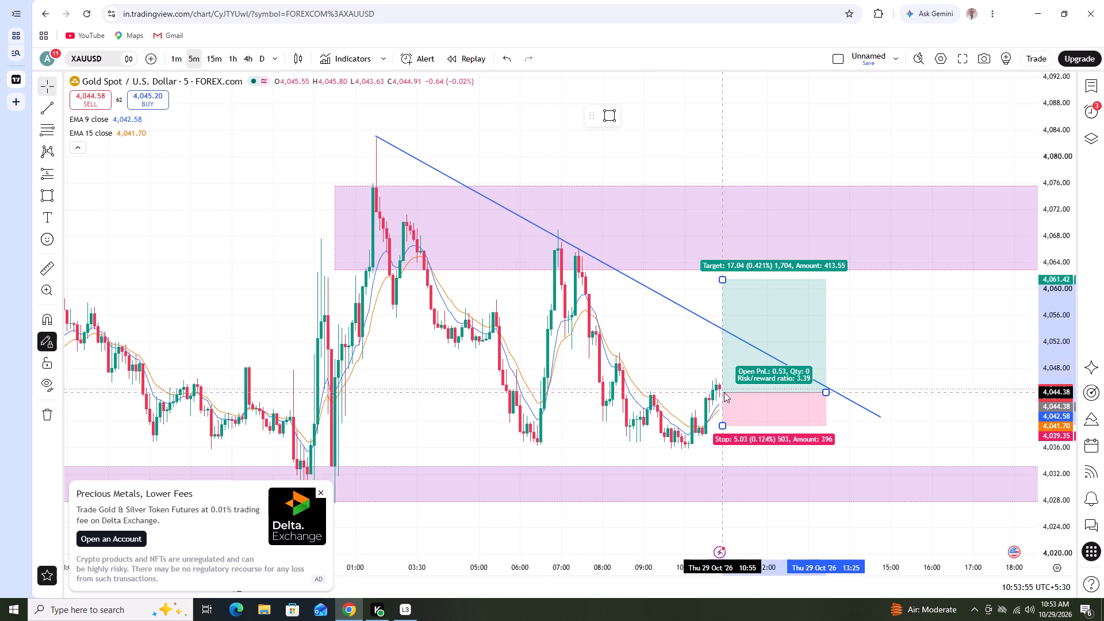
{"action": "left_click_drag", "start_coordinate": [724, 392], "coordinate": [723, 392]}
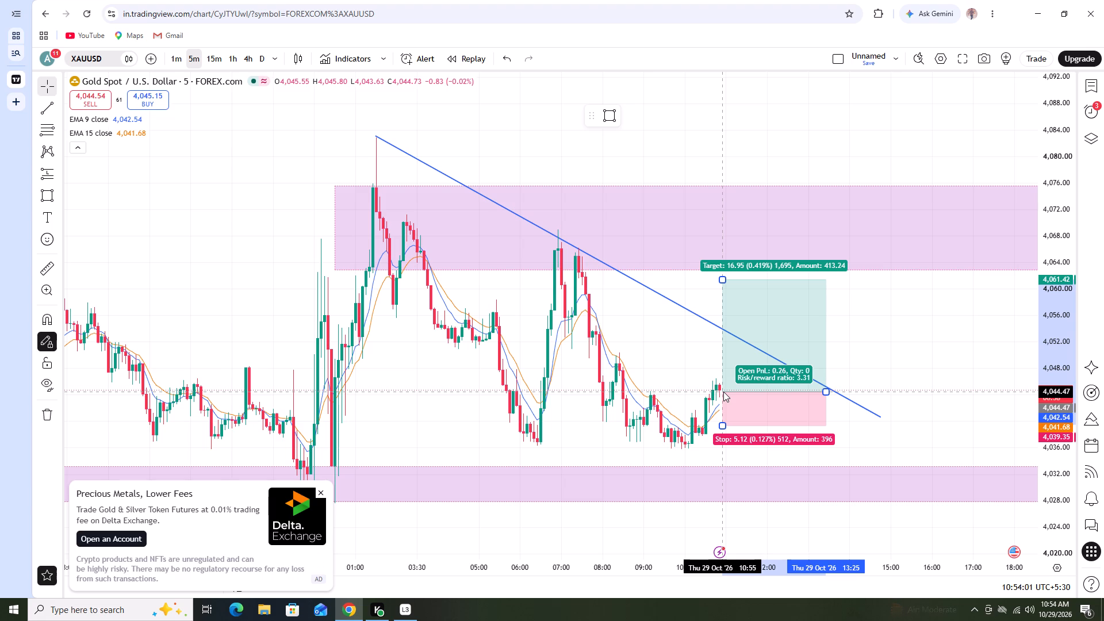
{"action": "left_click_drag", "start_coordinate": [723, 392], "coordinate": [723, 398]}
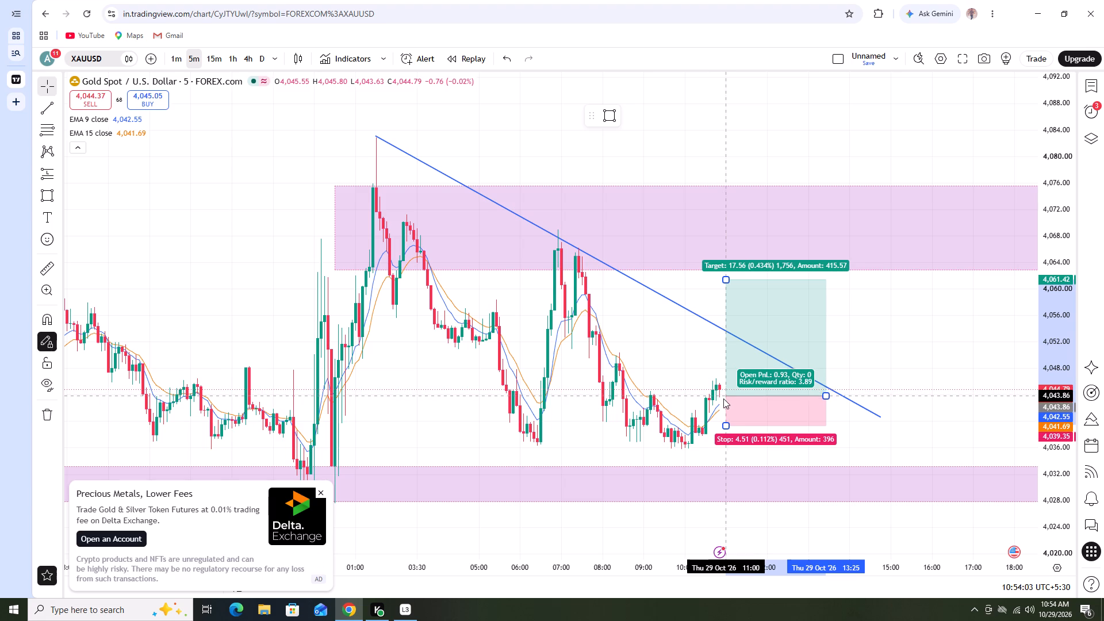
{"action": "left_click_drag", "start_coordinate": [723, 398], "coordinate": [716, 404]}
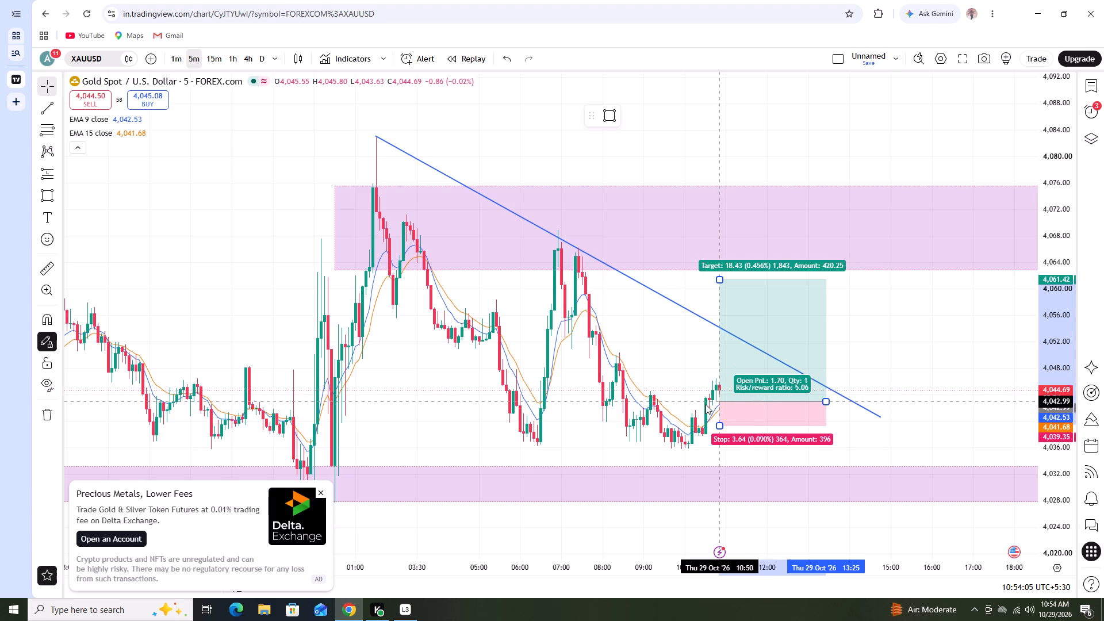
{"action": "left_click", "coordinate": [682, 359]}
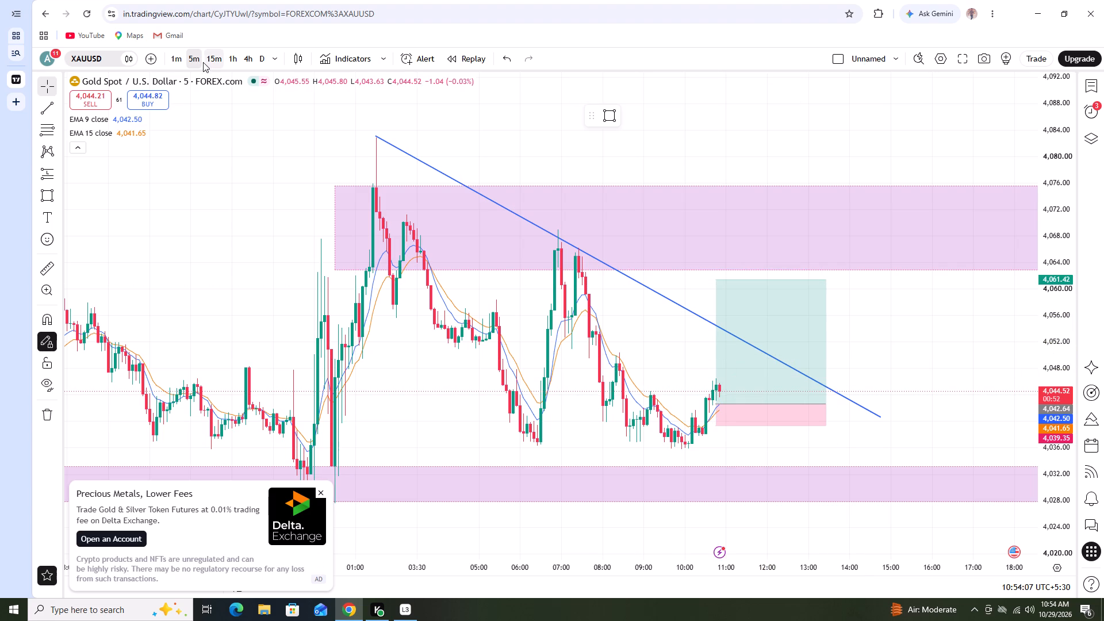
Examine the long position against the trend line, EMAs and zones on the 15-minute and 5-minute charts.
{"action": "left_click", "coordinate": [208, 59]}
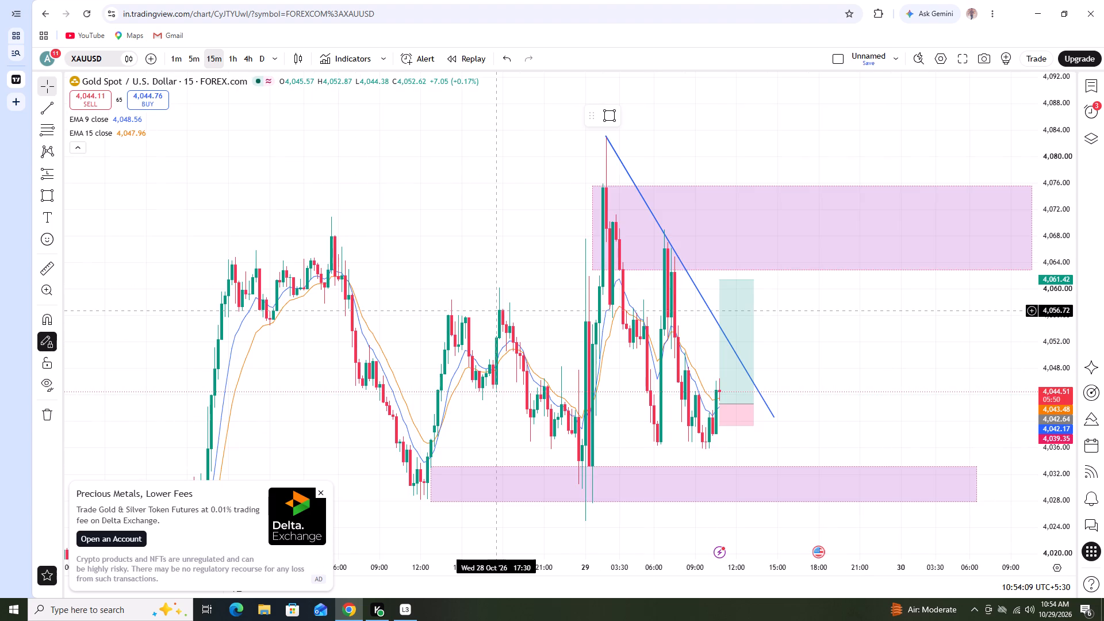
{"action": "scroll", "coordinate": [496, 311], "scroll_direction": "up", "scroll_amount": 2}
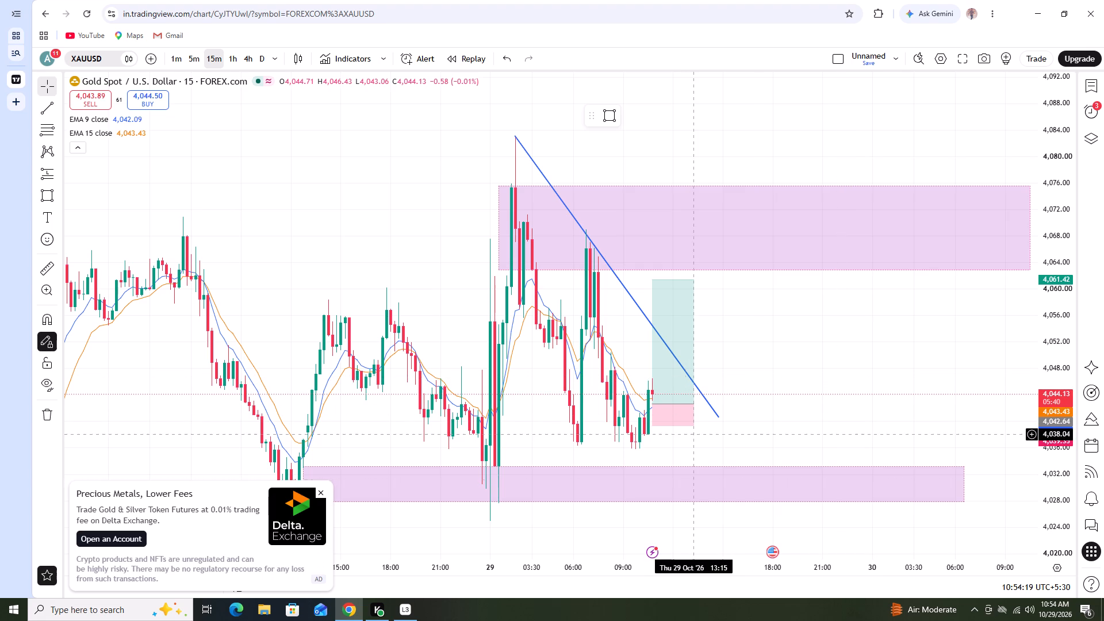
{"action": "left_click", "coordinate": [193, 61]}
{"action": "scroll", "coordinate": [538, 420], "scroll_direction": "down", "scroll_amount": 3}
{"action": "left_click", "coordinate": [917, 360]}
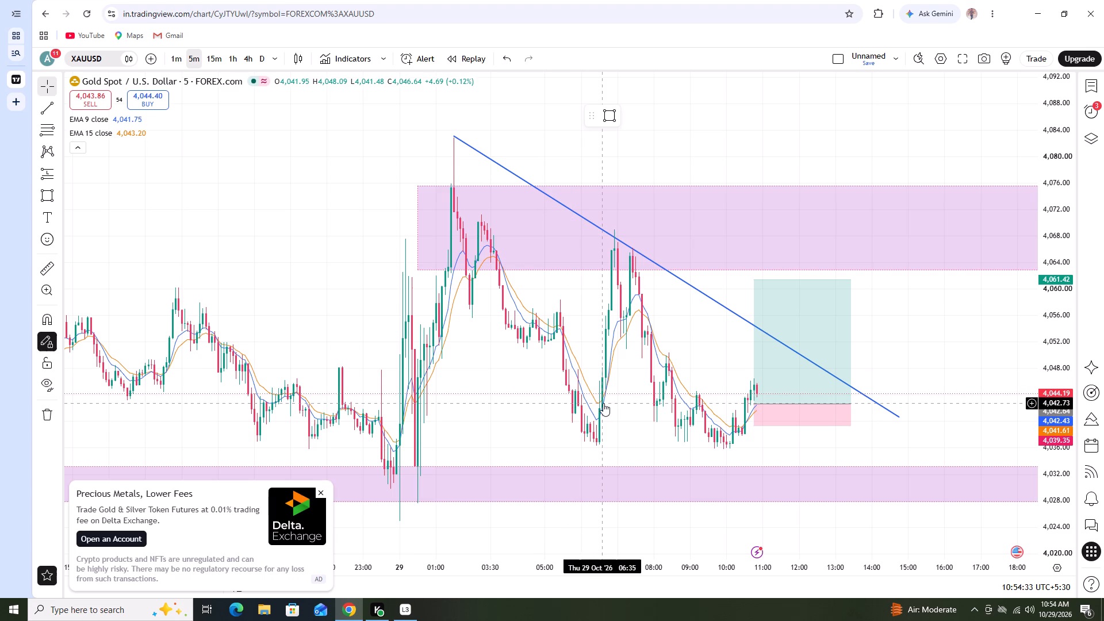
Open the Zuperior account dashboard in a new browser tab and launch its trading terminal.
{"action": "left_click", "coordinate": [25, 102]}
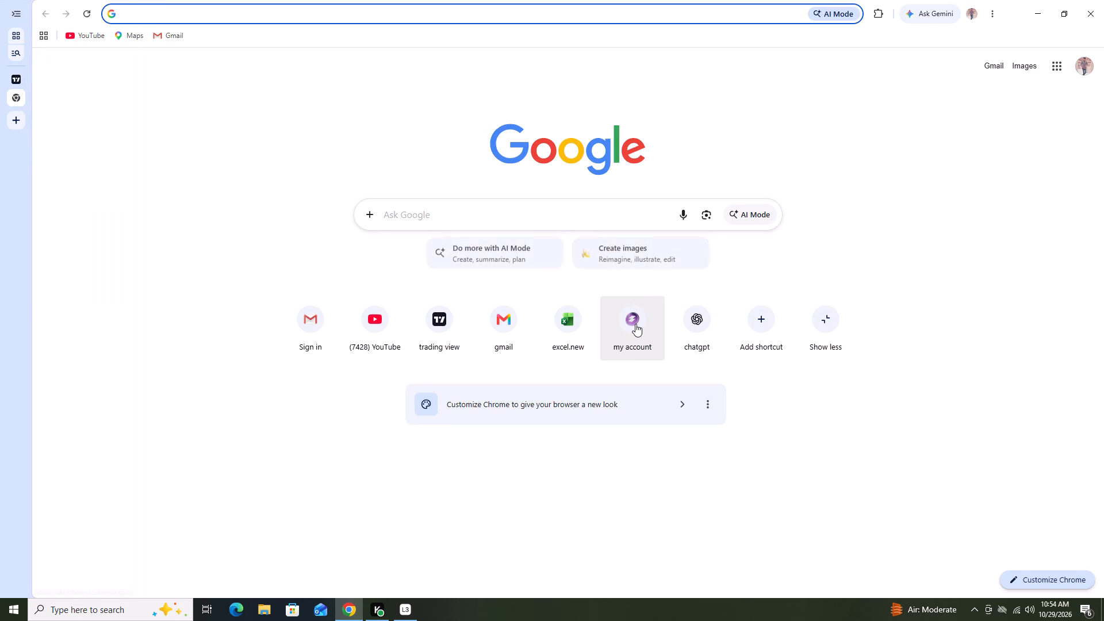
{"action": "double_click", "coordinate": [634, 324]}
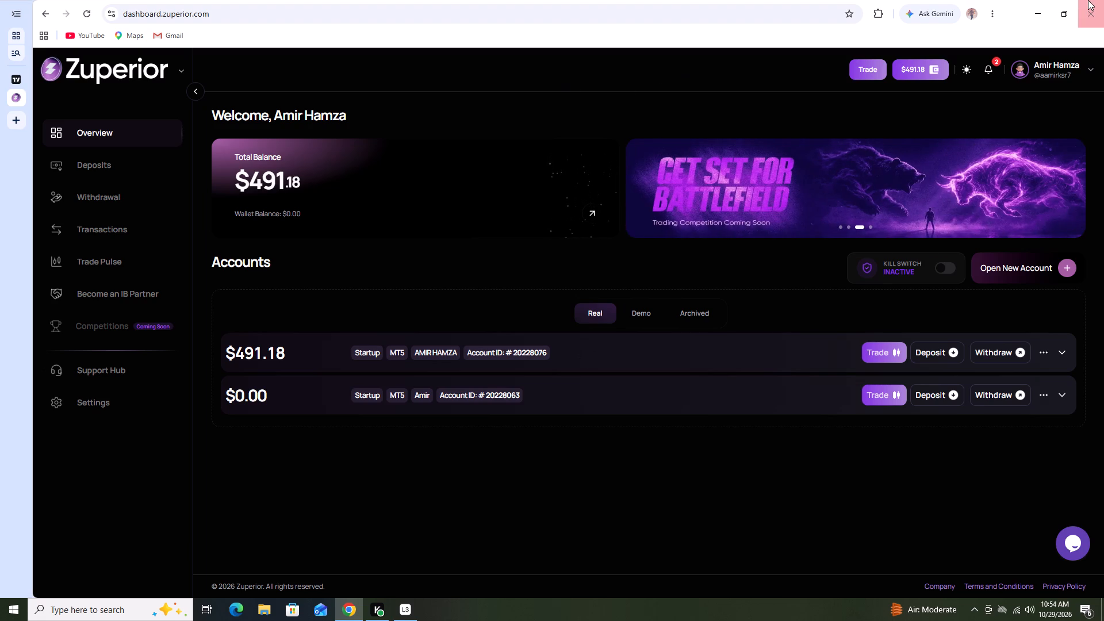
{"action": "left_click", "coordinate": [868, 67]}
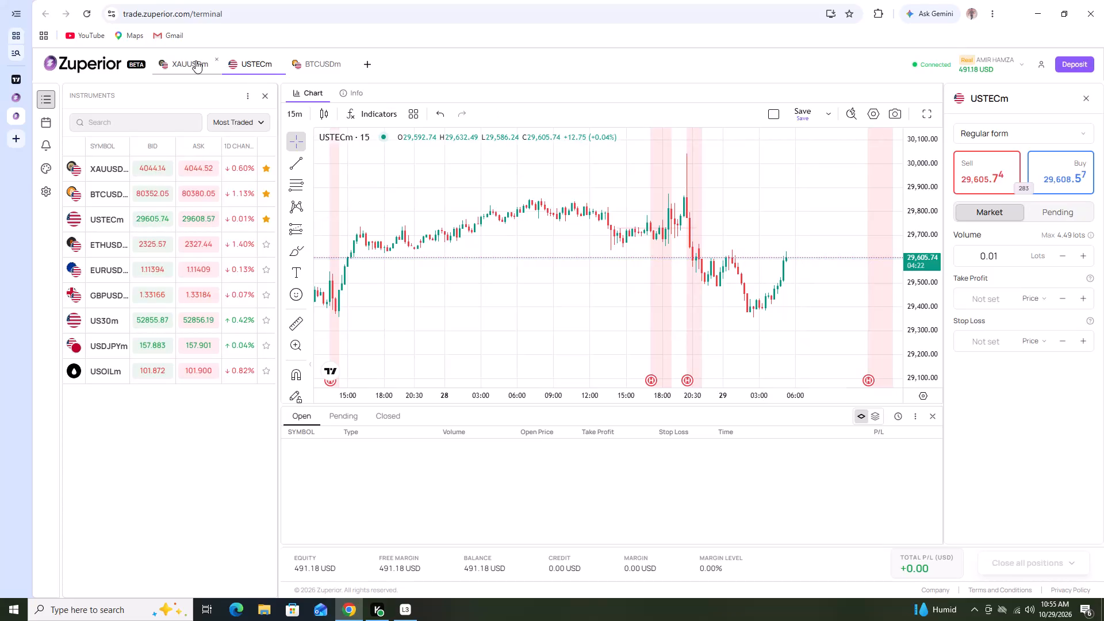
Sell 0.05 lots of USTECm at market with a stop loss at about 29,685.
{"action": "scroll", "coordinate": [623, 252], "scroll_direction": "down", "scroll_amount": 2}
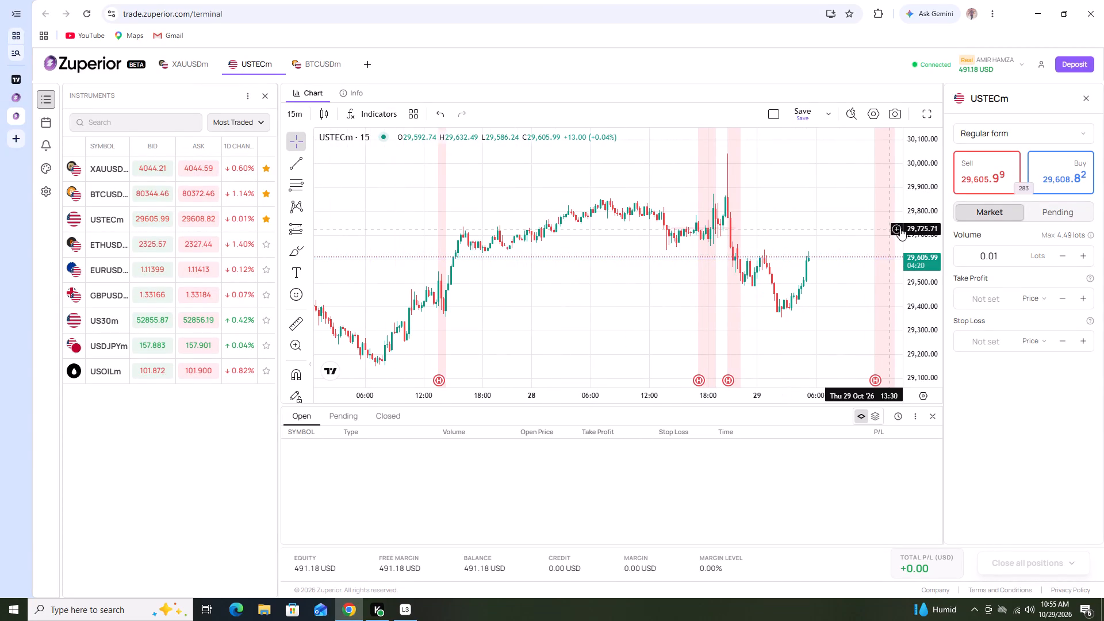
{"action": "scroll", "coordinate": [915, 228], "scroll_direction": "up", "scroll_amount": 6}
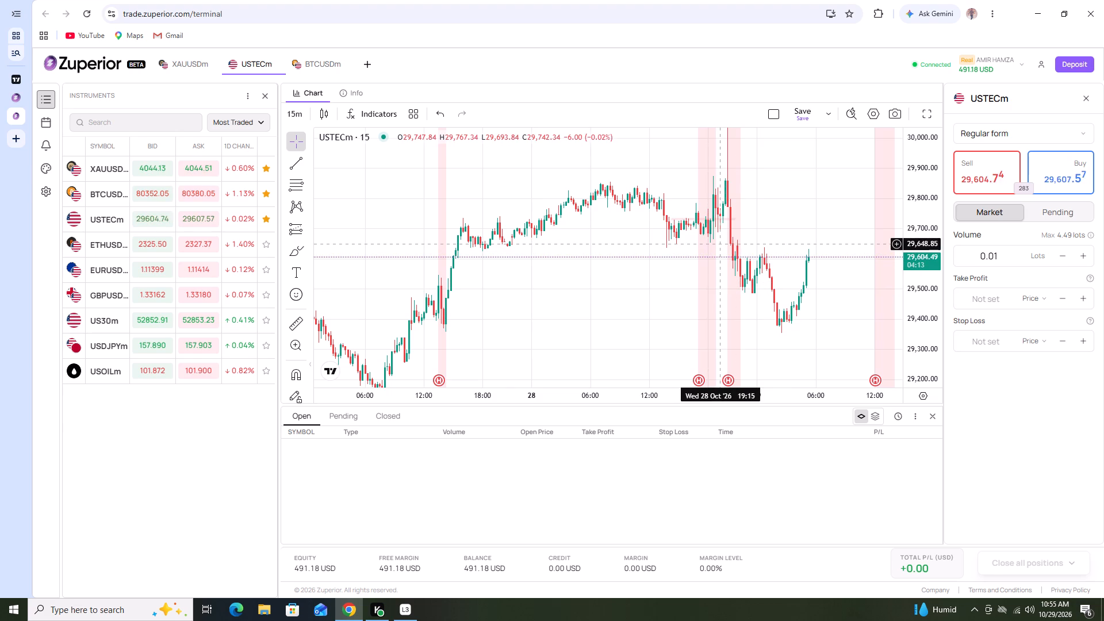
{"action": "scroll", "coordinate": [719, 248], "scroll_direction": "down", "scroll_amount": 2}
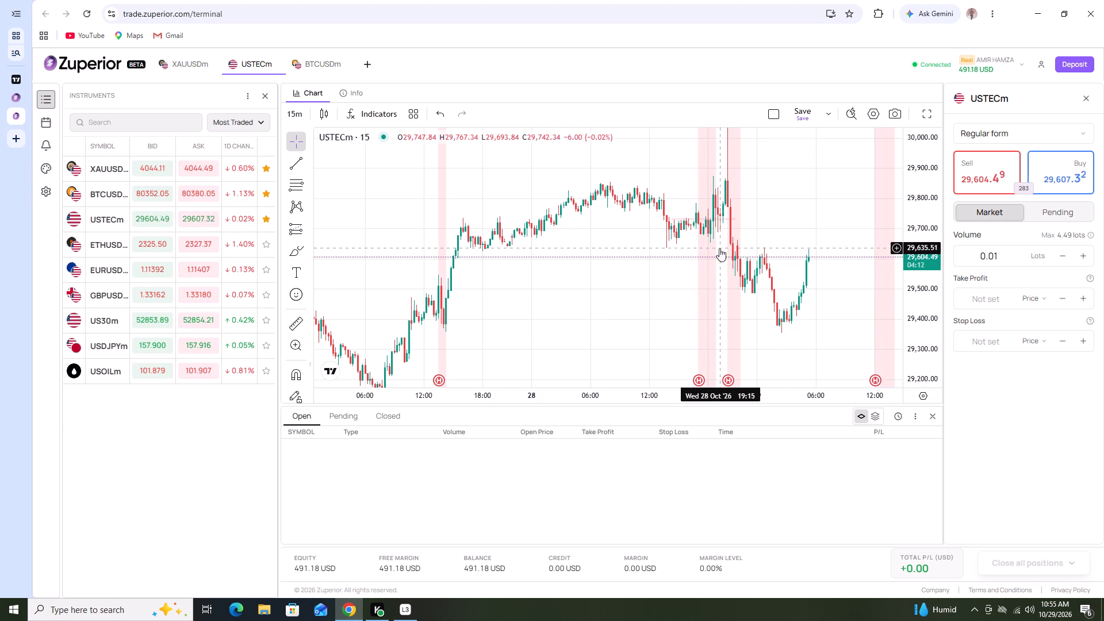
{"action": "scroll", "coordinate": [720, 248], "scroll_direction": "up", "scroll_amount": 1}
{"action": "left_click", "coordinate": [1085, 258]}
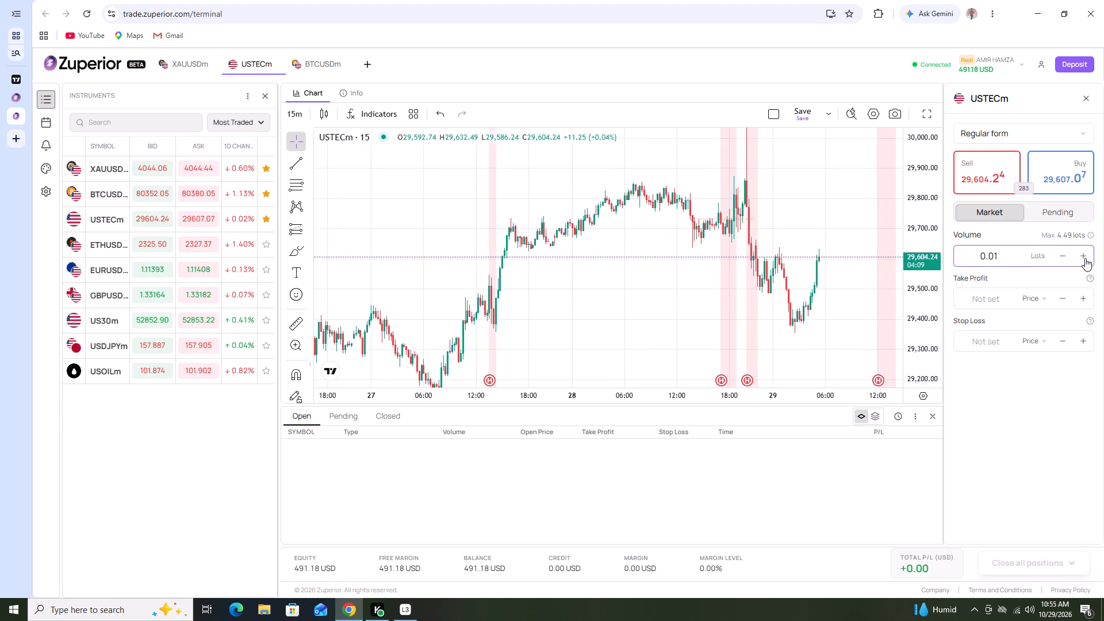
{"action": "left_click", "coordinate": [1085, 258]}
{"action": "left_click", "coordinate": [1085, 258]}
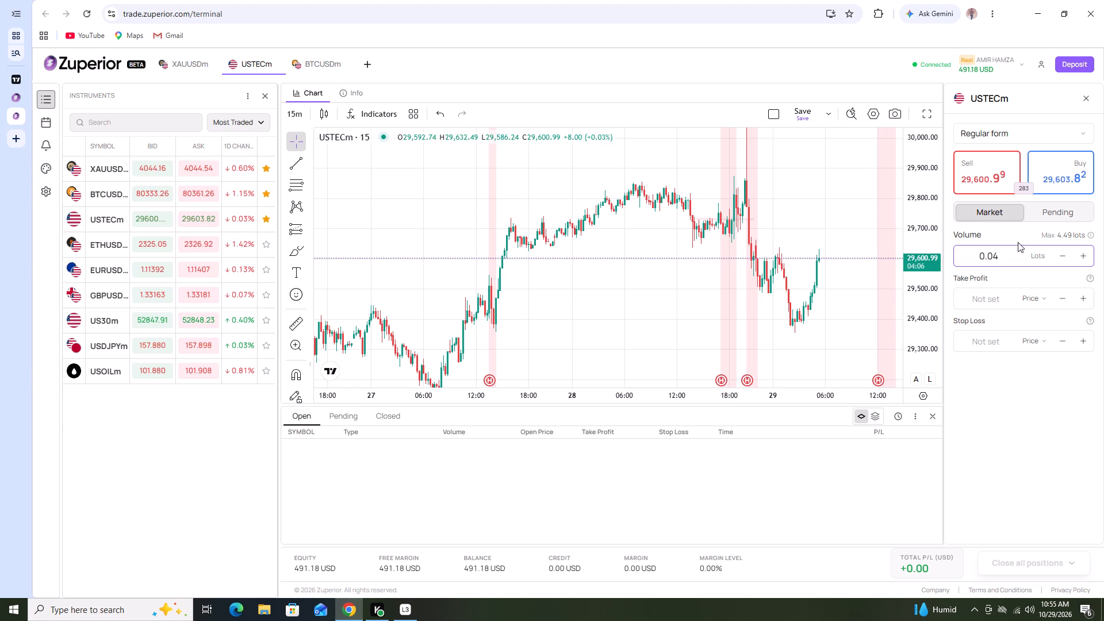
{"action": "left_click", "coordinate": [1085, 254]}
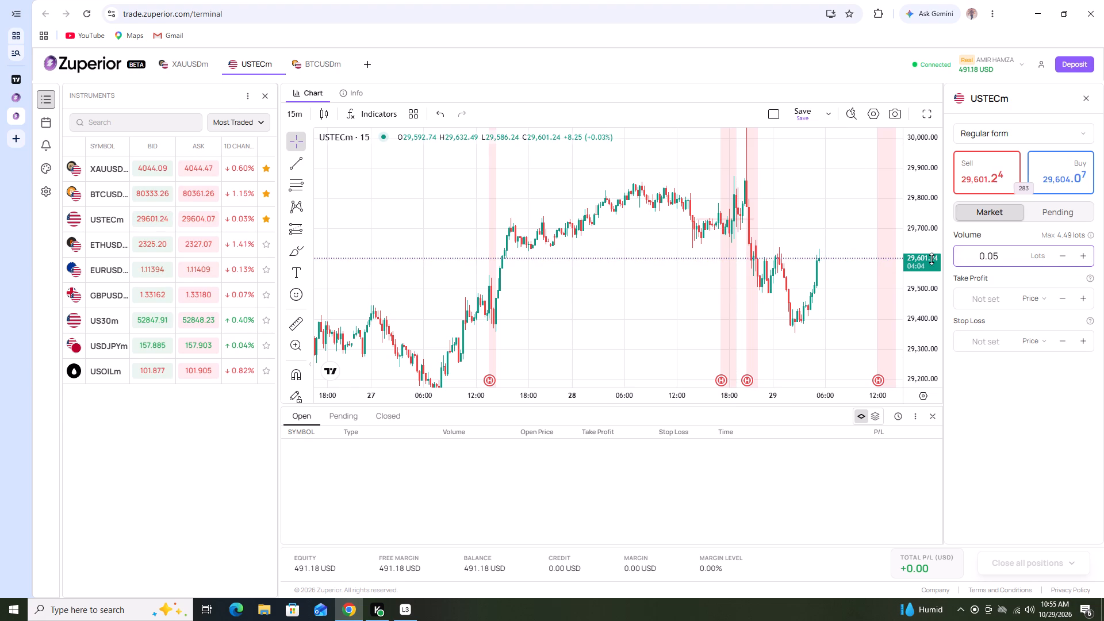
{"action": "left_click", "coordinate": [980, 170]}
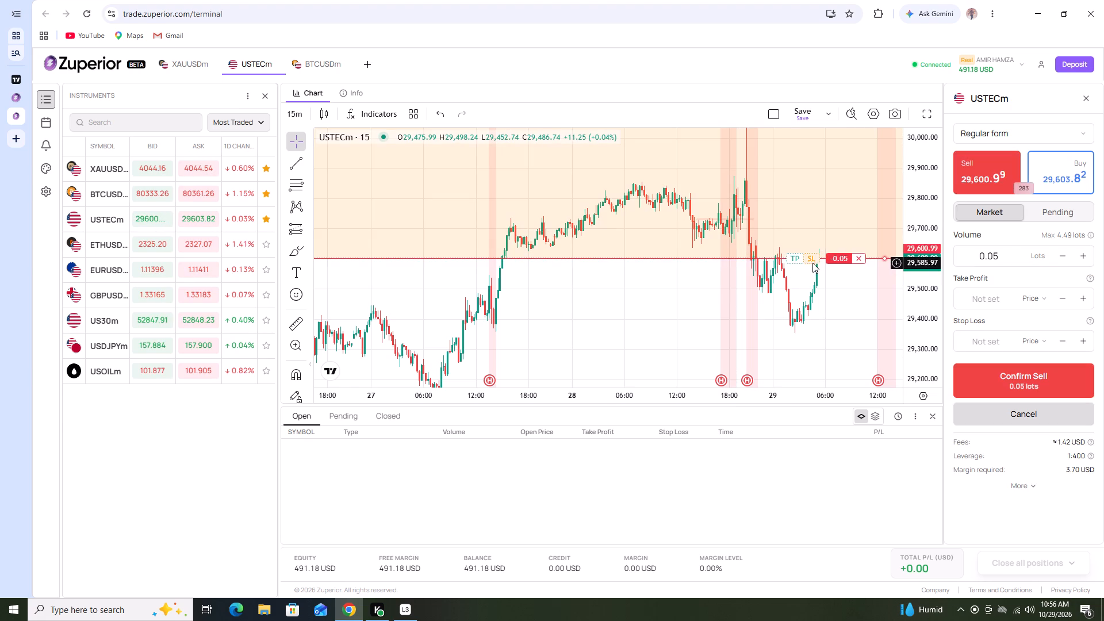
{"action": "left_click_drag", "start_coordinate": [814, 257], "coordinate": [815, 233]}
{"action": "left_click", "coordinate": [1013, 396]}
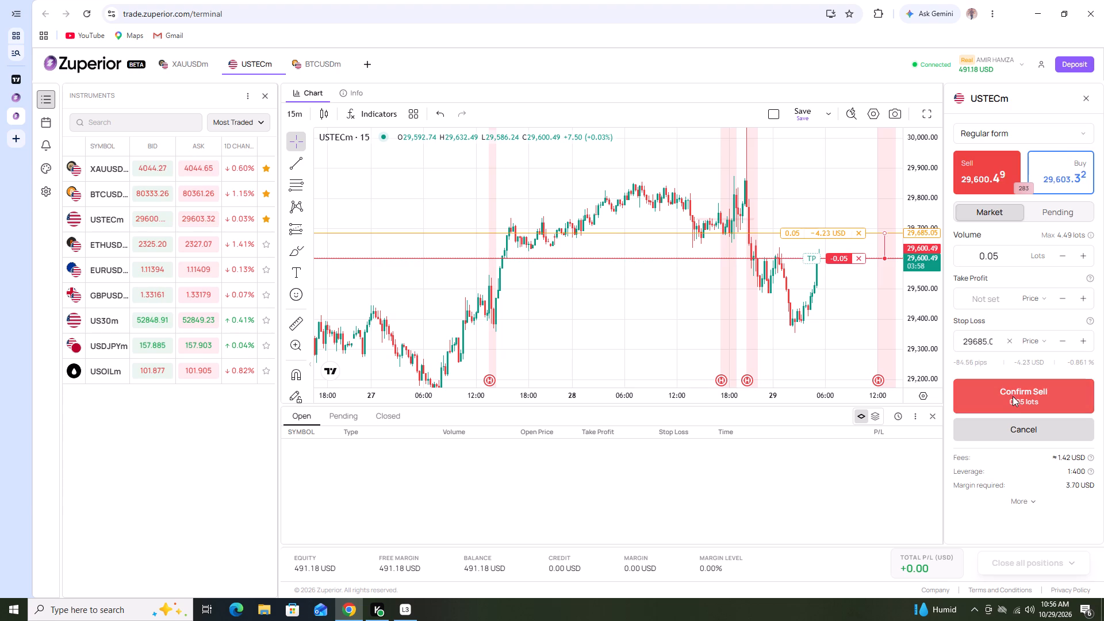
Add a take profit at about 29,199 to the open 0.05-lot USTECm sell position.
{"action": "scroll", "coordinate": [927, 352], "scroll_direction": "down", "scroll_amount": 3}
{"action": "left_click_drag", "start_coordinate": [879, 351], "coordinate": [858, 259]}
{"action": "left_click_drag", "start_coordinate": [760, 210], "coordinate": [760, 210]}
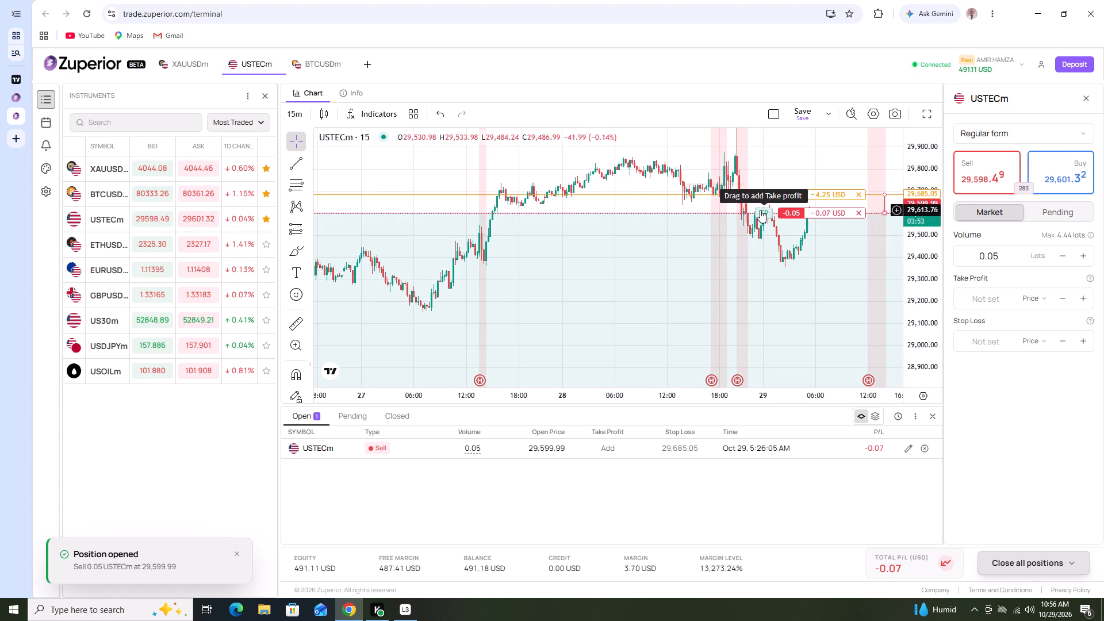
{"action": "left_click_drag", "start_coordinate": [760, 210], "coordinate": [760, 294]}
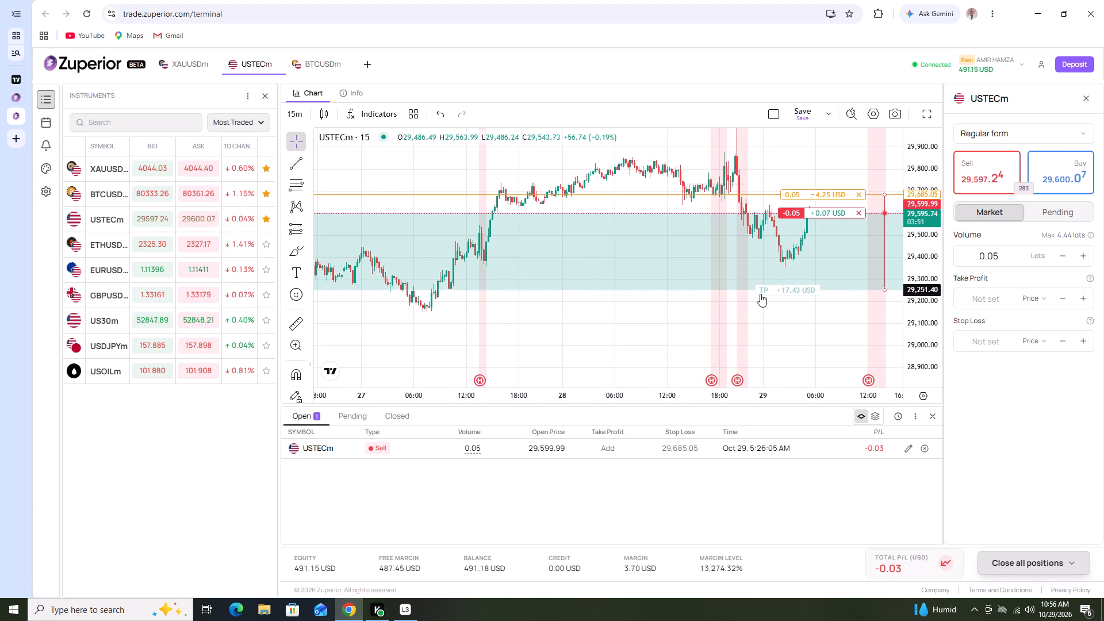
{"action": "left_click_drag", "start_coordinate": [760, 294], "coordinate": [761, 301]}
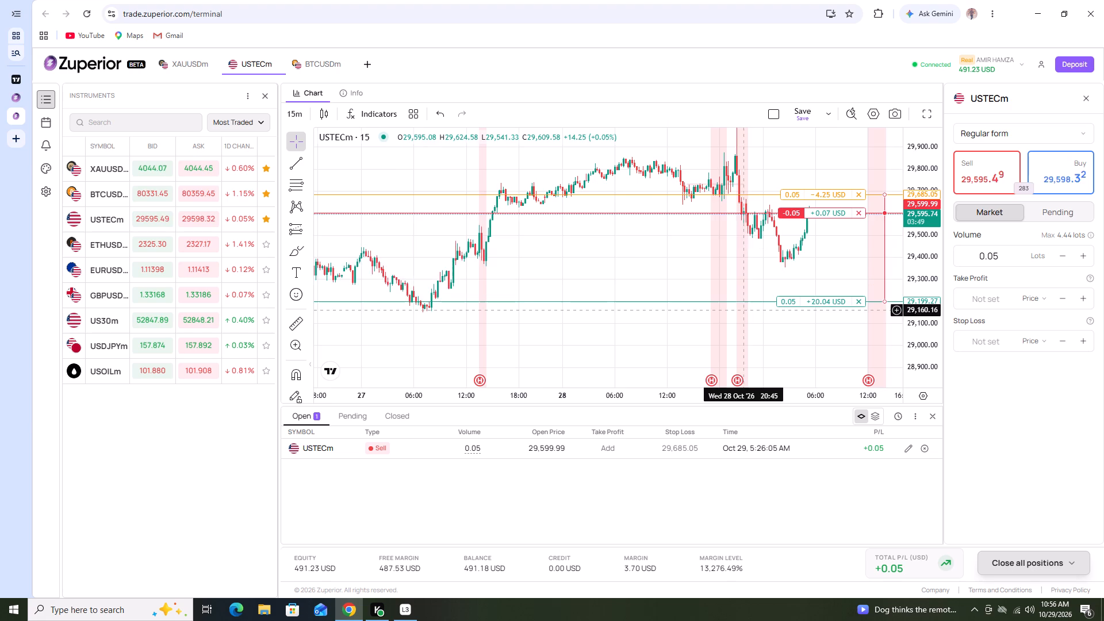
Examine the USTECm 15-minute chart around the sell position's entry, stop loss and take profit levels.
{"action": "scroll", "coordinate": [740, 312], "scroll_direction": "down", "scroll_amount": 3}
{"action": "scroll", "coordinate": [896, 208], "scroll_direction": "up", "scroll_amount": 7}
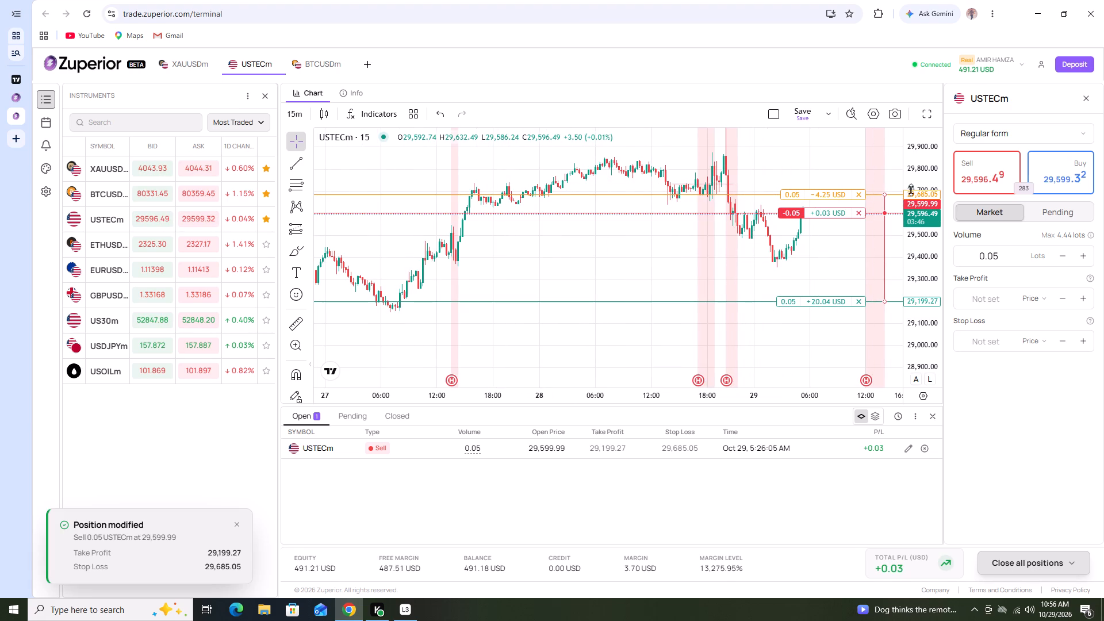
{"action": "scroll", "coordinate": [911, 189], "scroll_direction": "up", "scroll_amount": 13}
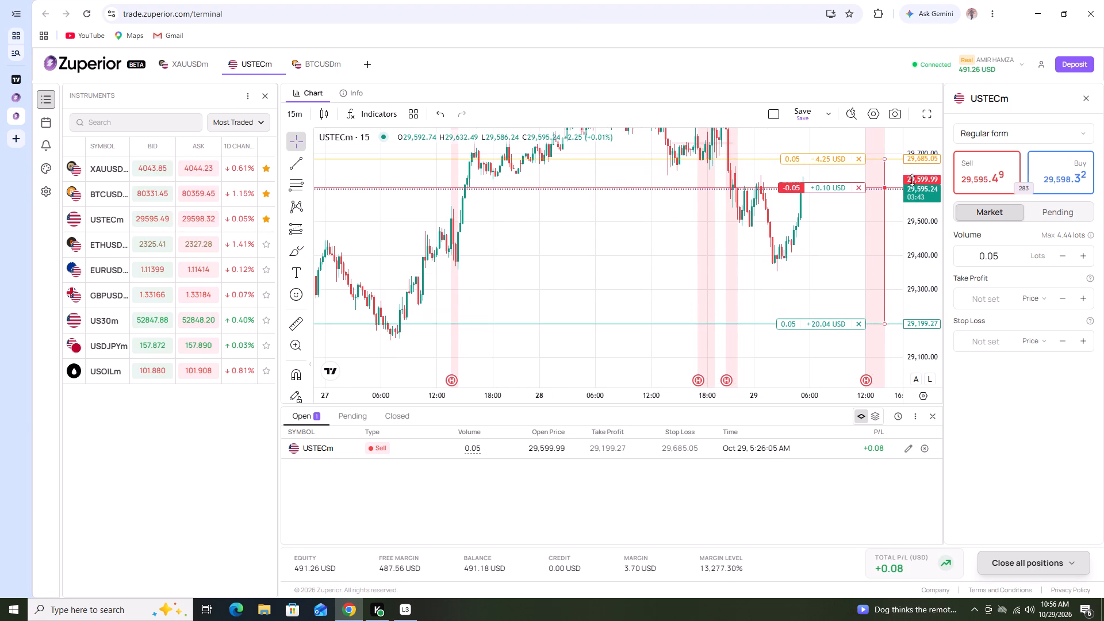
{"action": "scroll", "coordinate": [912, 180], "scroll_direction": "up", "scroll_amount": 4}
{"action": "left_click_drag", "start_coordinate": [704, 229], "coordinate": [611, 247]}
{"action": "left_click_drag", "start_coordinate": [612, 244], "coordinate": [632, 238]}
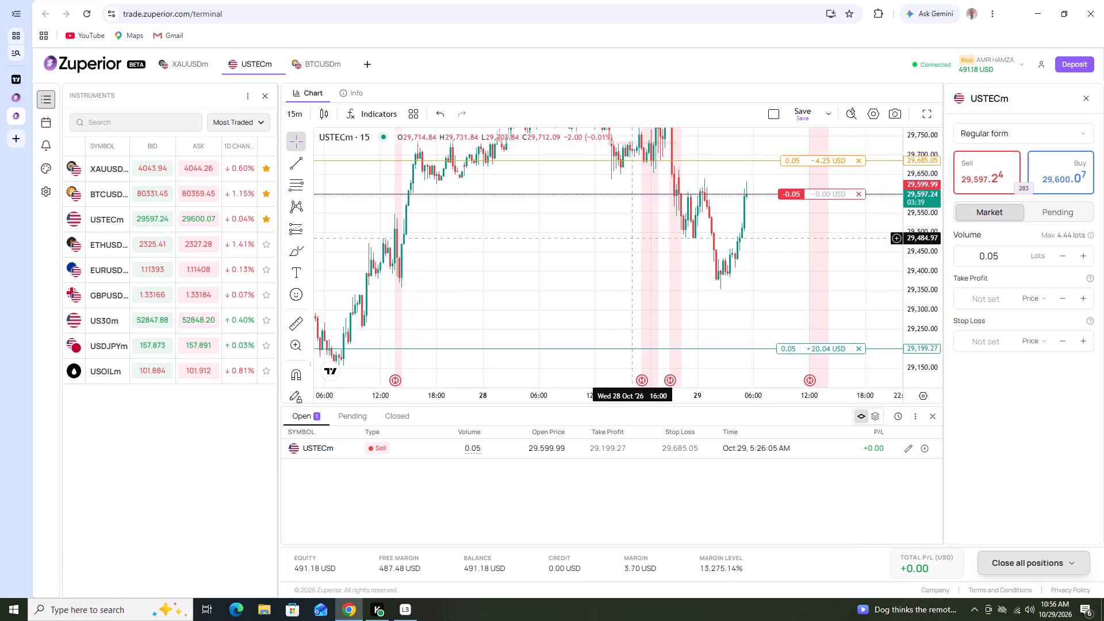
{"action": "left_click_drag", "start_coordinate": [632, 238], "coordinate": [631, 238]}
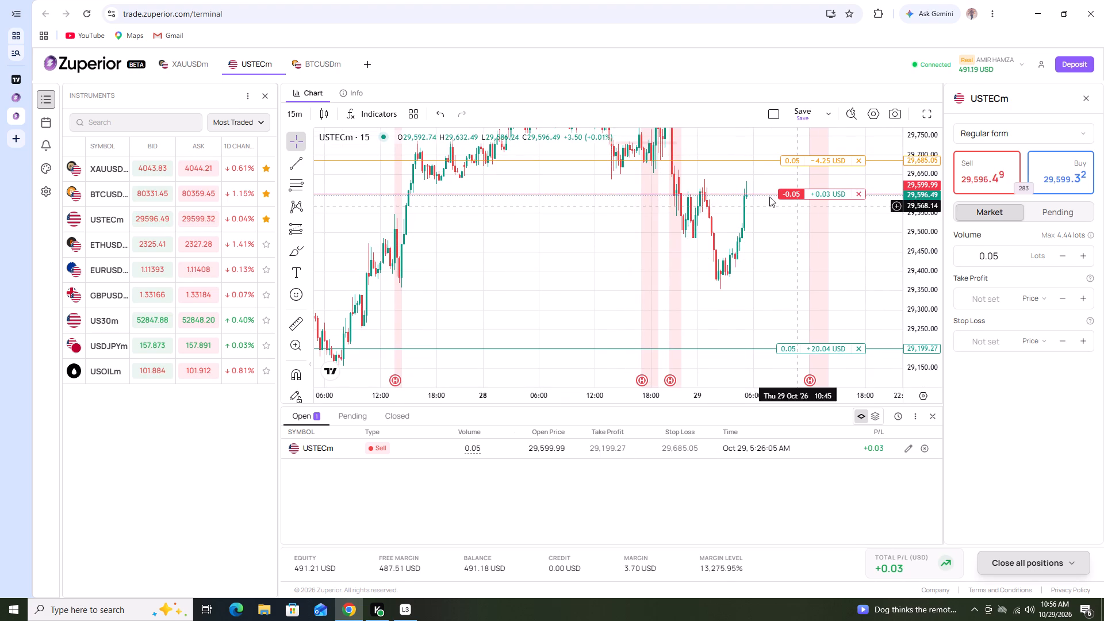
Open the XAUUSDm chart, switch it to the 5-minute timeframe and examine the recent price action.
{"action": "left_click", "coordinate": [178, 60]}
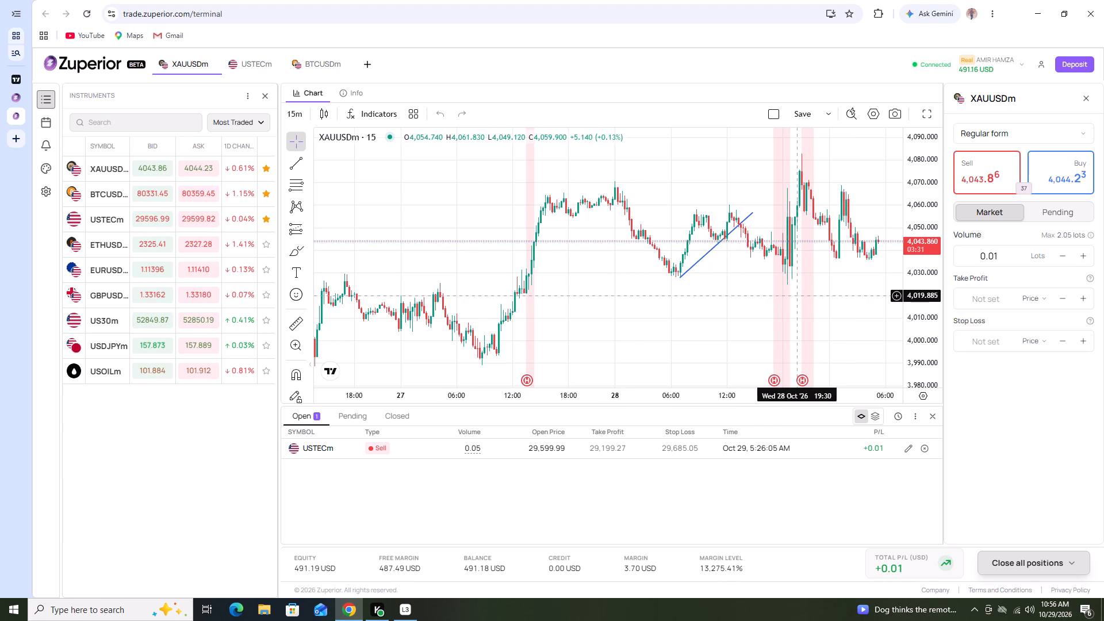
{"action": "scroll", "coordinate": [796, 295], "scroll_direction": "up", "scroll_amount": 1}
{"action": "scroll", "coordinate": [916, 220], "scroll_direction": "up", "scroll_amount": 4}
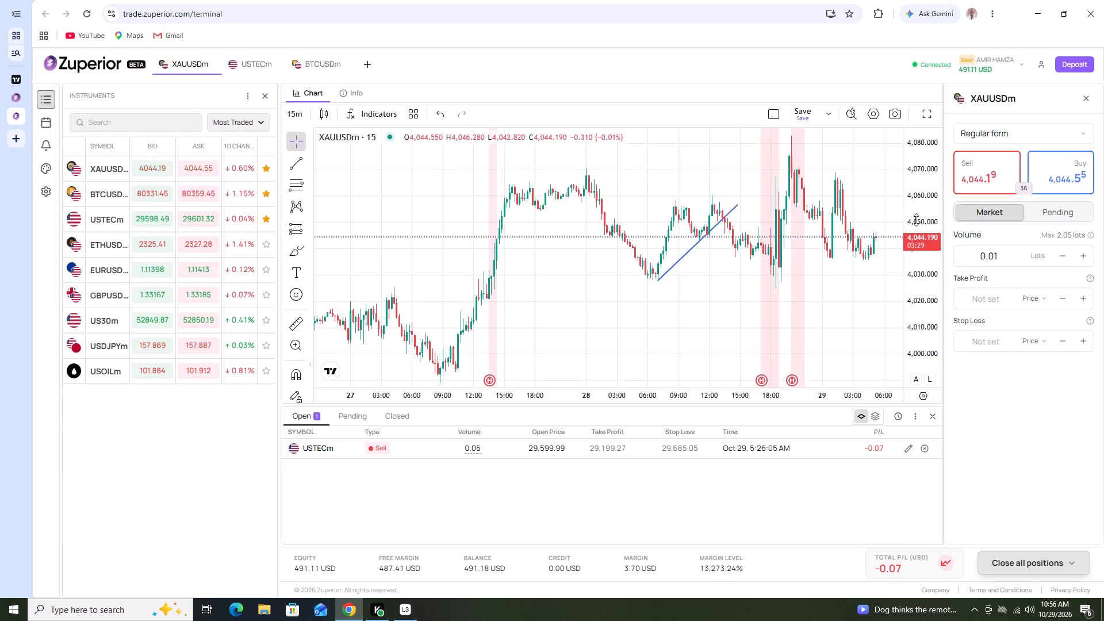
{"action": "scroll", "coordinate": [916, 220], "scroll_direction": "up", "scroll_amount": 2}
{"action": "left_click", "coordinate": [293, 116]}
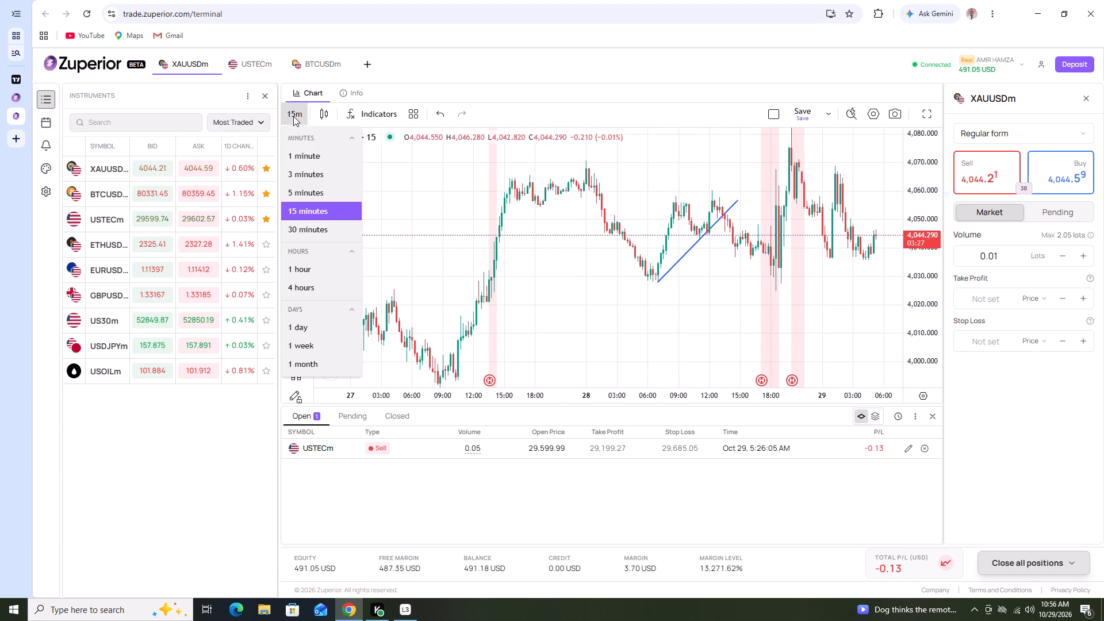
{"action": "left_click", "coordinate": [319, 191]}
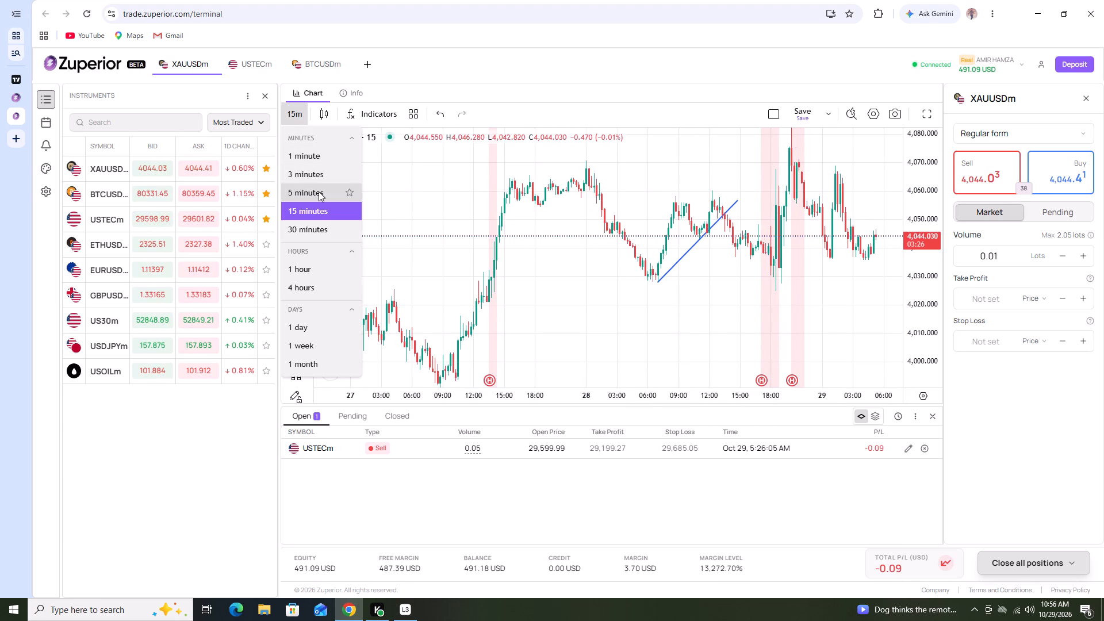
{"action": "scroll", "coordinate": [591, 297], "scroll_direction": "down", "scroll_amount": 4}
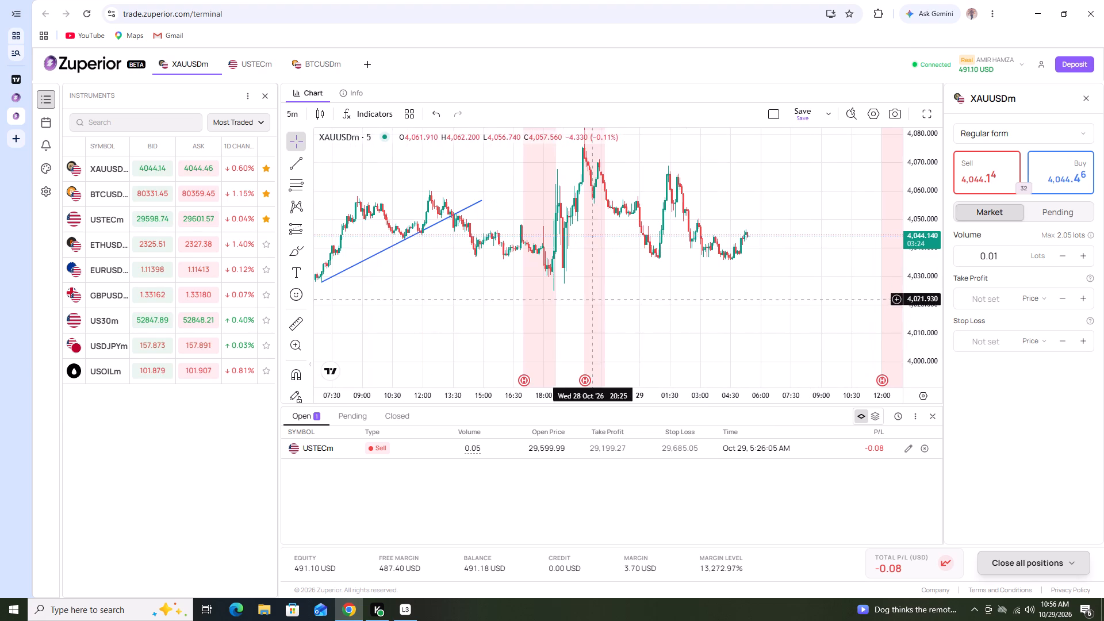
{"action": "left_click", "coordinate": [654, 361]}
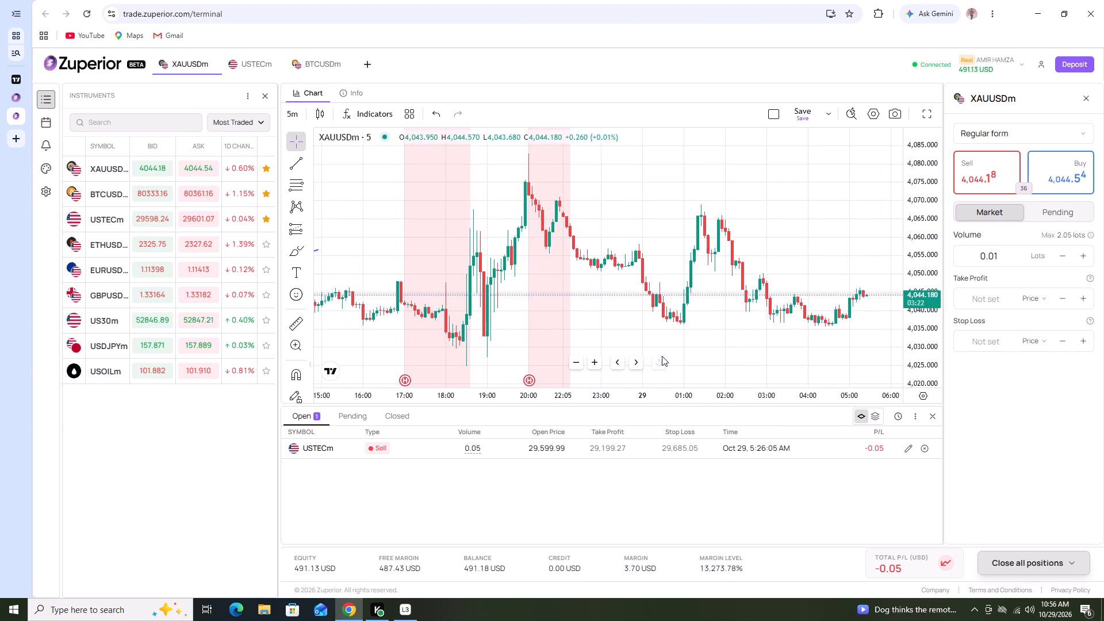
{"action": "scroll", "coordinate": [921, 273], "scroll_direction": "up", "scroll_amount": 9}
{"action": "left_click_drag", "start_coordinate": [811, 256], "coordinate": [809, 248]}
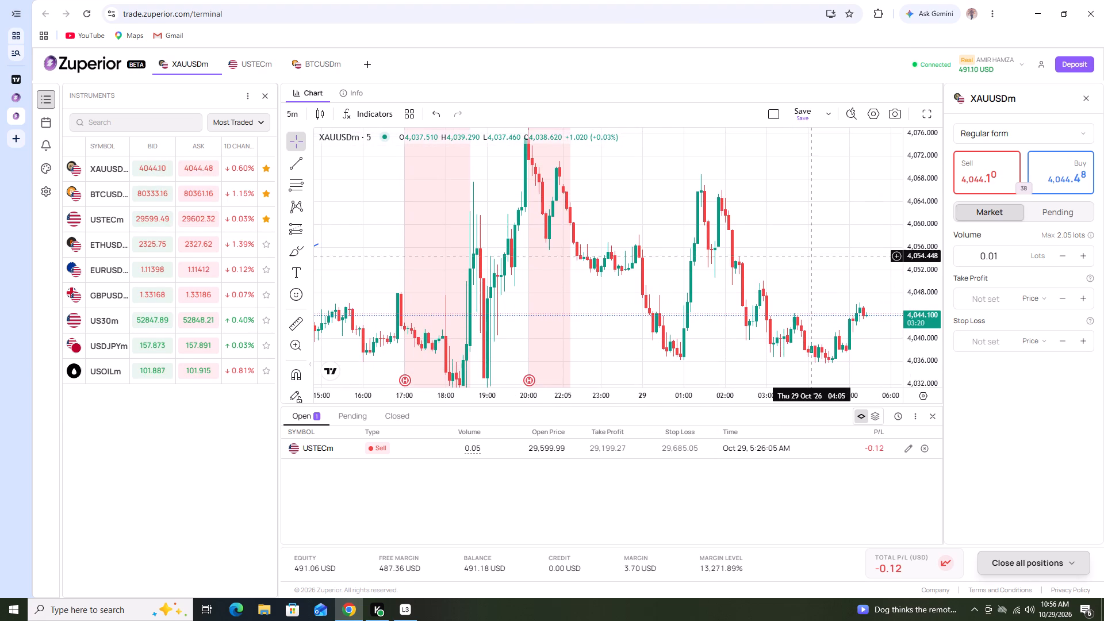
{"action": "left_click_drag", "start_coordinate": [809, 248], "coordinate": [767, 230]}
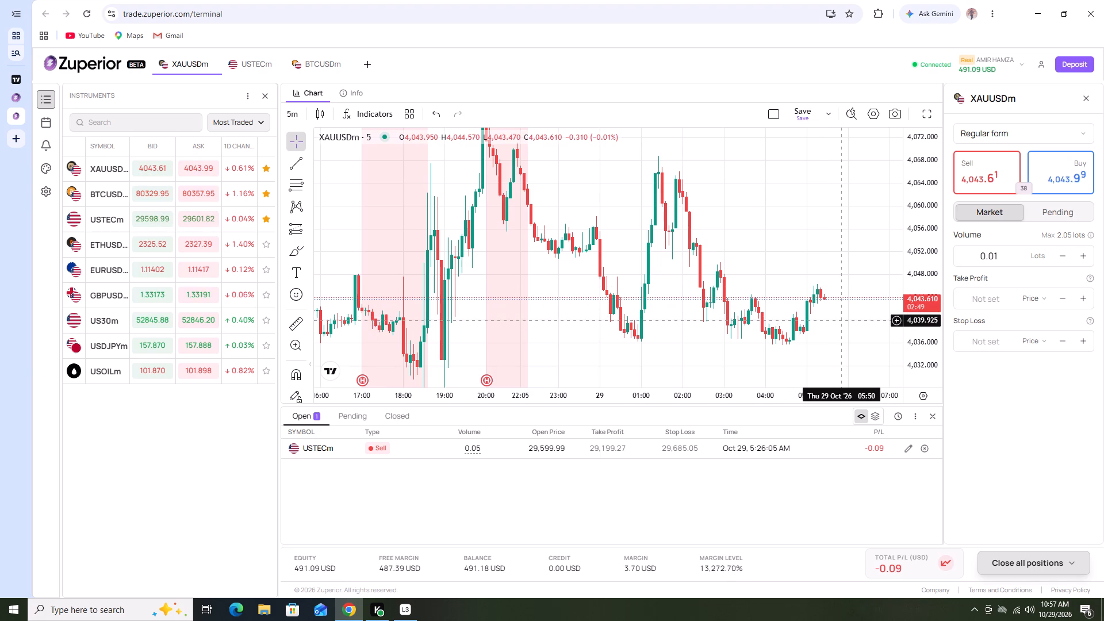
{"action": "scroll", "coordinate": [933, 277], "scroll_direction": "up", "scroll_amount": 6}
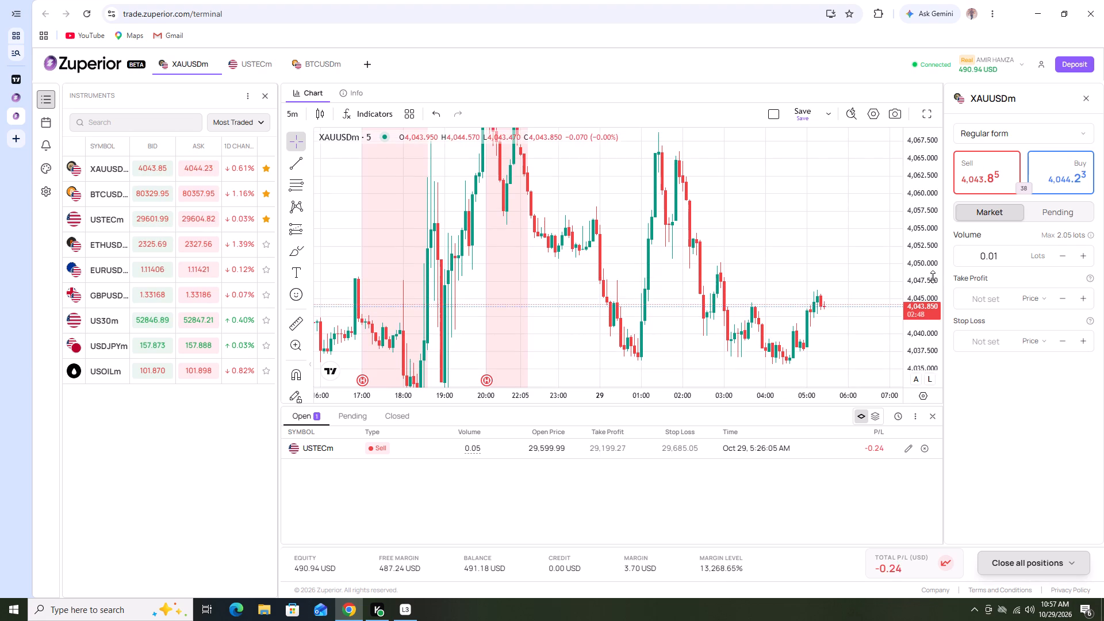
{"action": "scroll", "coordinate": [933, 277], "scroll_direction": "up", "scroll_amount": 1}
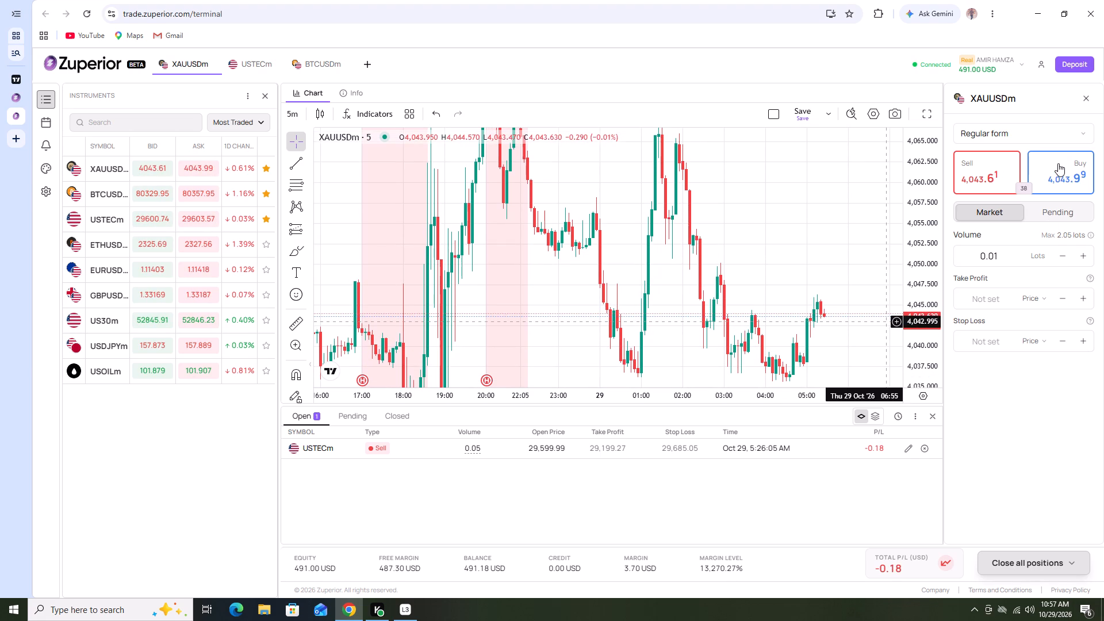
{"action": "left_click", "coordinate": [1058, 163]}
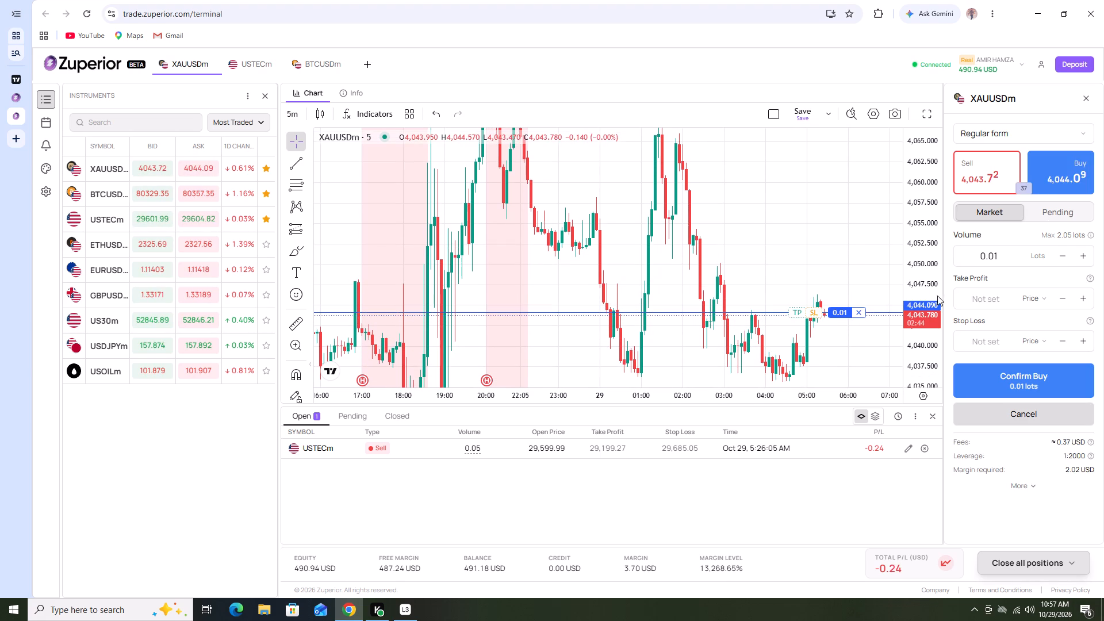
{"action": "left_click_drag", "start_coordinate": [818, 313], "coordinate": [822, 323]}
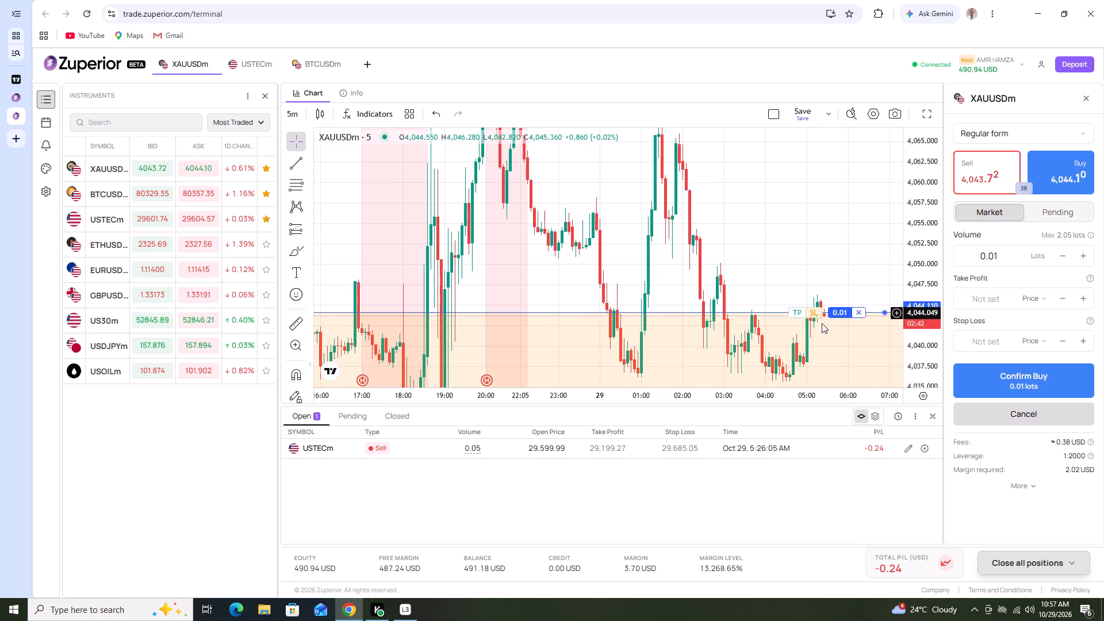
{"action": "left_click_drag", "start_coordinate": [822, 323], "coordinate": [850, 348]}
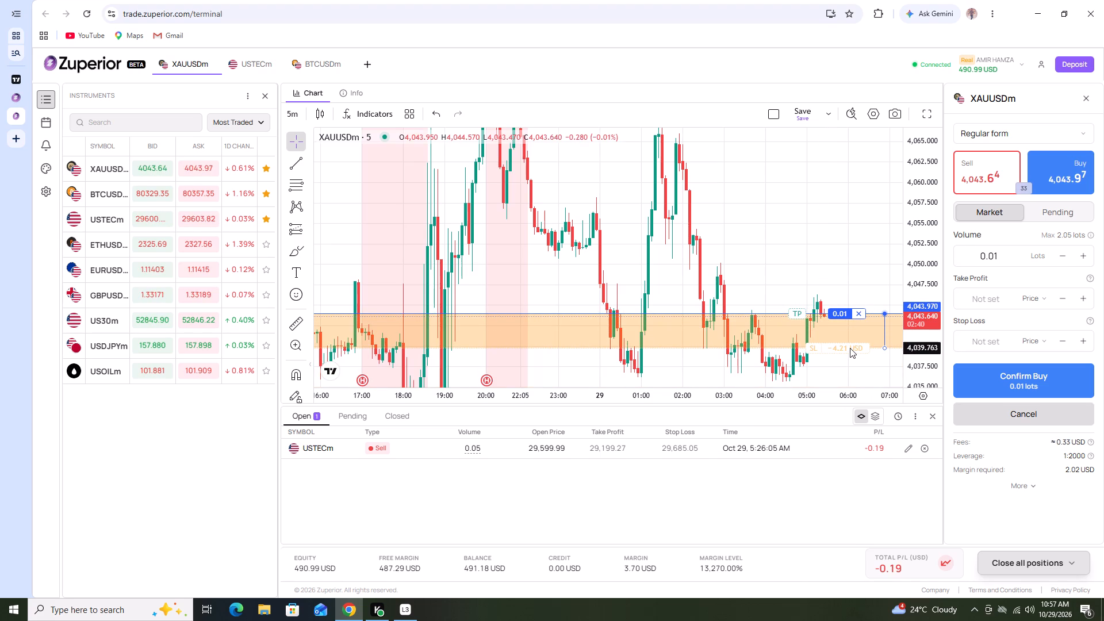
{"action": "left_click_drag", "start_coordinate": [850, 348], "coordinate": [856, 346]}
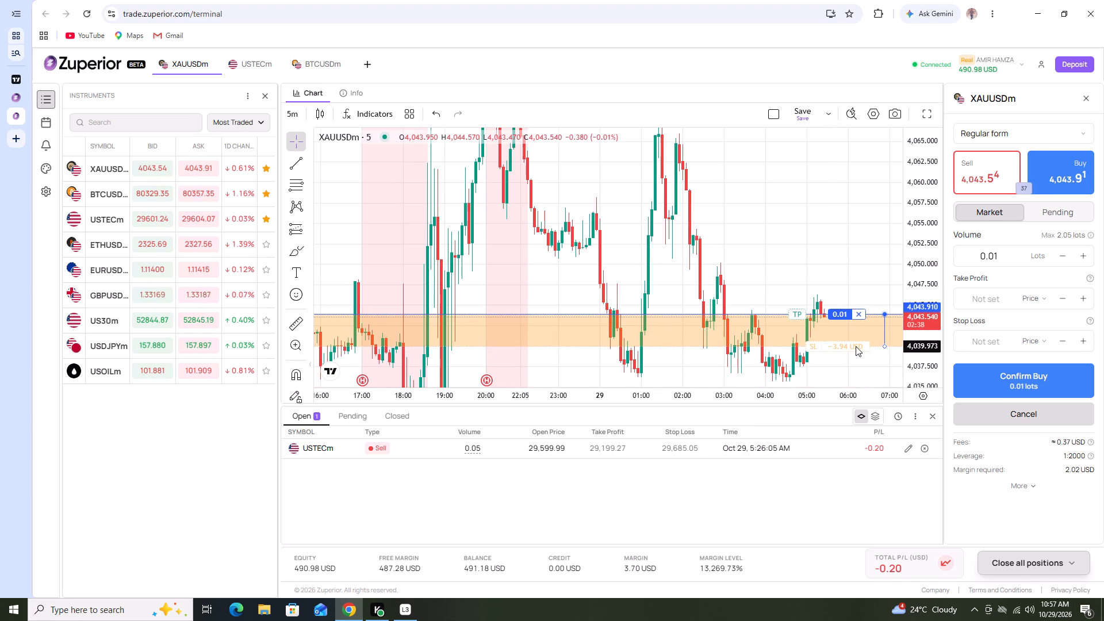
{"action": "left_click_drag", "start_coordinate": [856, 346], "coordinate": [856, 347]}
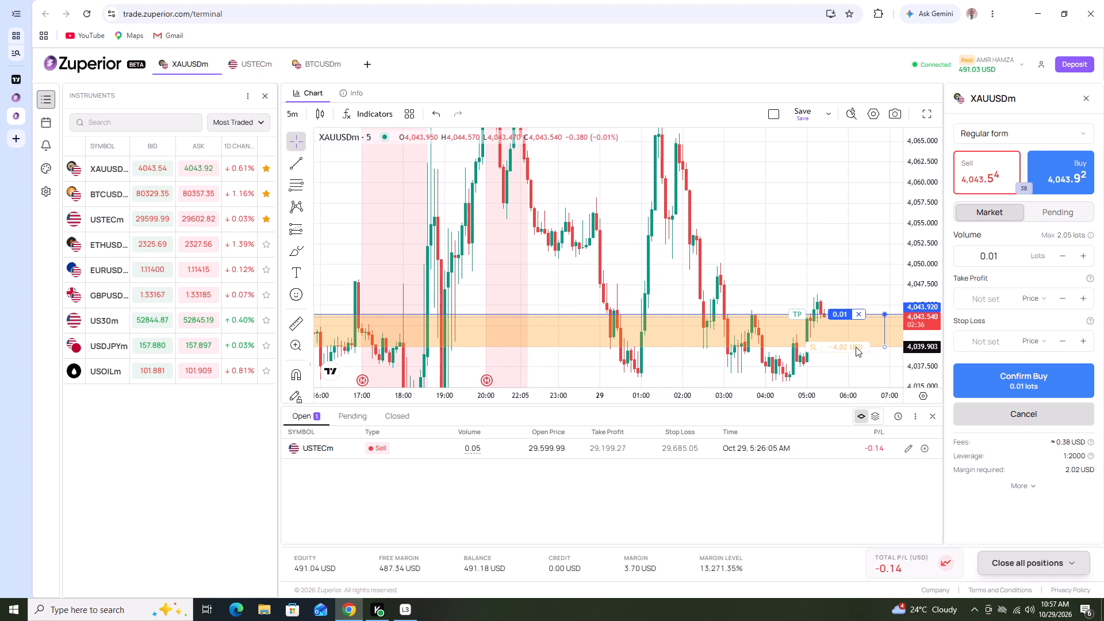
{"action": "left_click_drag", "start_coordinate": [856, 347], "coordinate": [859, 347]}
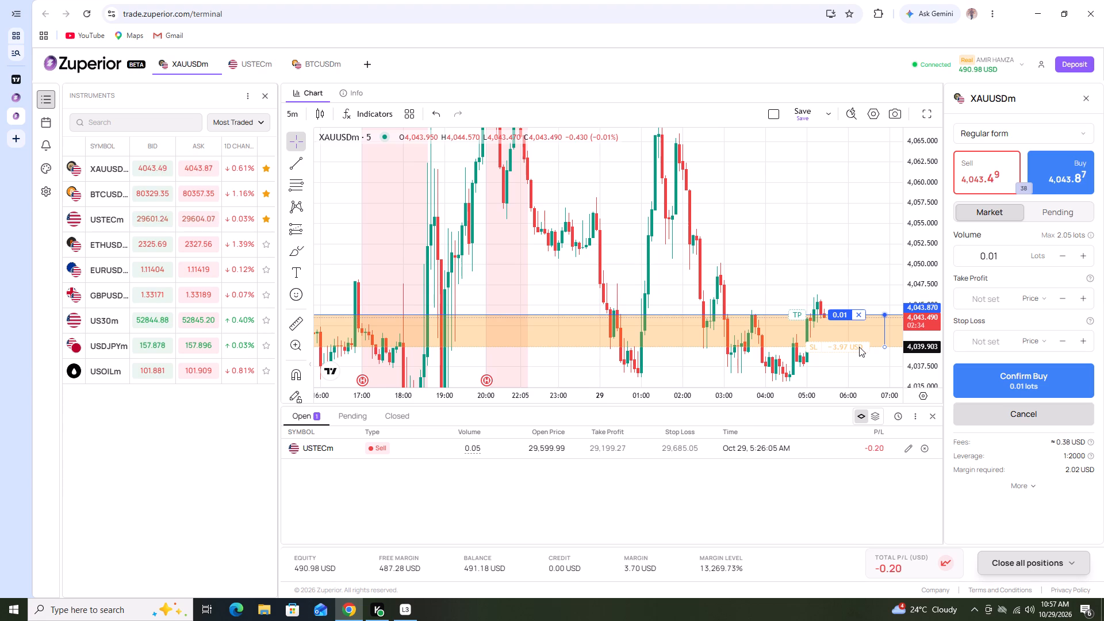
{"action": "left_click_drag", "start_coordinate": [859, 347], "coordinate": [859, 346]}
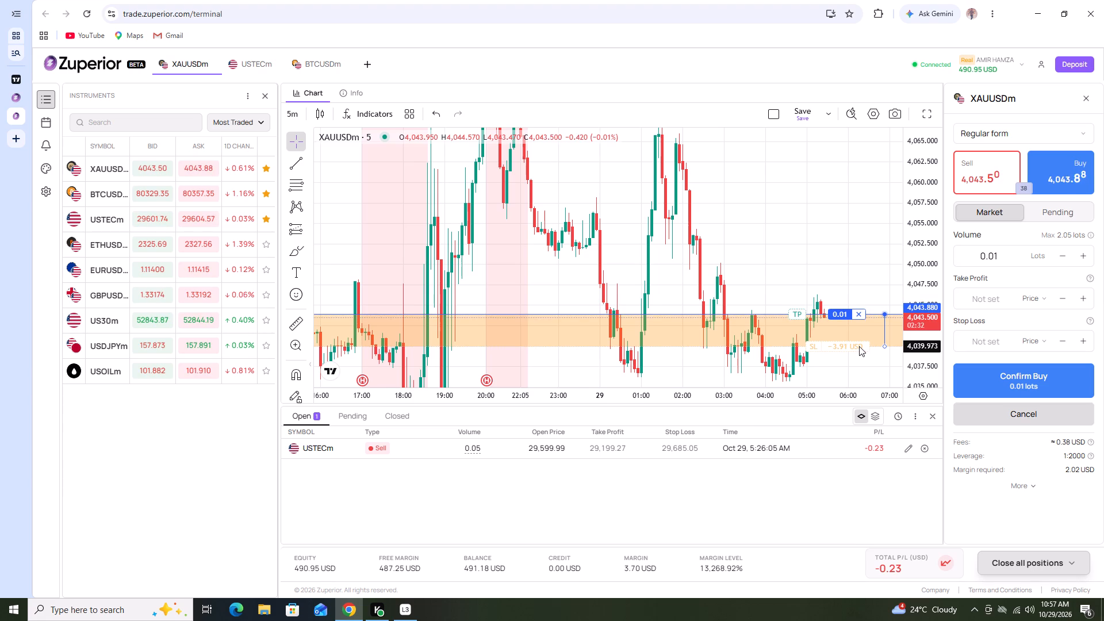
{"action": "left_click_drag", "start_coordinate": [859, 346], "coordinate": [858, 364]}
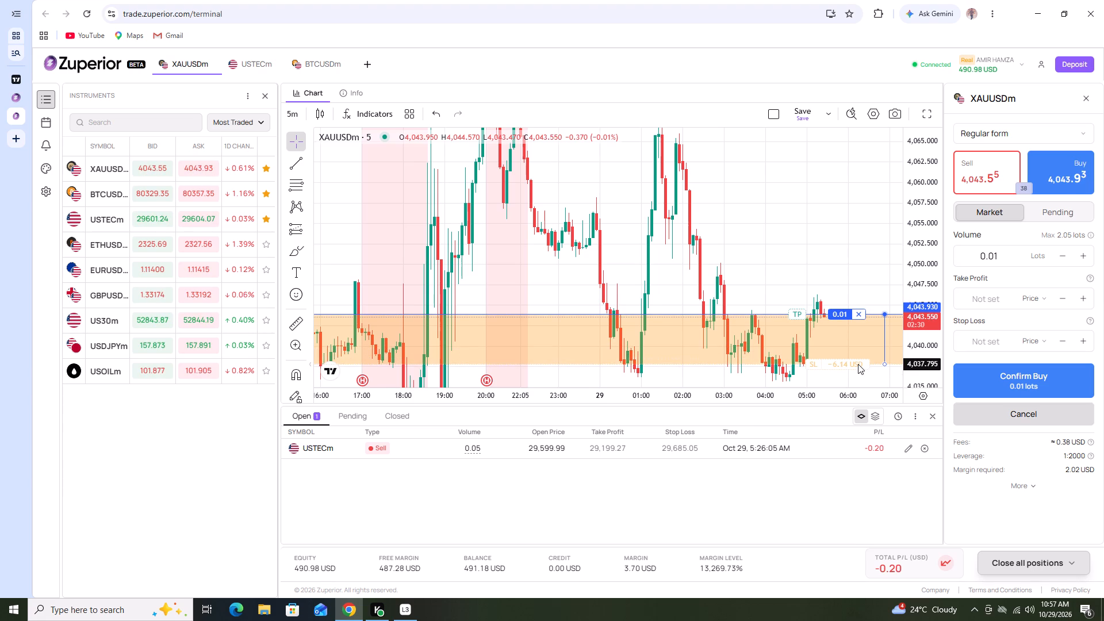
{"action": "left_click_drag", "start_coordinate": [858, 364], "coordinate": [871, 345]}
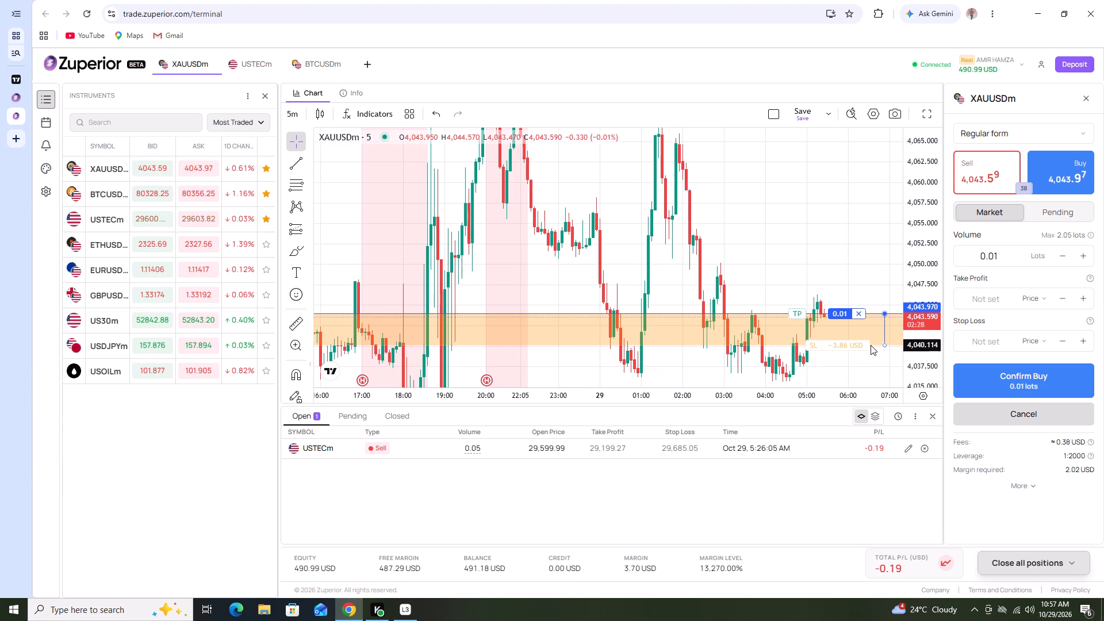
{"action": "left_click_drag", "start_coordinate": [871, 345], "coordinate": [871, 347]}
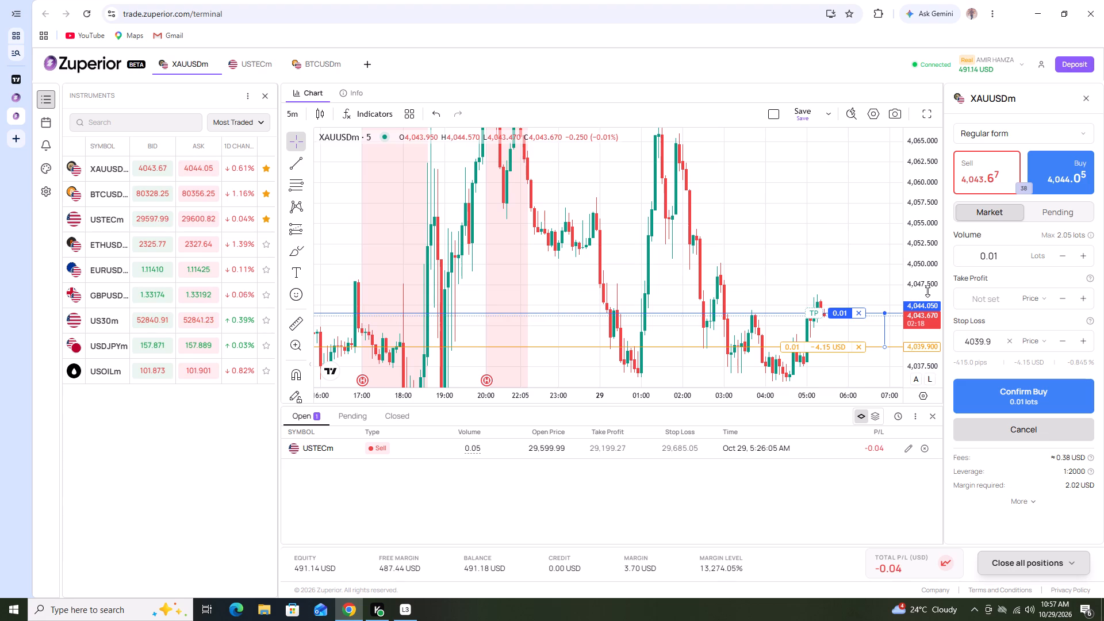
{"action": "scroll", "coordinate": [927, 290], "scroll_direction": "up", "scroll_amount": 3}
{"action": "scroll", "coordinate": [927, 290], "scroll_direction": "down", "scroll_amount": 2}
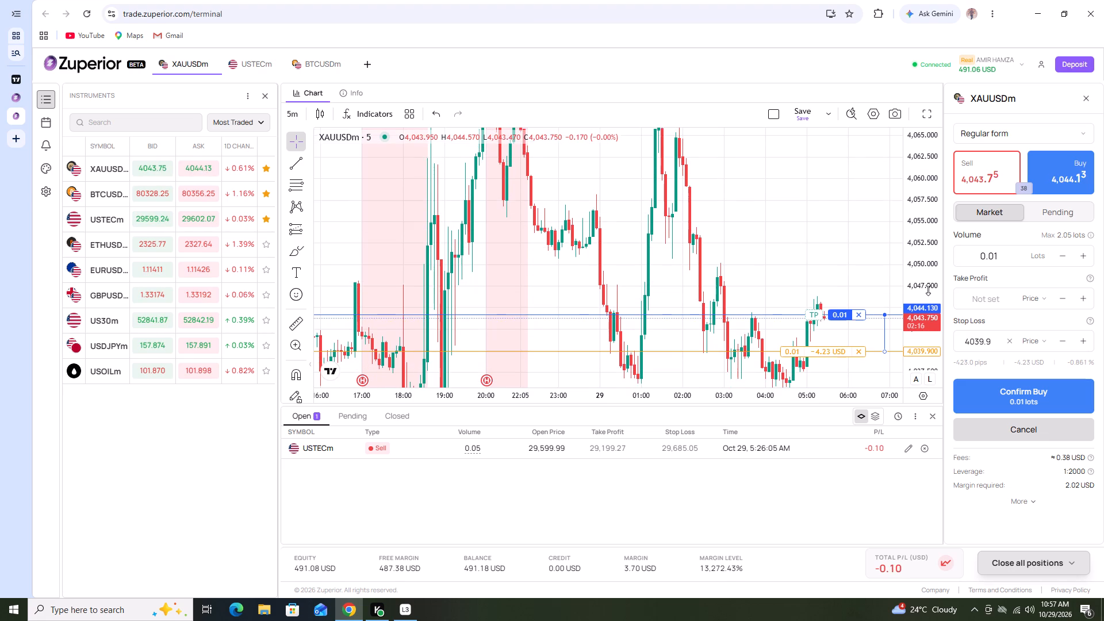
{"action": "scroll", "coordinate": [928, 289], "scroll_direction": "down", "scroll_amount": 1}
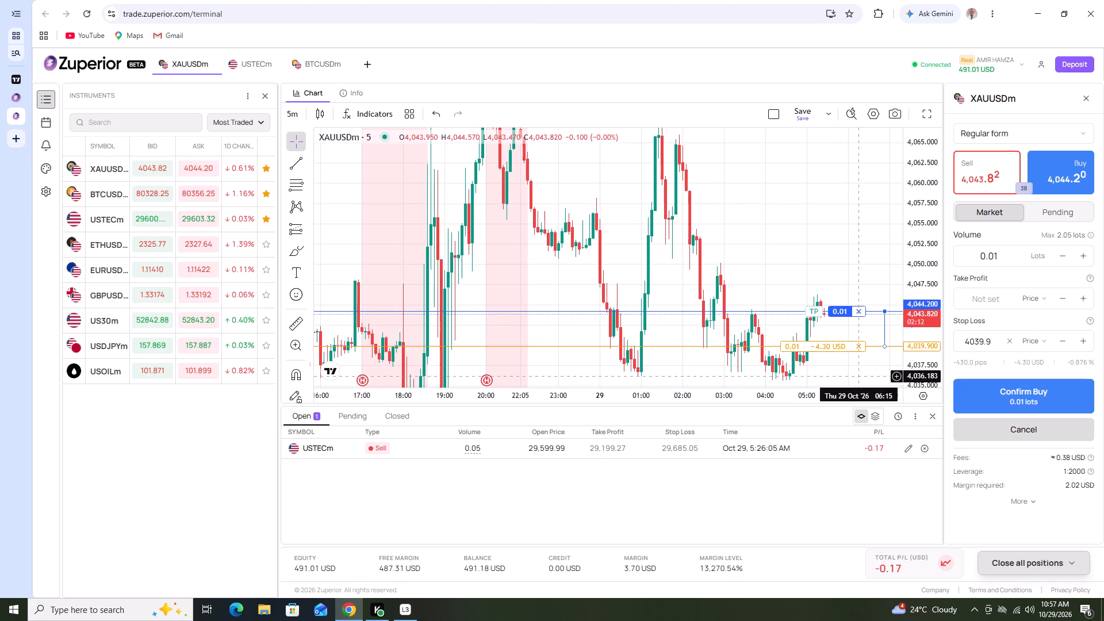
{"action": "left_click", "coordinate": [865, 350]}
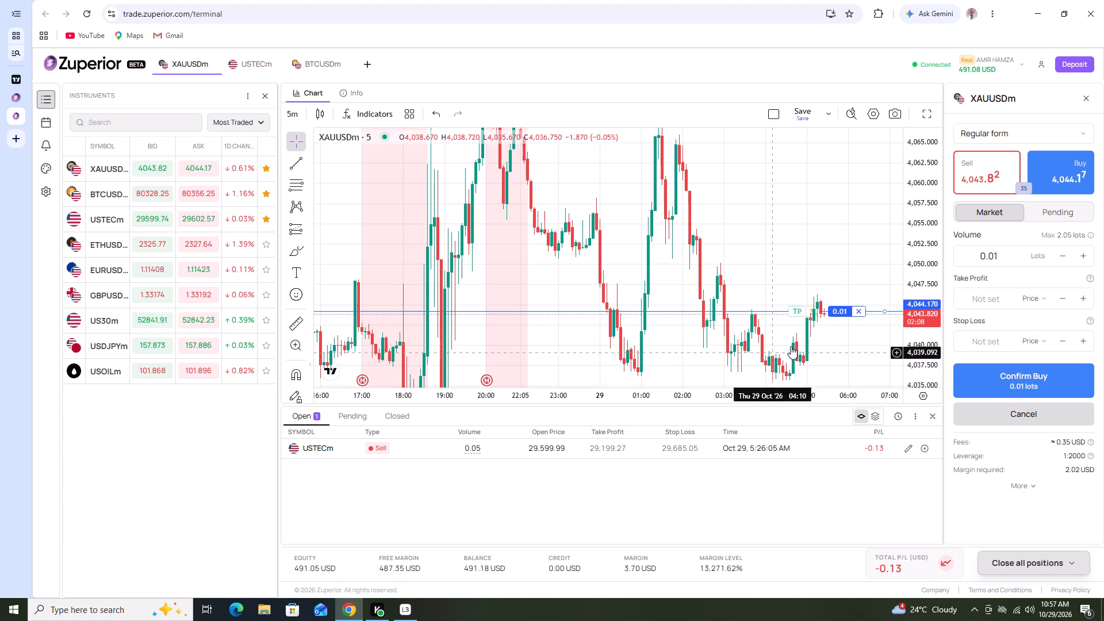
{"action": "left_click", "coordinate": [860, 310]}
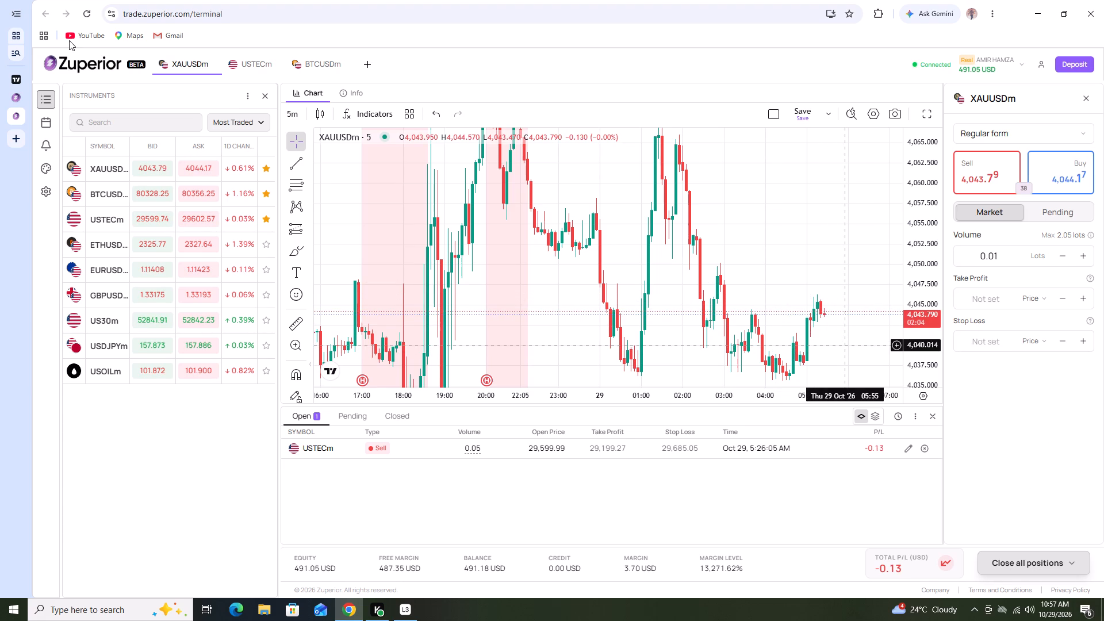
Switch to the TradingView XAUUSD chart and examine price around the zones and trend line on the 5-minute and 15-minute timeframes.
{"action": "left_click", "coordinate": [23, 82]}
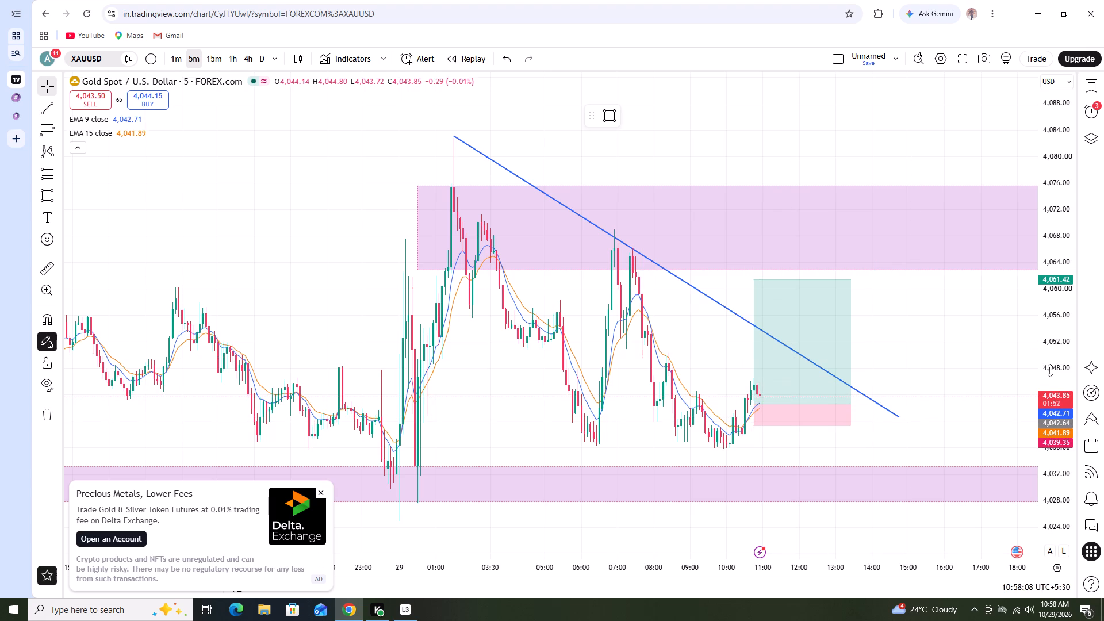
{"action": "scroll", "coordinate": [1050, 370], "scroll_direction": "up", "scroll_amount": 4}
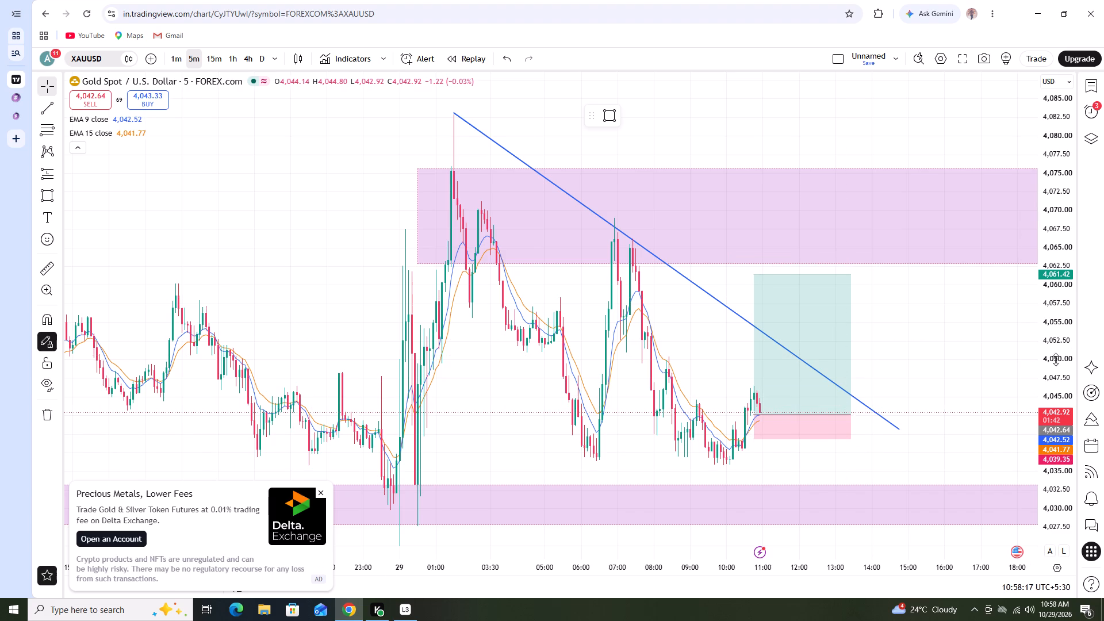
{"action": "scroll", "coordinate": [1063, 364], "scroll_direction": "up", "scroll_amount": 3}
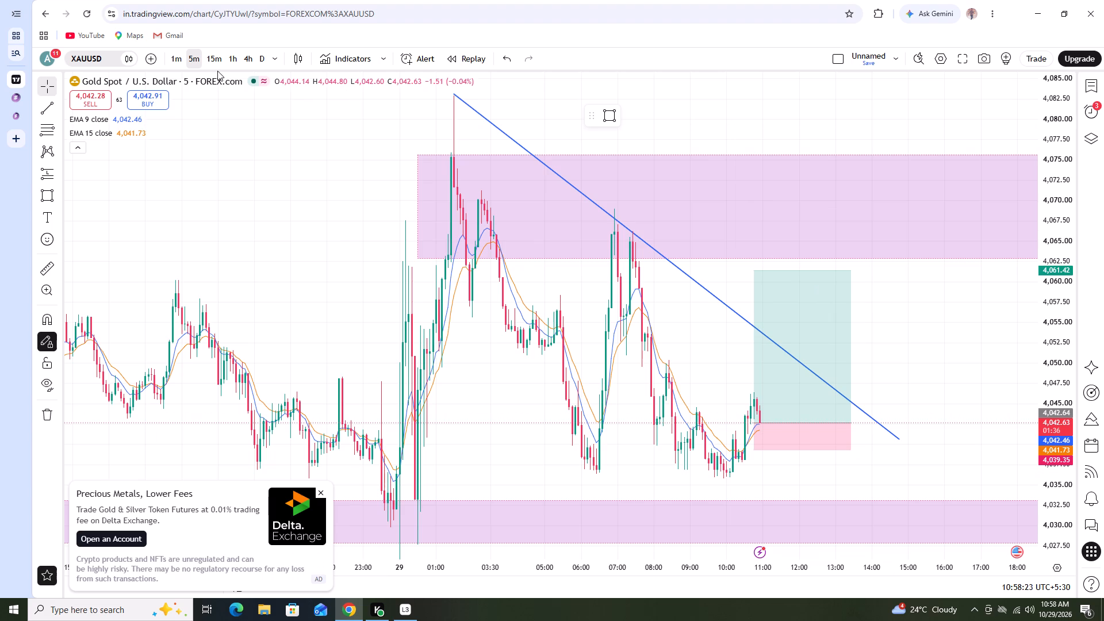
{"action": "left_click", "coordinate": [209, 58]}
{"action": "scroll", "coordinate": [503, 274], "scroll_direction": "up", "scroll_amount": 1}
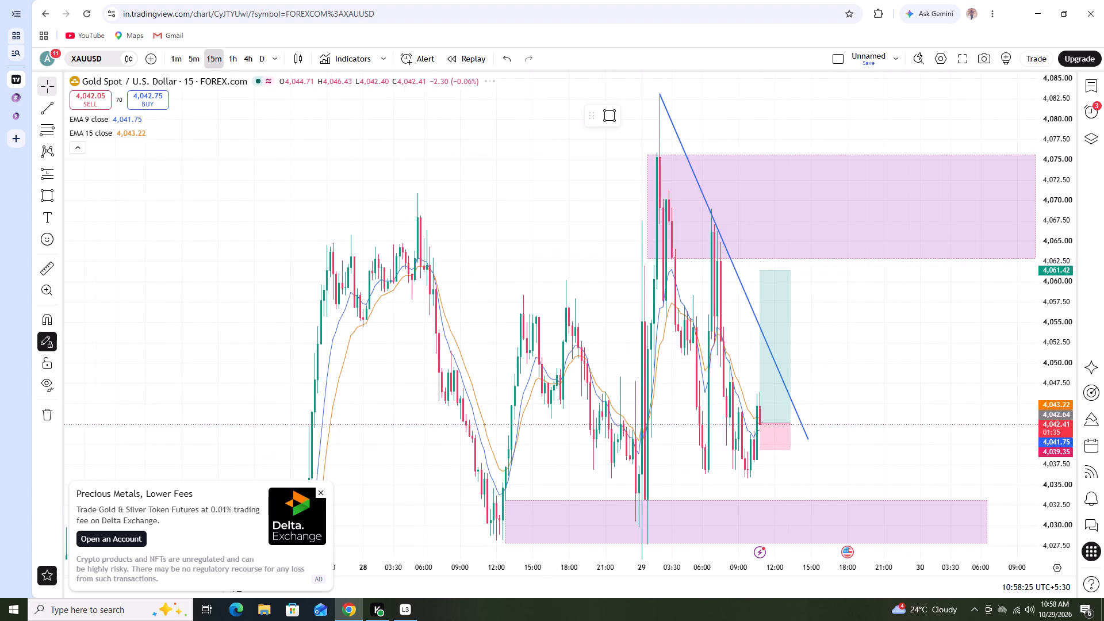
{"action": "scroll", "coordinate": [504, 274], "scroll_direction": "up", "scroll_amount": 1}
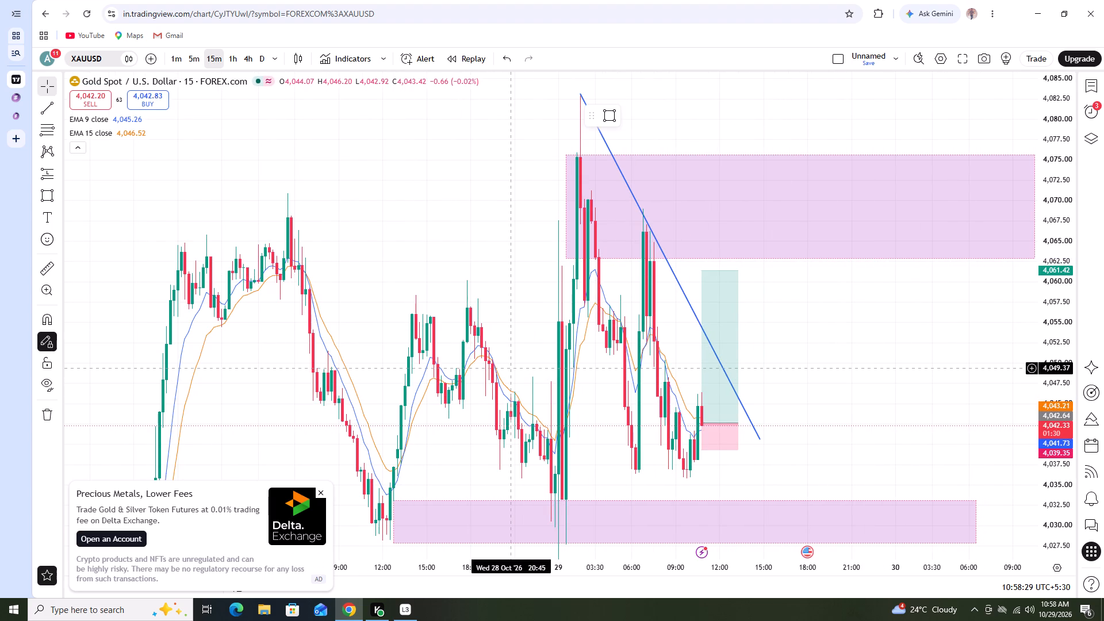
{"action": "left_click", "coordinate": [190, 59]}
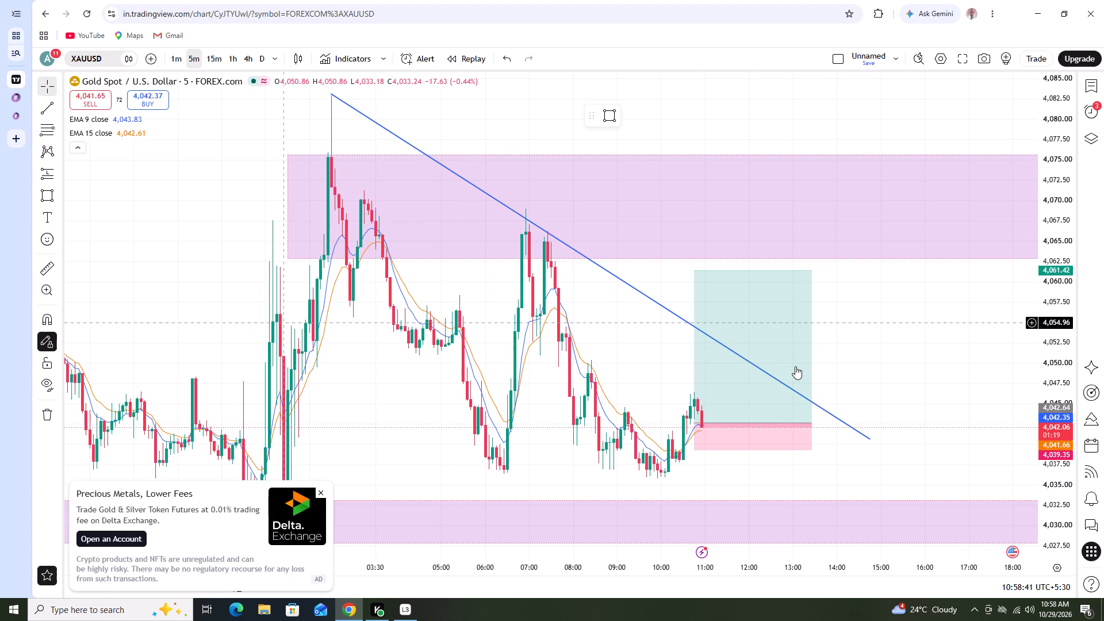
Delete the long position drawing from the XAUUSD 5-minute chart.
{"action": "left_click", "coordinate": [772, 418]}
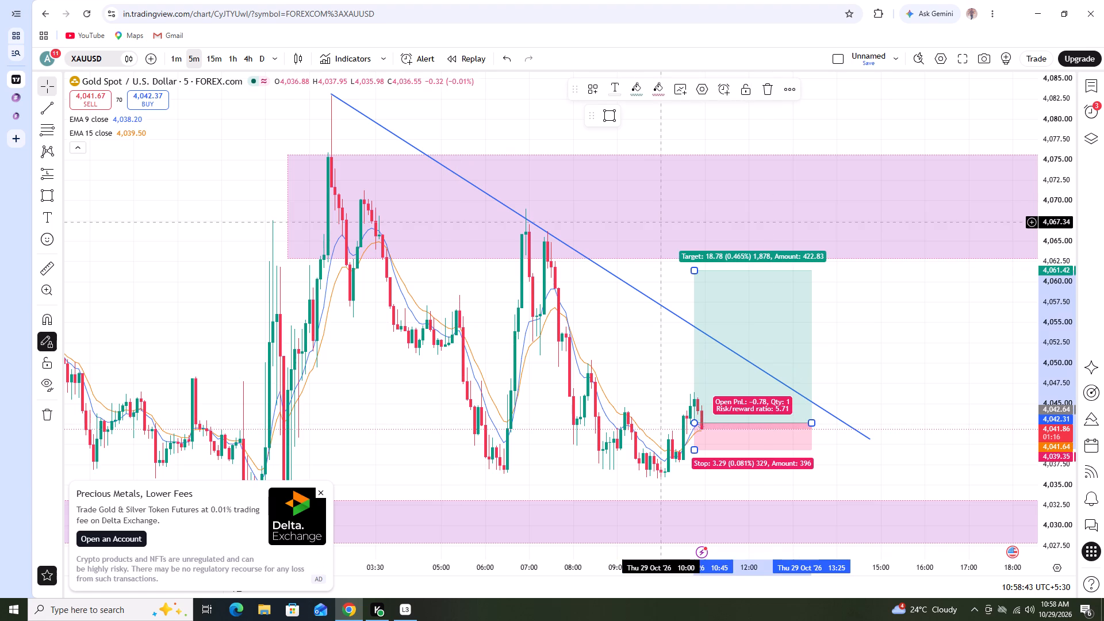
{"action": "left_click", "coordinate": [767, 86]}
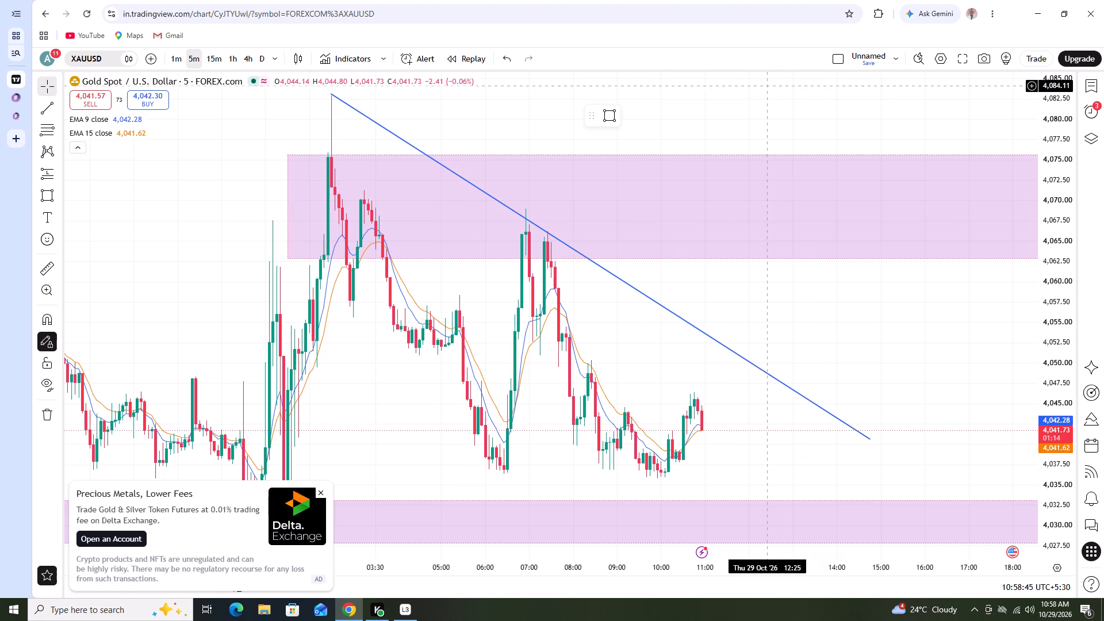
Open the USTEC chart in TradingView and examine the 5-minute price action around the purple zone.
{"action": "left_click", "coordinate": [84, 64]}
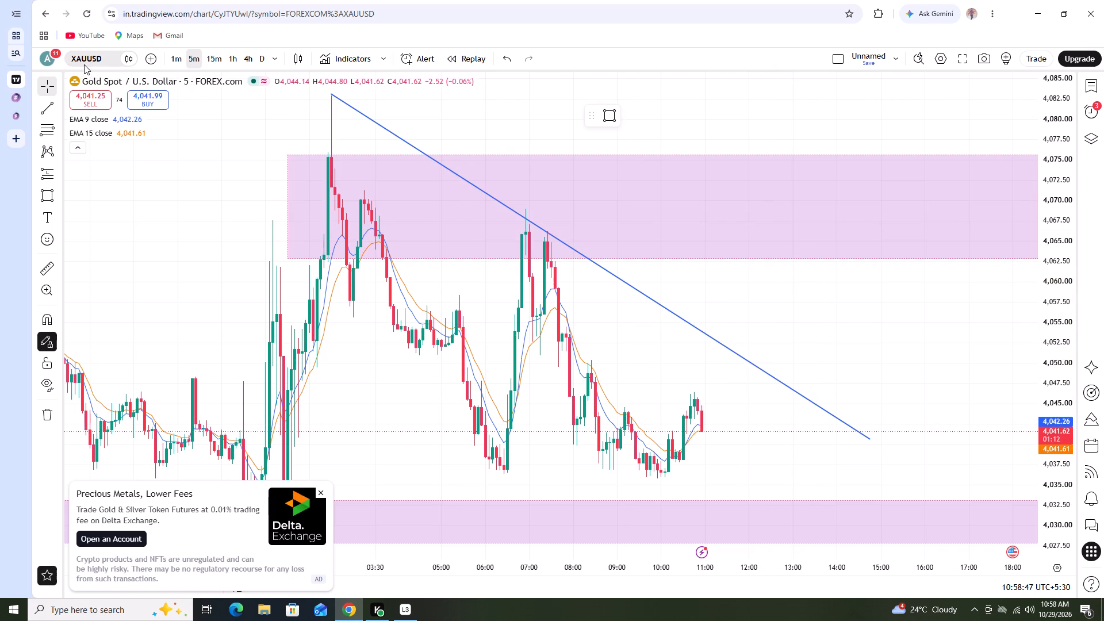
{"action": "left_click", "coordinate": [764, 149]}
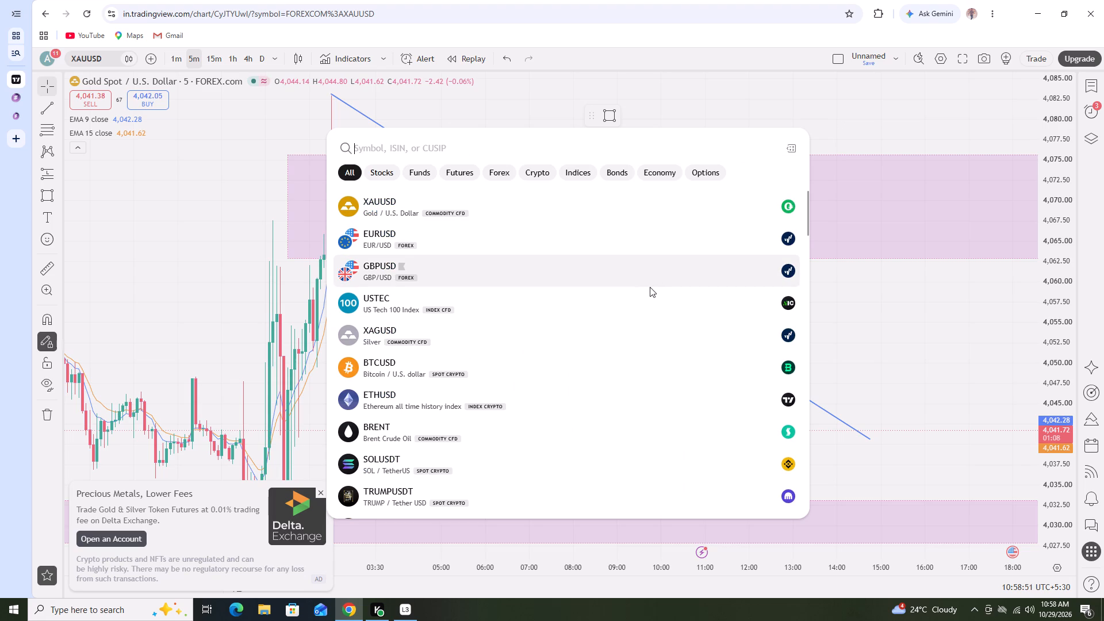
{"action": "left_click", "coordinate": [646, 303]}
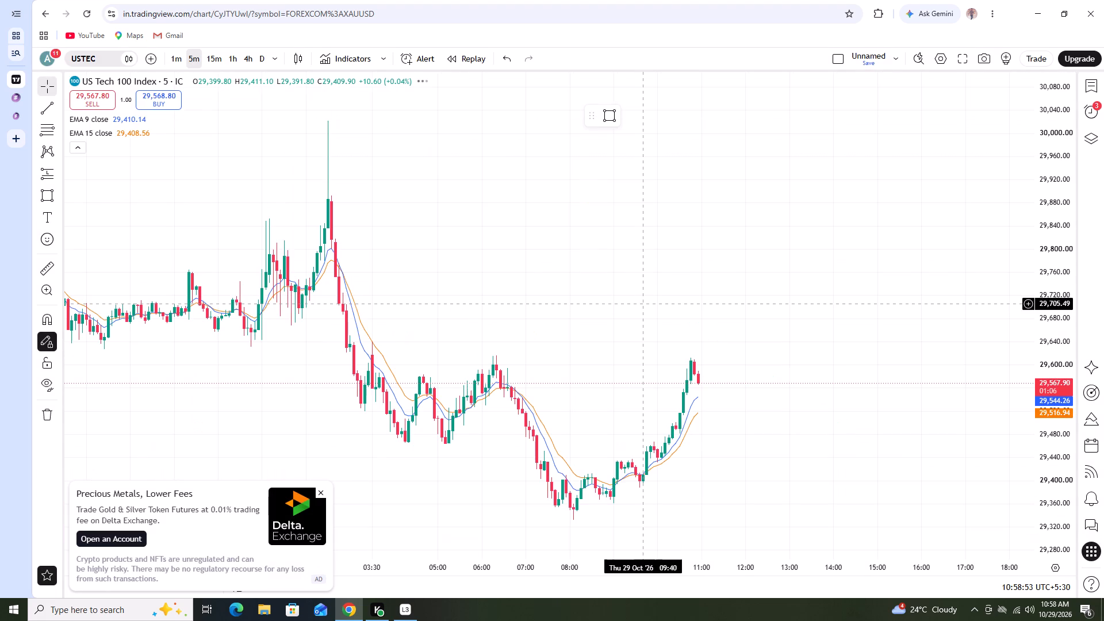
{"action": "scroll", "coordinate": [761, 348], "scroll_direction": "down", "scroll_amount": 1}
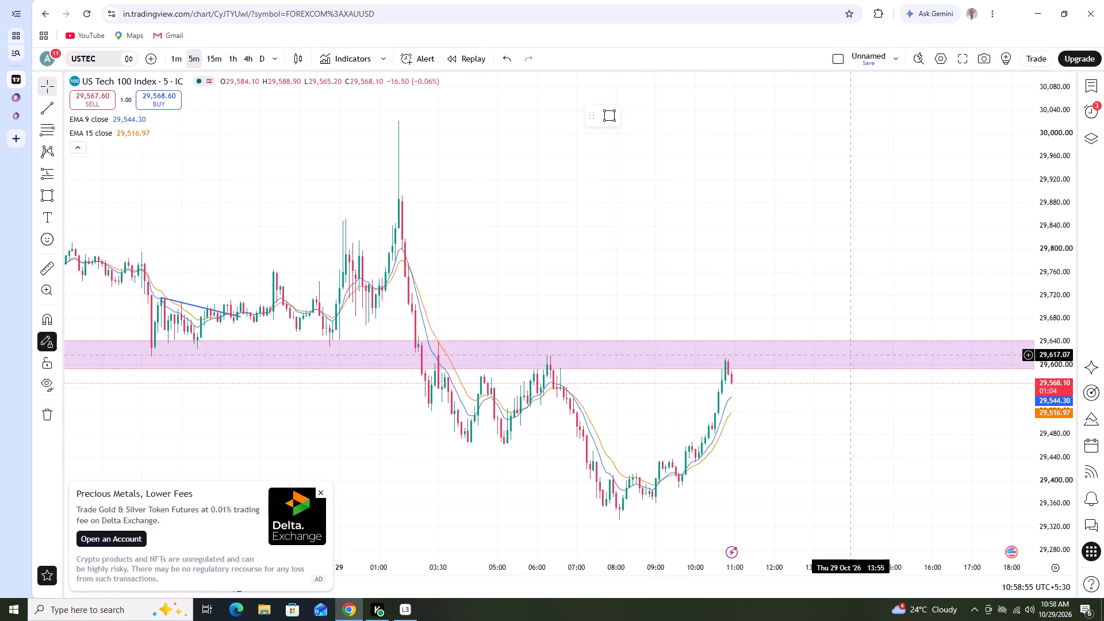
{"action": "scroll", "coordinate": [832, 369], "scroll_direction": "down", "scroll_amount": 1}
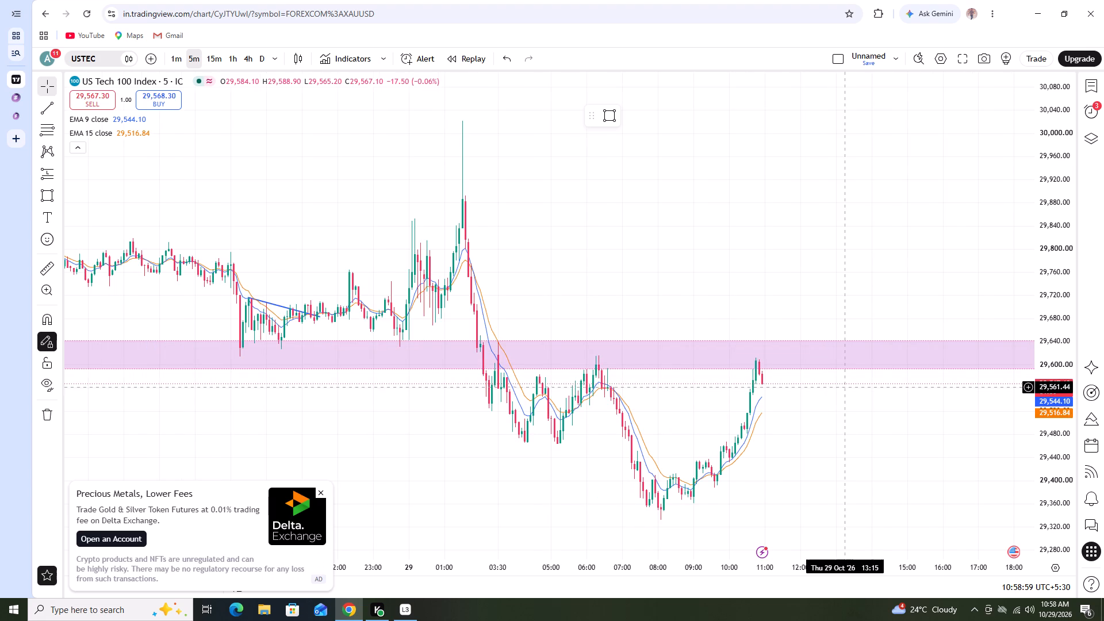
{"action": "scroll", "coordinate": [812, 377], "scroll_direction": "down", "scroll_amount": 1}
Switch USTEC to the 1-hour timeframe and examine price around the purple zone and the recent swings.
{"action": "left_click", "coordinate": [233, 53]}
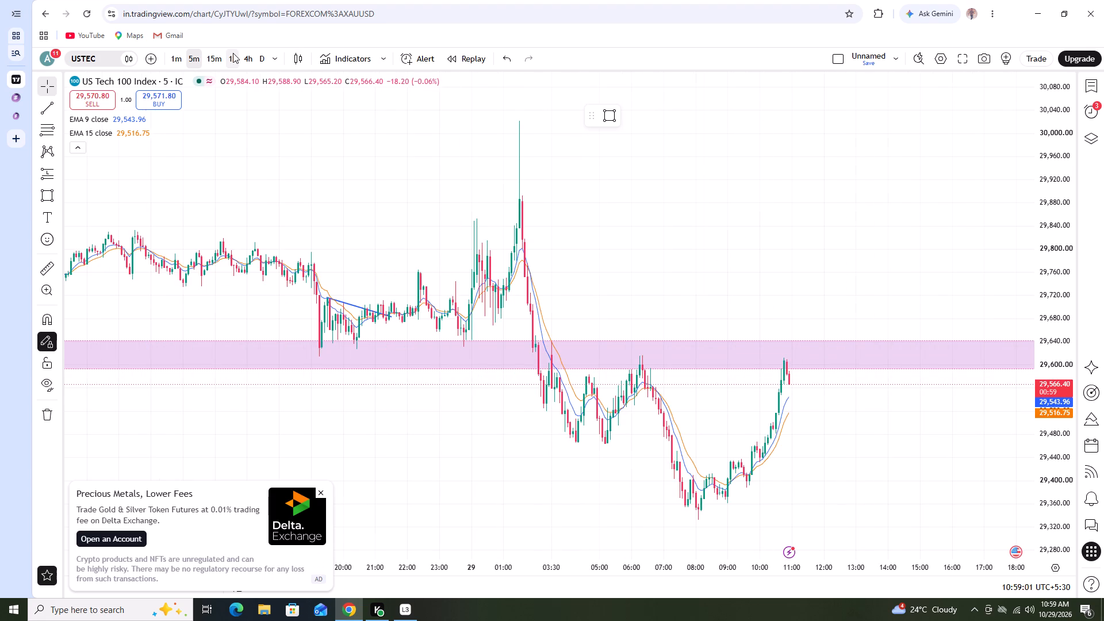
{"action": "scroll", "coordinate": [642, 255], "scroll_direction": "up", "scroll_amount": 3}
{"action": "scroll", "coordinate": [1103, 236], "scroll_direction": "up", "scroll_amount": 1}
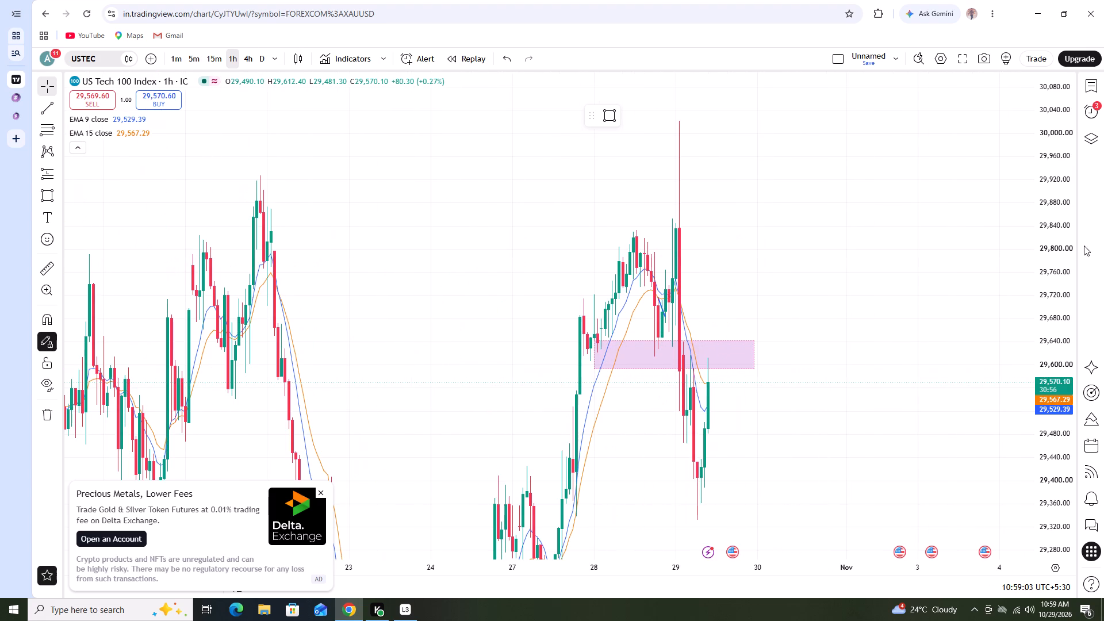
{"action": "scroll", "coordinate": [1069, 252], "scroll_direction": "down", "scroll_amount": 11}
{"action": "left_click_drag", "start_coordinate": [1036, 259], "coordinate": [1044, 232]}
{"action": "scroll", "coordinate": [1060, 251], "scroll_direction": "down", "scroll_amount": 3}
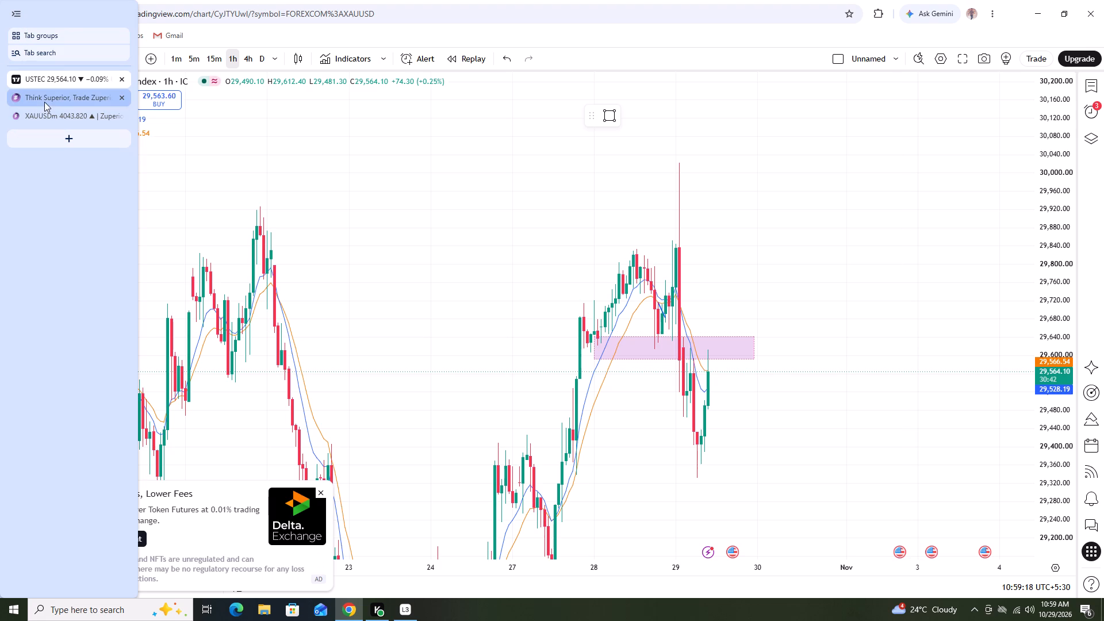
Switch to the Zuperior terminal and examine the USTECm 5-minute chart around the open sell position's entry and stop loss.
{"action": "left_click", "coordinate": [44, 100]}
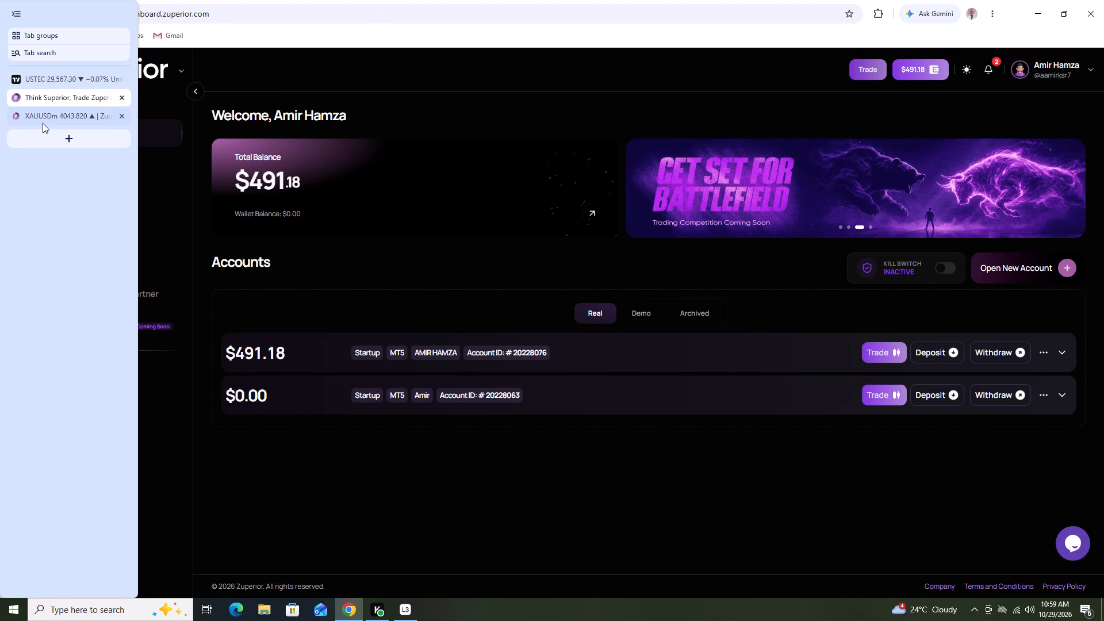
{"action": "left_click", "coordinate": [42, 117]}
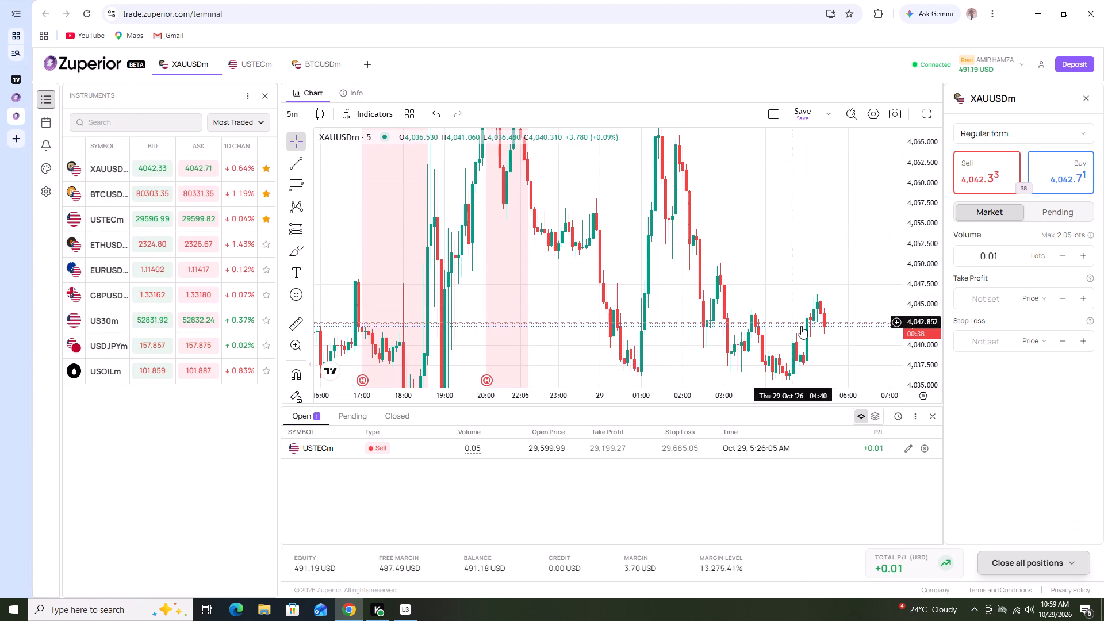
{"action": "left_click", "coordinate": [255, 61]}
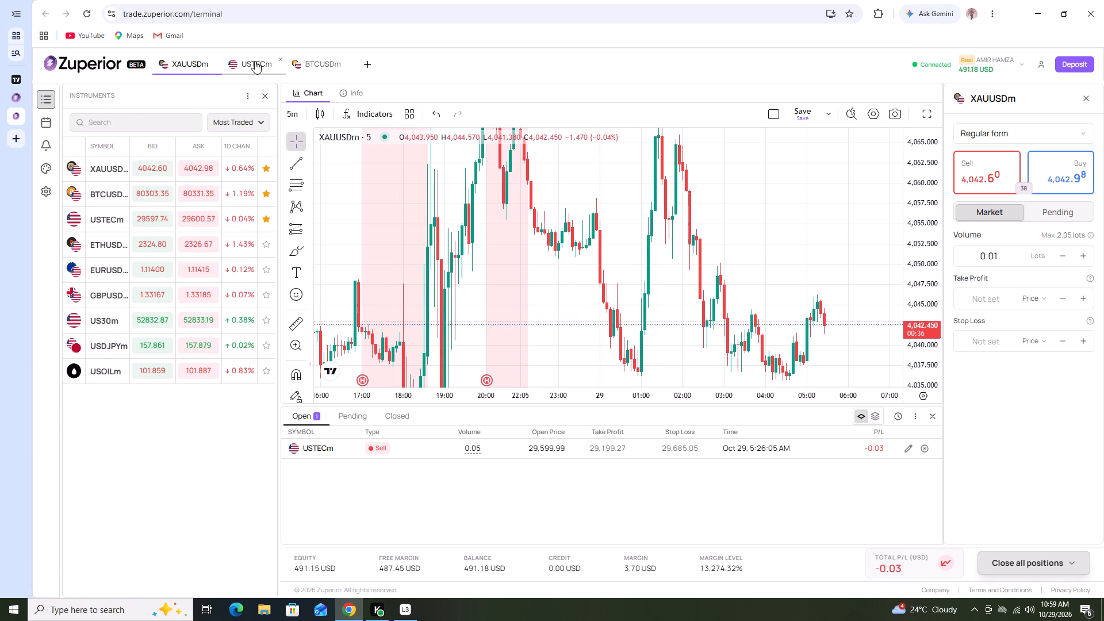
{"action": "scroll", "coordinate": [921, 252], "scroll_direction": "up", "scroll_amount": 6}
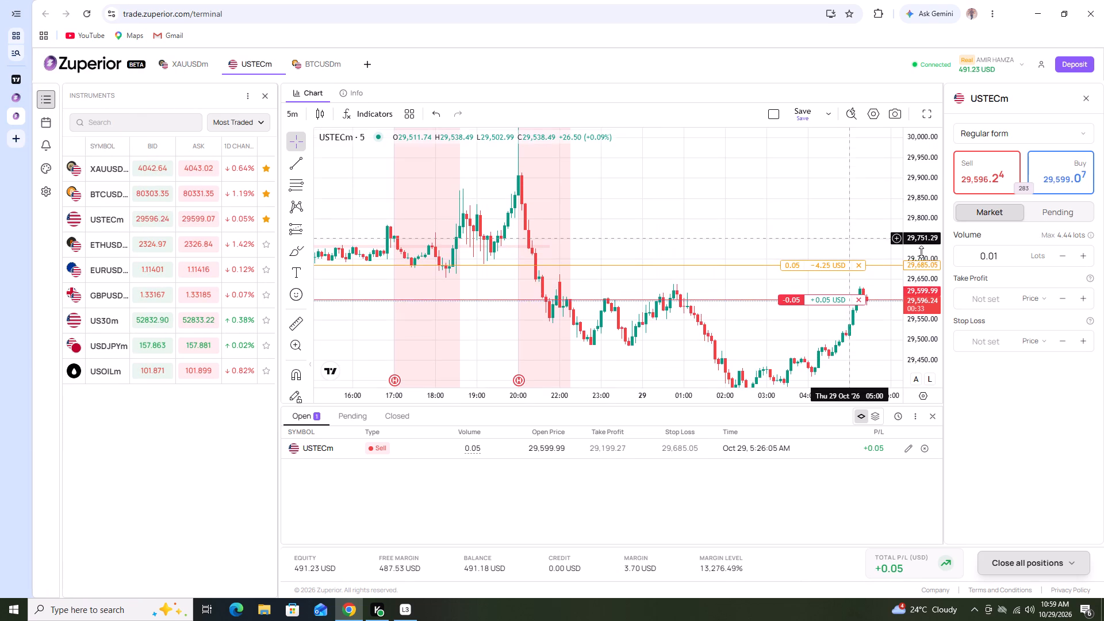
{"action": "scroll", "coordinate": [921, 252], "scroll_direction": "up", "scroll_amount": 5}
{"action": "left_click_drag", "start_coordinate": [851, 220], "coordinate": [826, 181]}
{"action": "scroll", "coordinate": [604, 327], "scroll_direction": "down", "scroll_amount": 2}
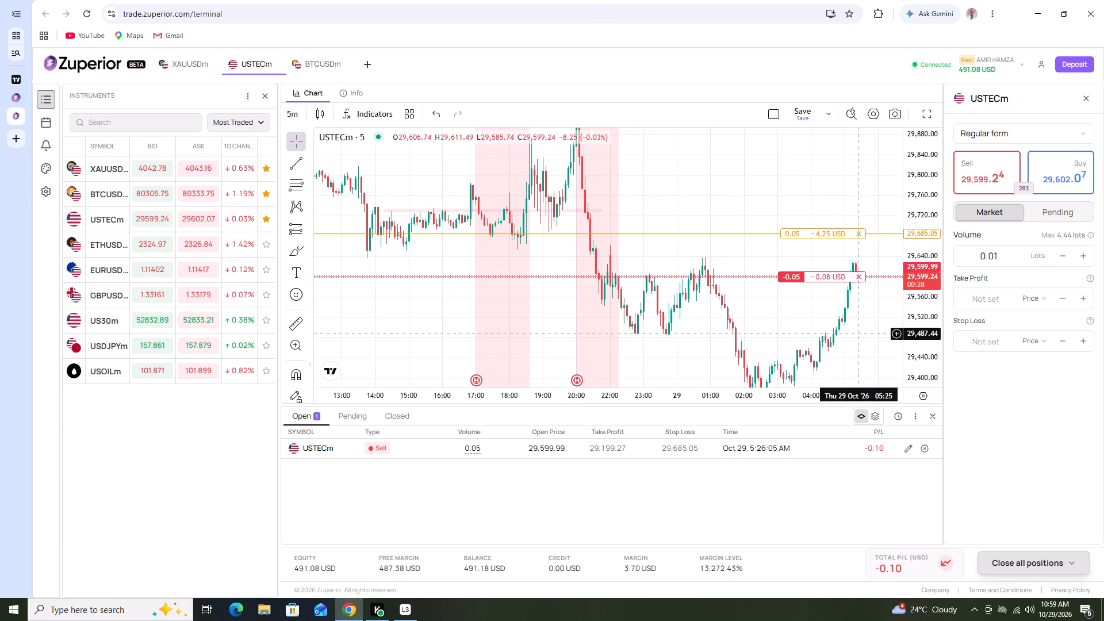
{"action": "scroll", "coordinate": [860, 334], "scroll_direction": "down", "scroll_amount": 1}
{"action": "left_click_drag", "start_coordinate": [854, 339], "coordinate": [762, 248]}
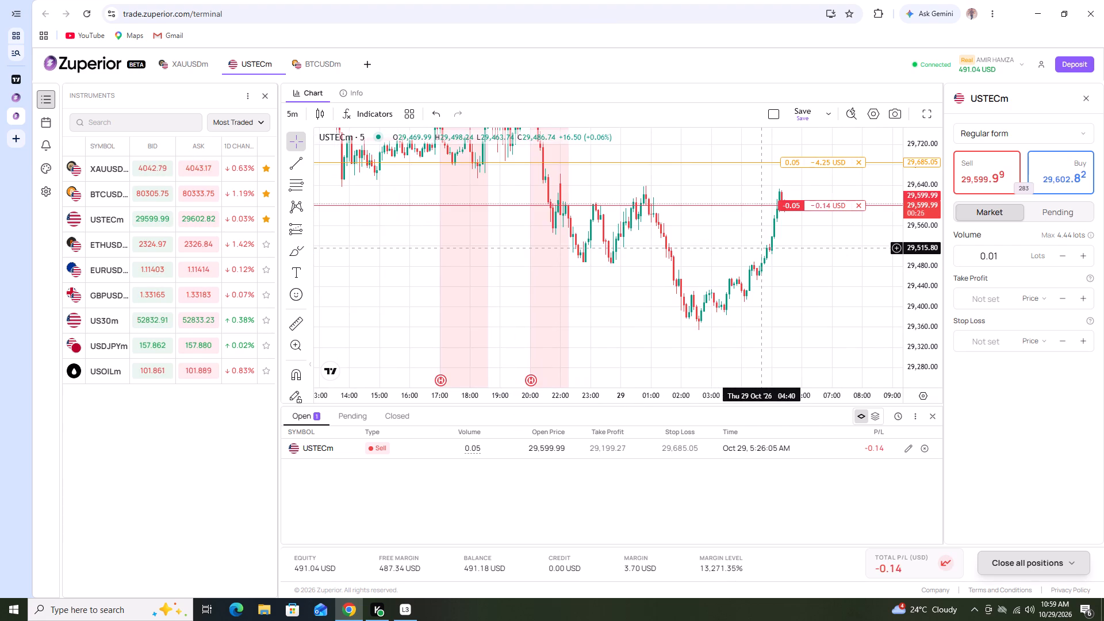
{"action": "scroll", "coordinate": [762, 248], "scroll_direction": "up", "scroll_amount": 1}
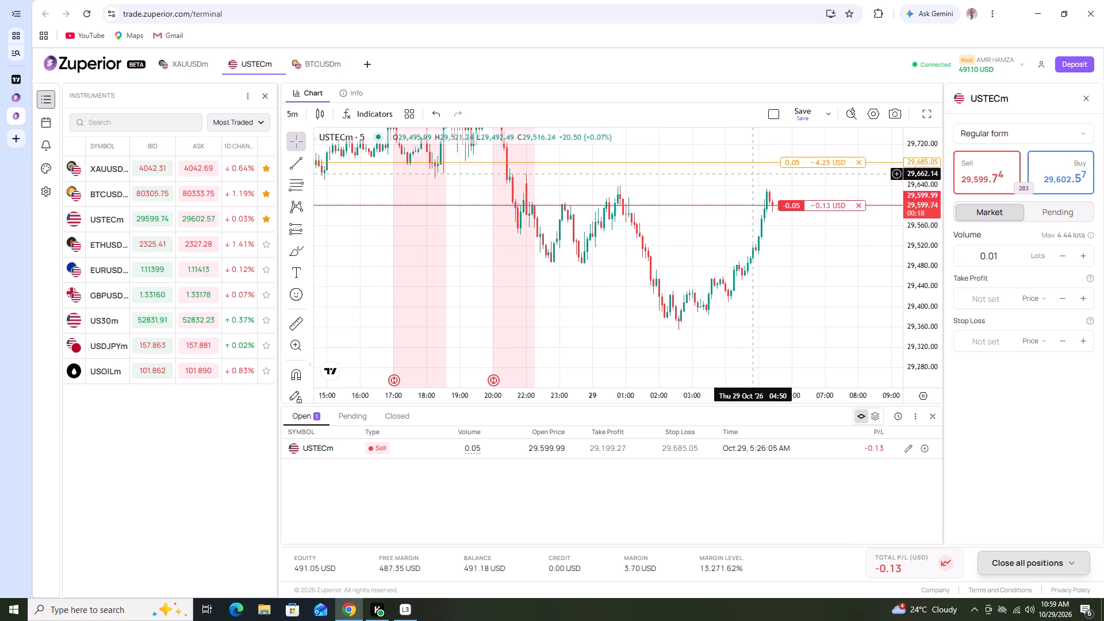
{"action": "scroll", "coordinate": [719, 242], "scroll_direction": "down", "scroll_amount": 1}
{"action": "scroll", "coordinate": [735, 244], "scroll_direction": "up", "scroll_amount": 2}
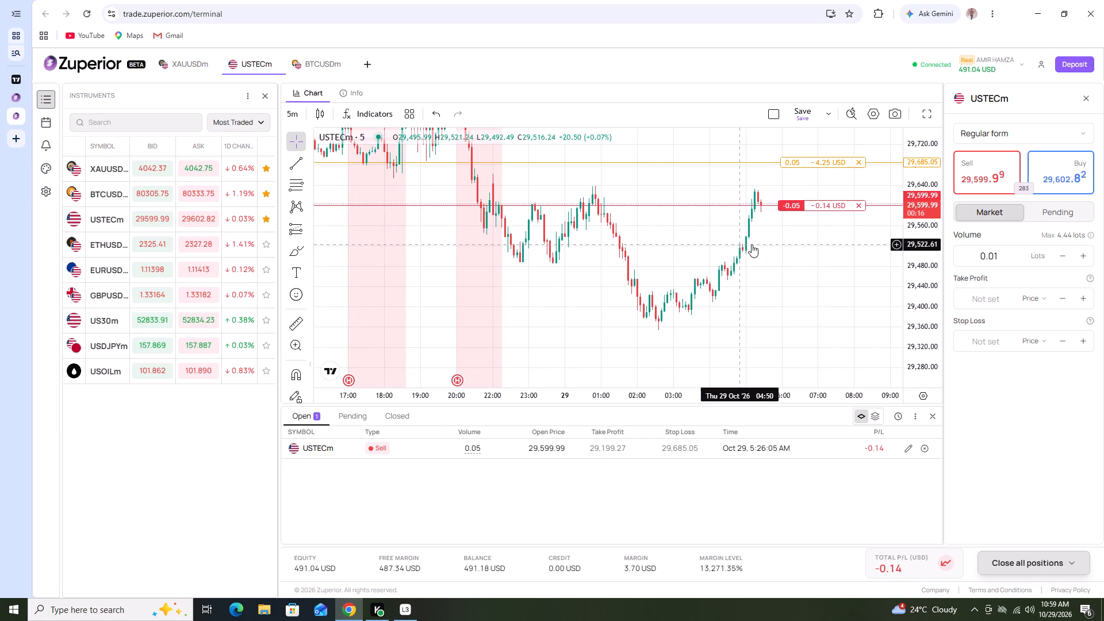
{"action": "scroll", "coordinate": [923, 215], "scroll_direction": "up", "scroll_amount": 3}
{"action": "left_click_drag", "start_coordinate": [837, 245], "coordinate": [854, 281]}
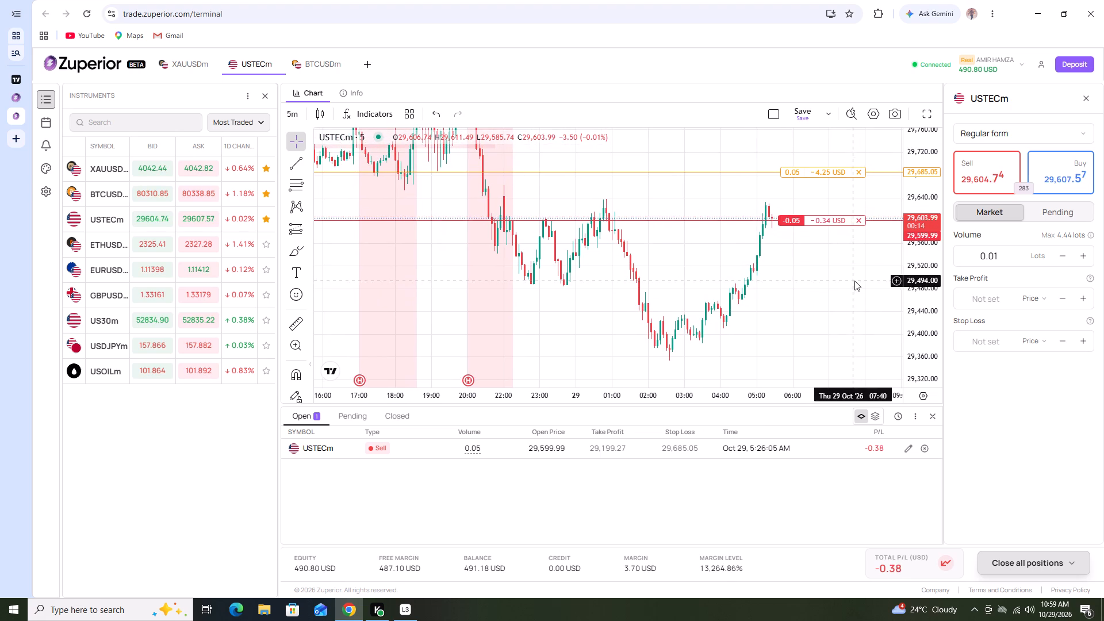
Check the XAUUSDm 5-minute chart and return to the USTECm chart.
{"action": "left_click", "coordinate": [199, 62]}
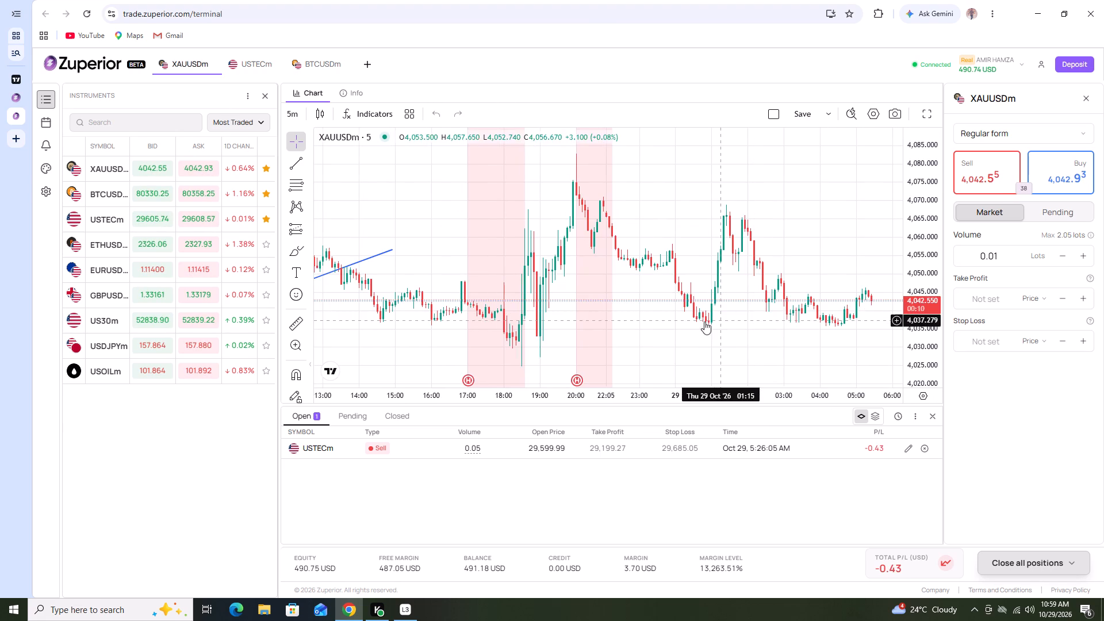
{"action": "left_click", "coordinate": [249, 59]}
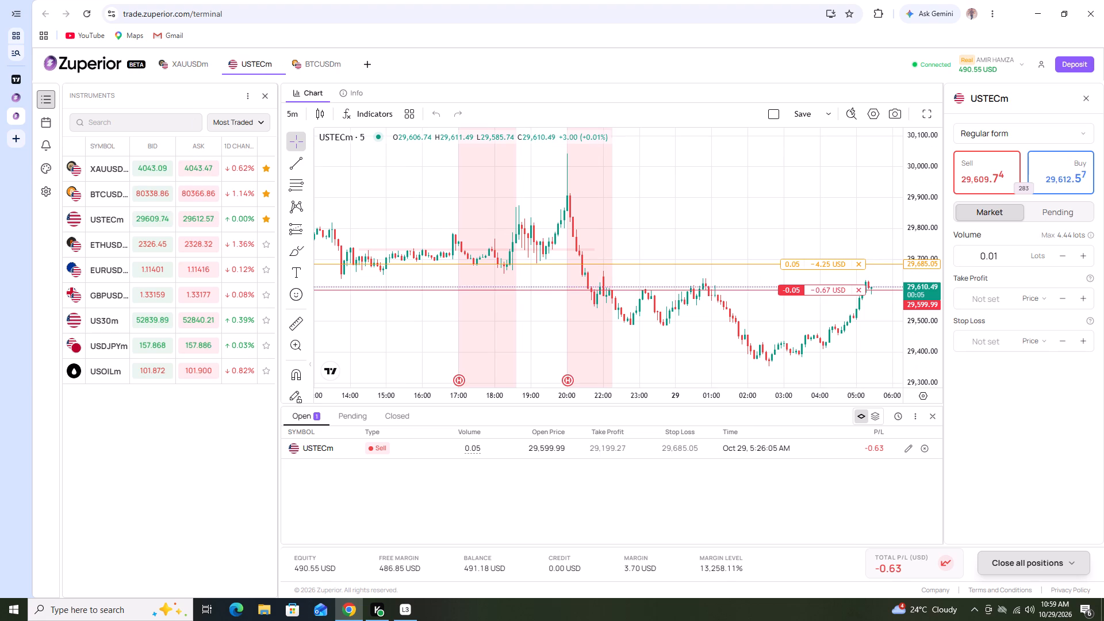
Switch to TradingView and examine the USTEC 1-hour chart around the purple zone and earlier lows.
{"action": "left_click", "coordinate": [13, 75]}
{"action": "scroll", "coordinate": [856, 405], "scroll_direction": "up", "scroll_amount": 1}
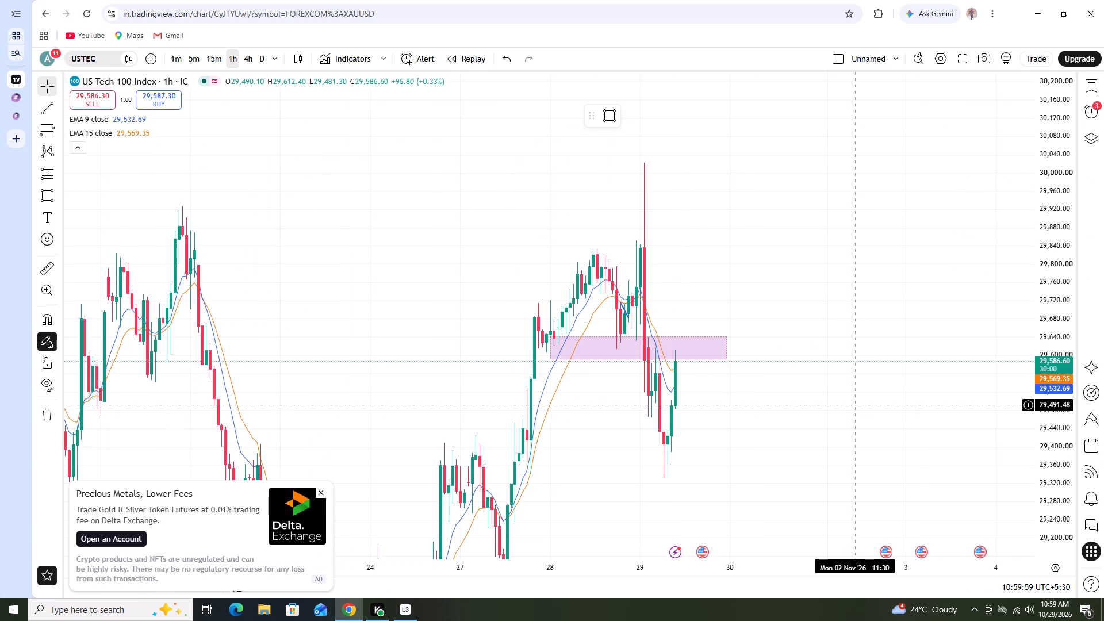
{"action": "left_click_drag", "start_coordinate": [815, 387], "coordinate": [952, 254]}
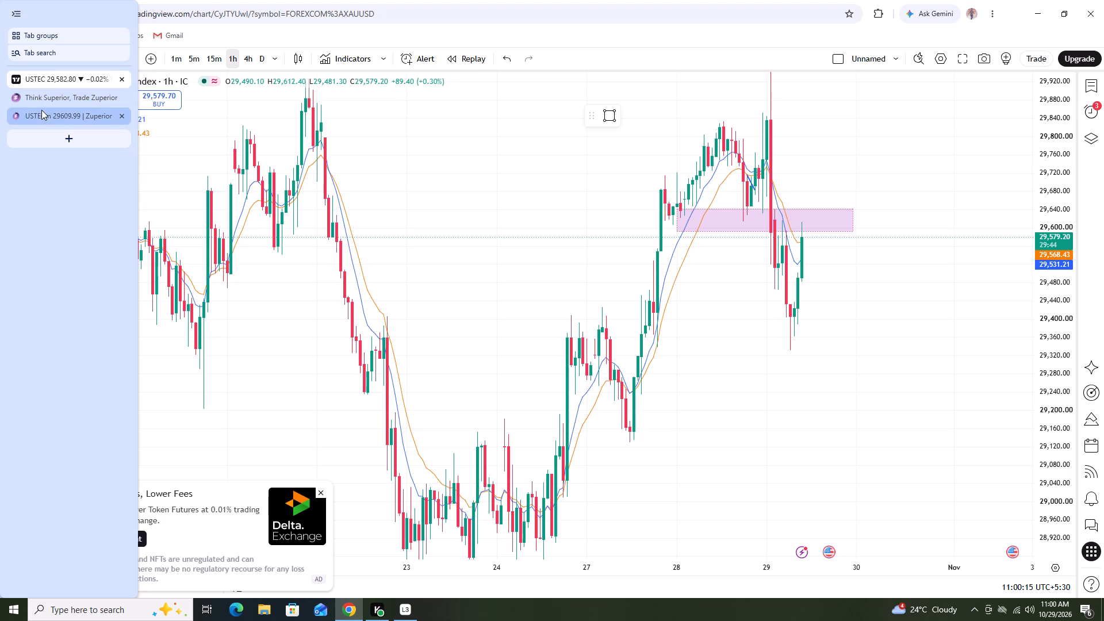
Return to Zuperior, set the USTECm chart to 1 hour and examine the sell position's entry, stop loss and take profit levels.
{"action": "left_click", "coordinate": [41, 111]}
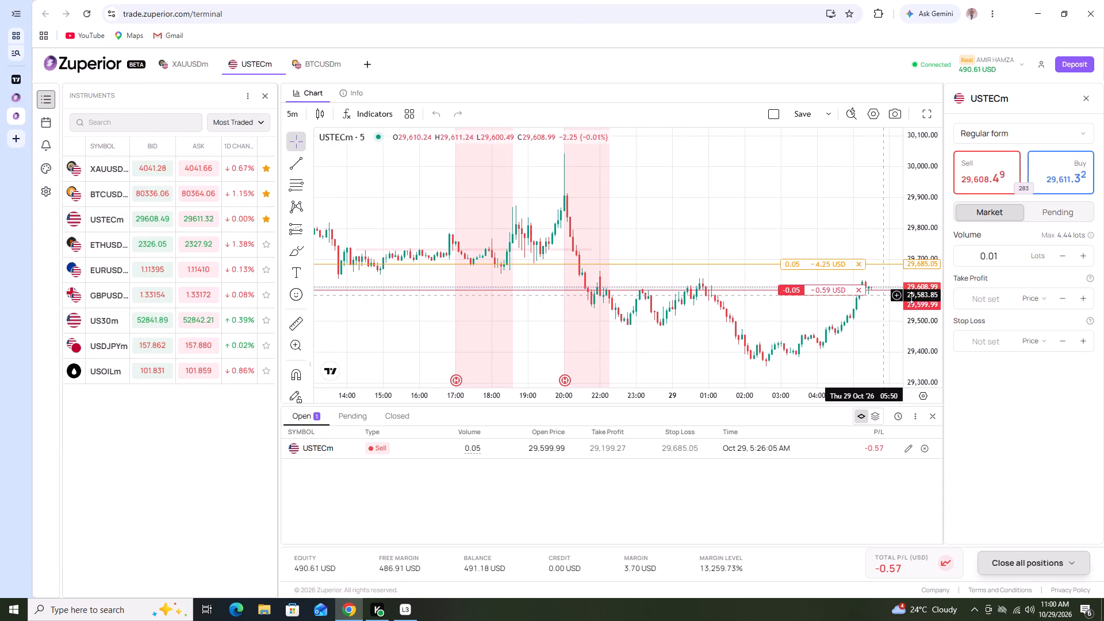
{"action": "scroll", "coordinate": [915, 293], "scroll_direction": "up", "scroll_amount": 3}
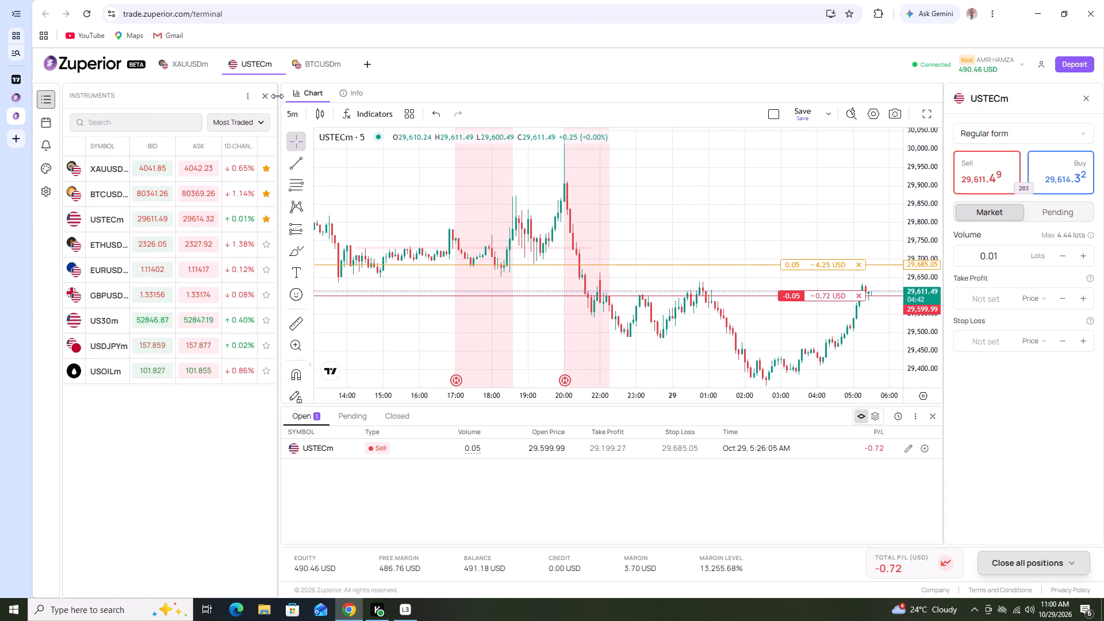
{"action": "left_click", "coordinate": [291, 118]}
{"action": "left_click", "coordinate": [314, 260]}
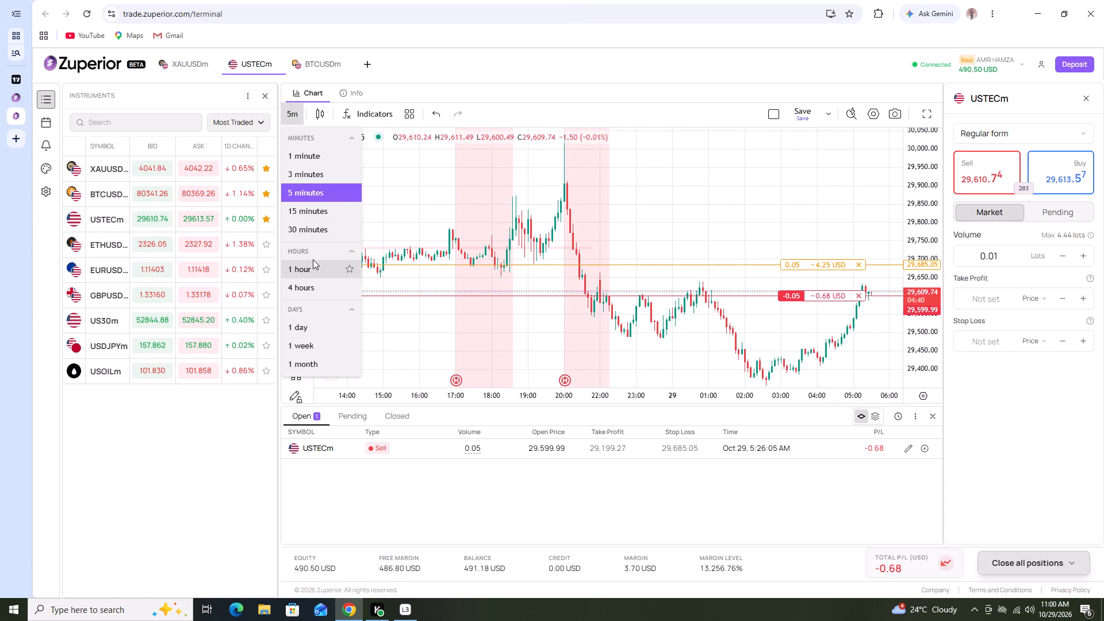
{"action": "scroll", "coordinate": [630, 295], "scroll_direction": "down", "scroll_amount": 1}
{"action": "left_click_drag", "start_coordinate": [635, 316], "coordinate": [627, 294]}
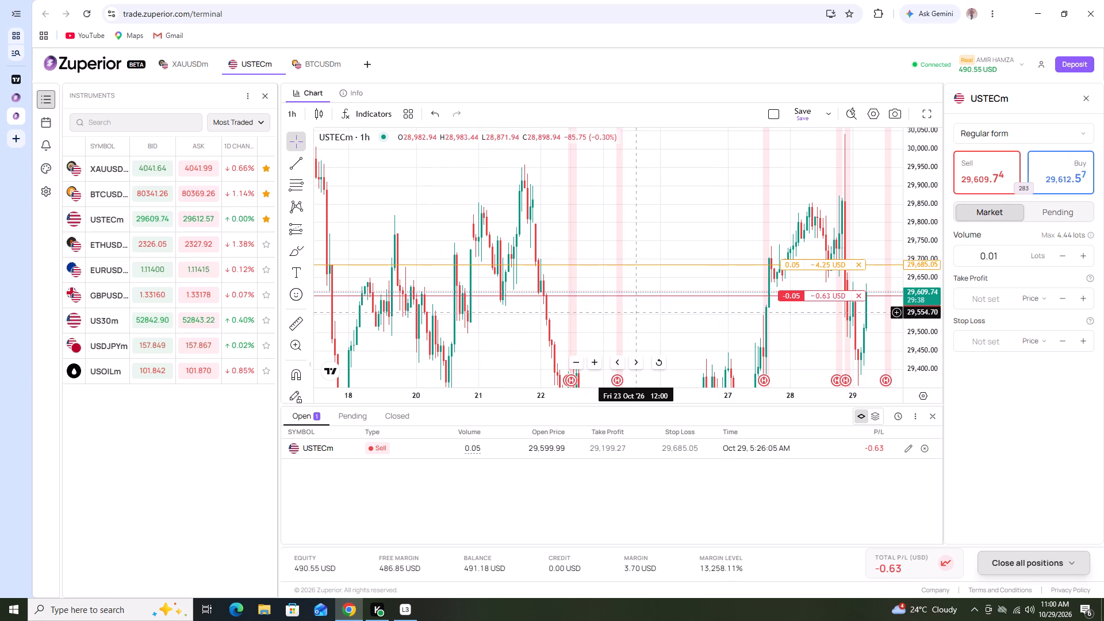
{"action": "left_click_drag", "start_coordinate": [627, 294], "coordinate": [569, 212]}
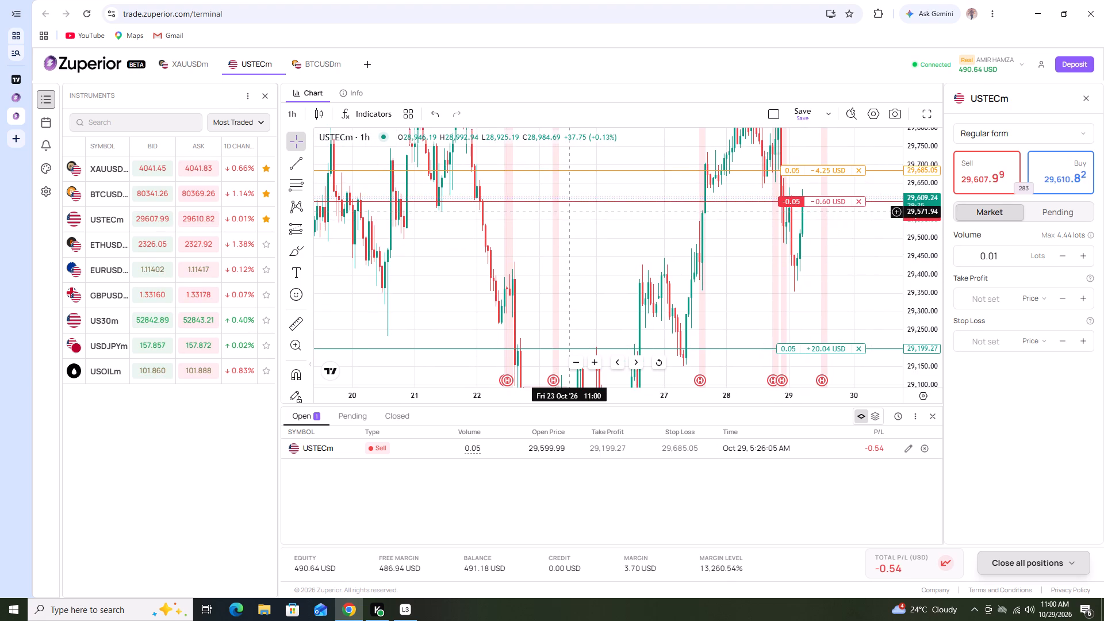
{"action": "left_click_drag", "start_coordinate": [569, 212], "coordinate": [568, 213]}
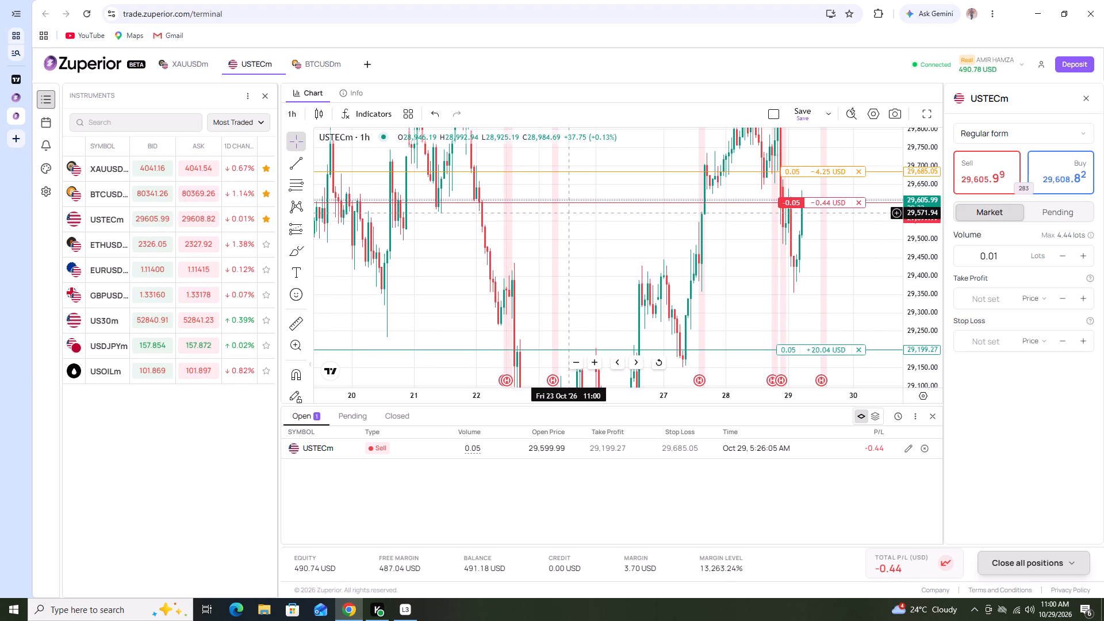
{"action": "left_click_drag", "start_coordinate": [568, 213], "coordinate": [577, 220]}
{"action": "scroll", "coordinate": [628, 249], "scroll_direction": "up", "scroll_amount": 2}
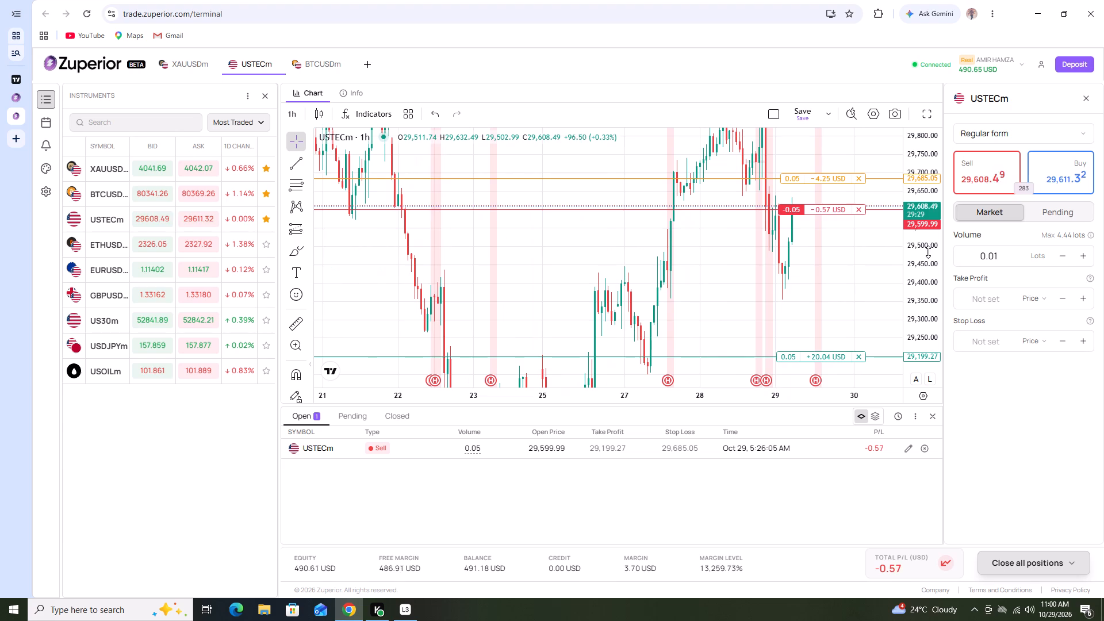
{"action": "scroll", "coordinate": [928, 252], "scroll_direction": "down", "scroll_amount": 1}
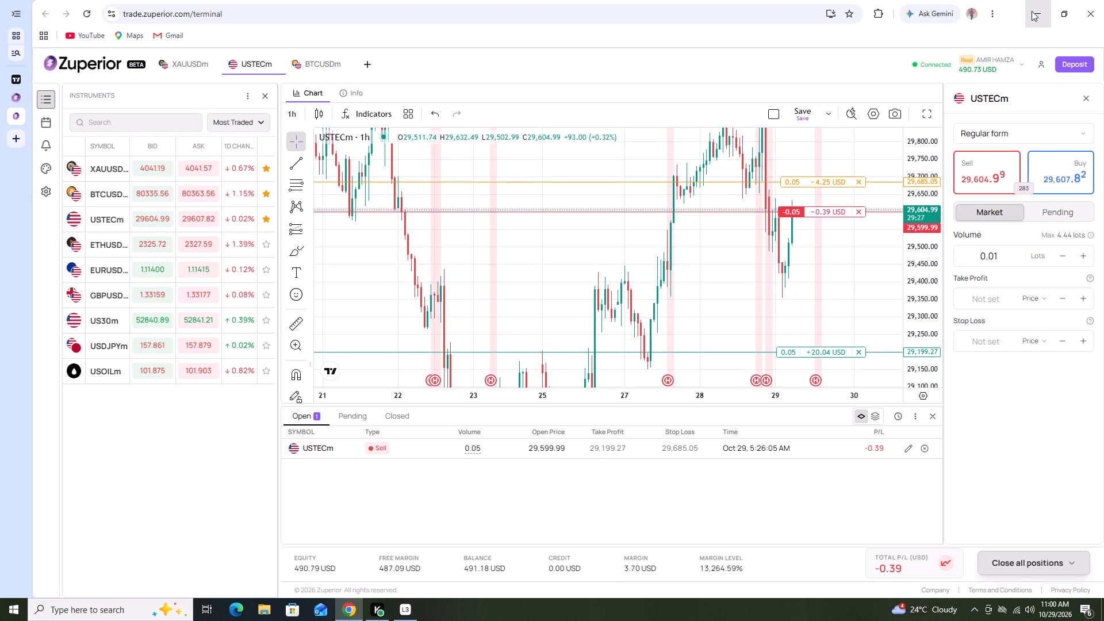